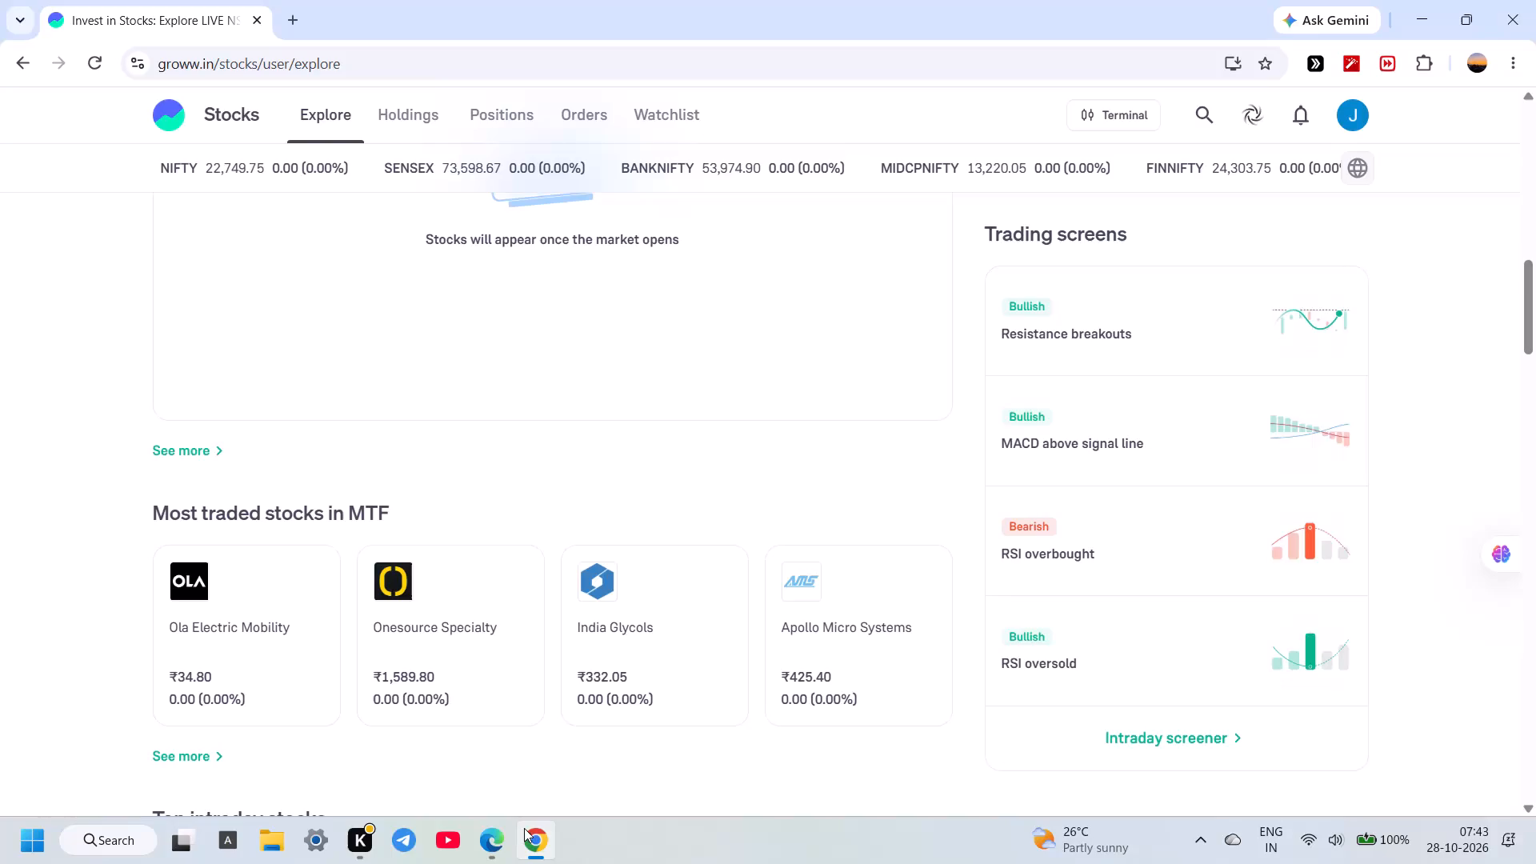
Open the US Stocks section from Products & Tools on the Explore page.
scroll(459, 742, up, 8)
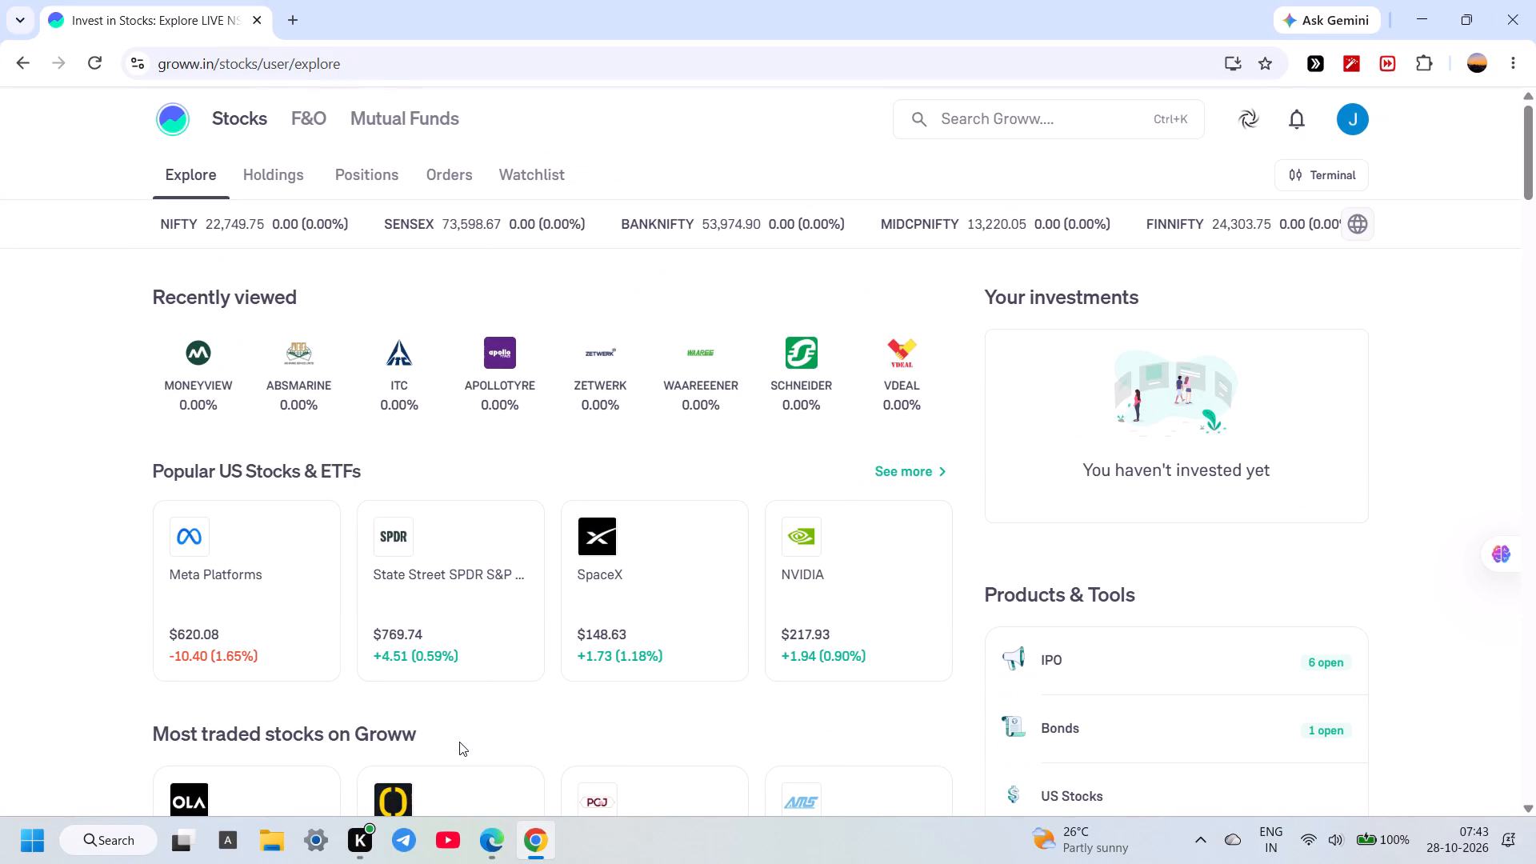
scroll(470, 565, down, 2)
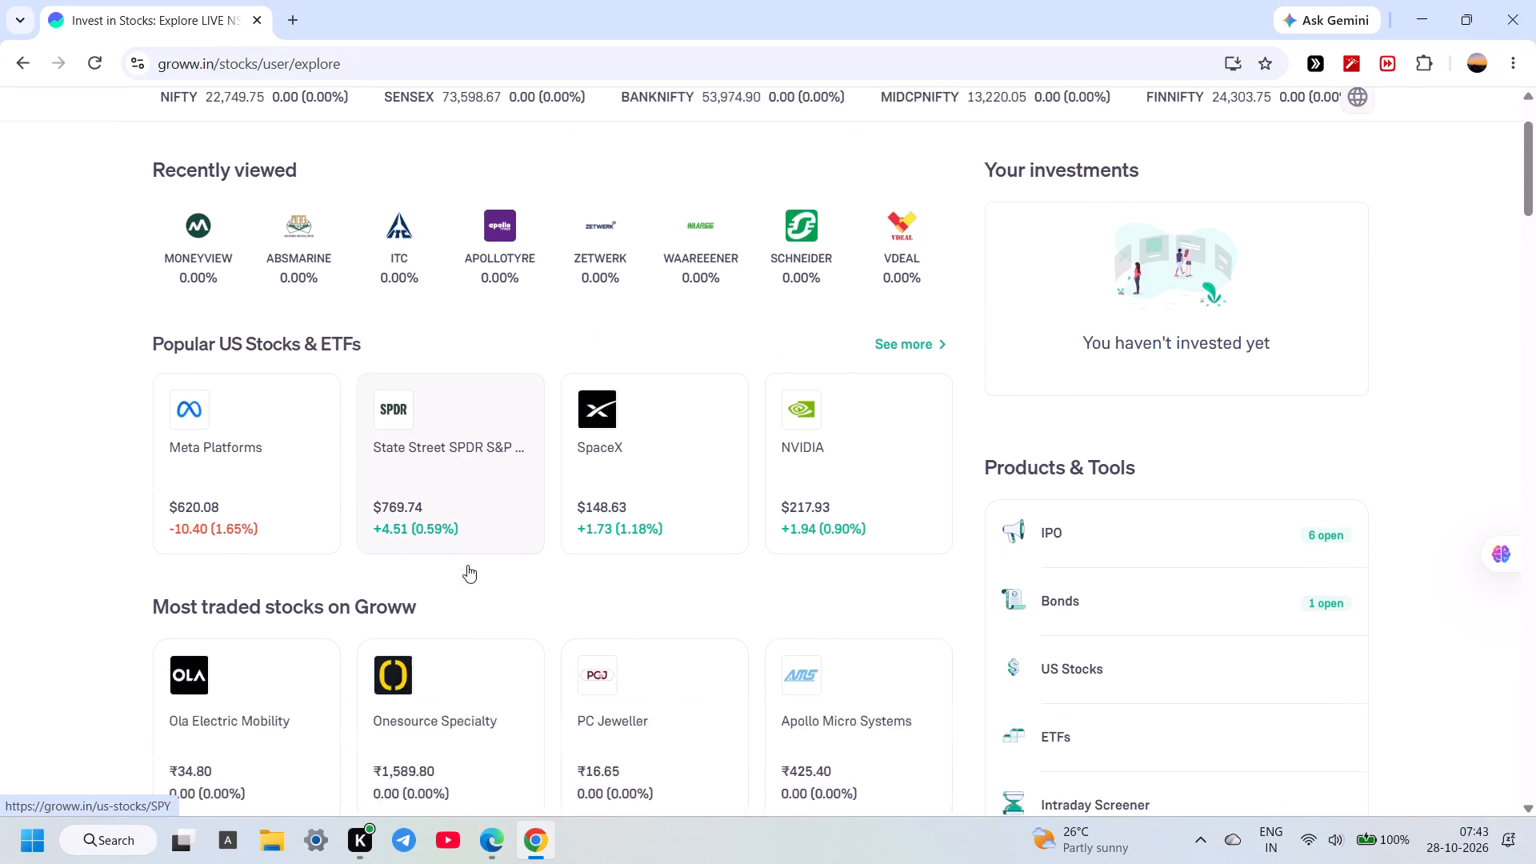
scroll(467, 565, up, 1)
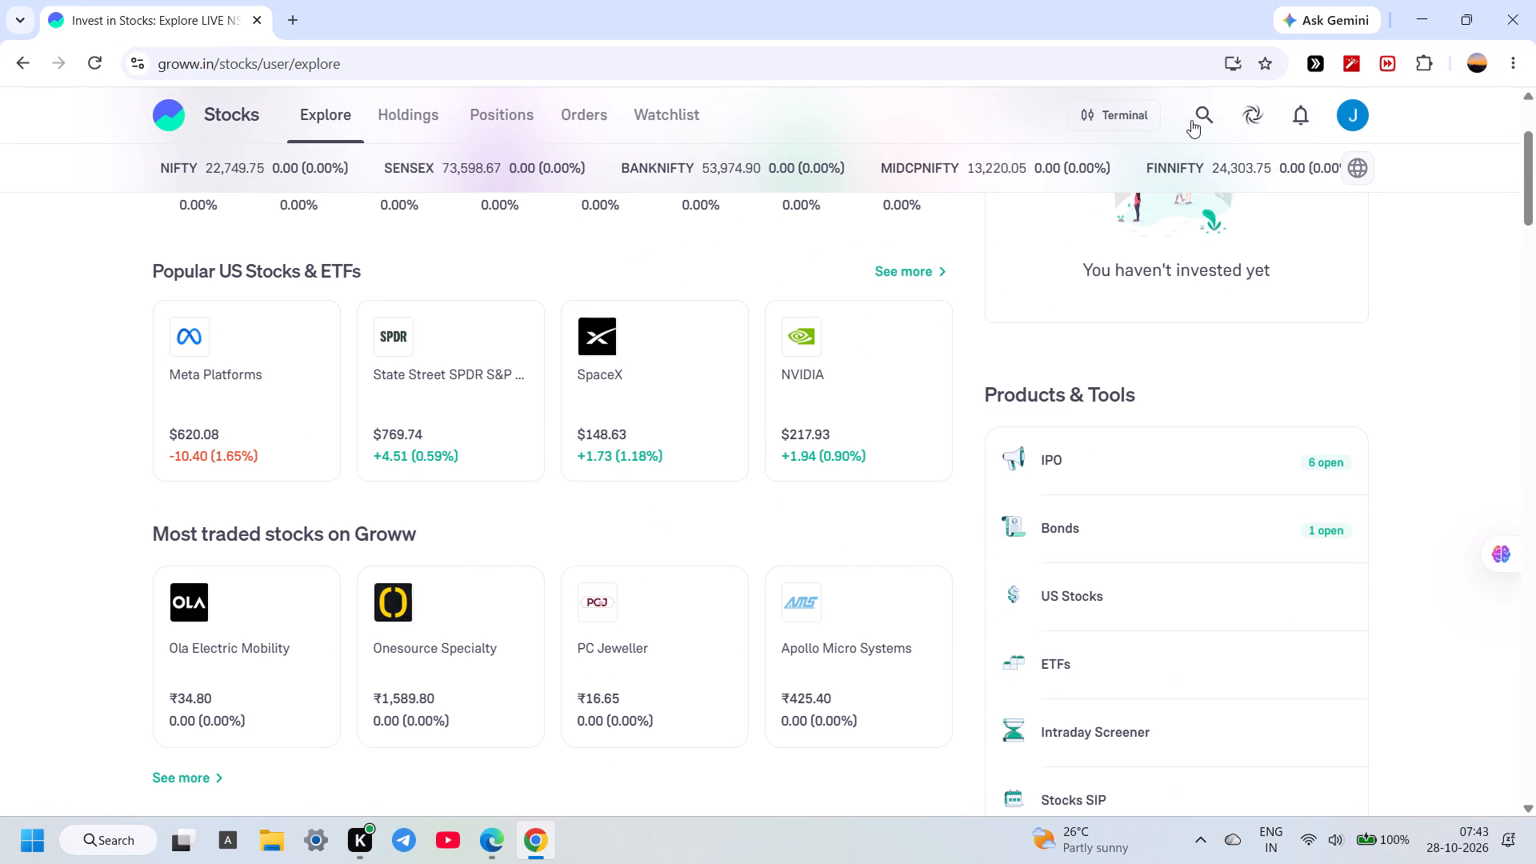
scroll(527, 558, down, 1)
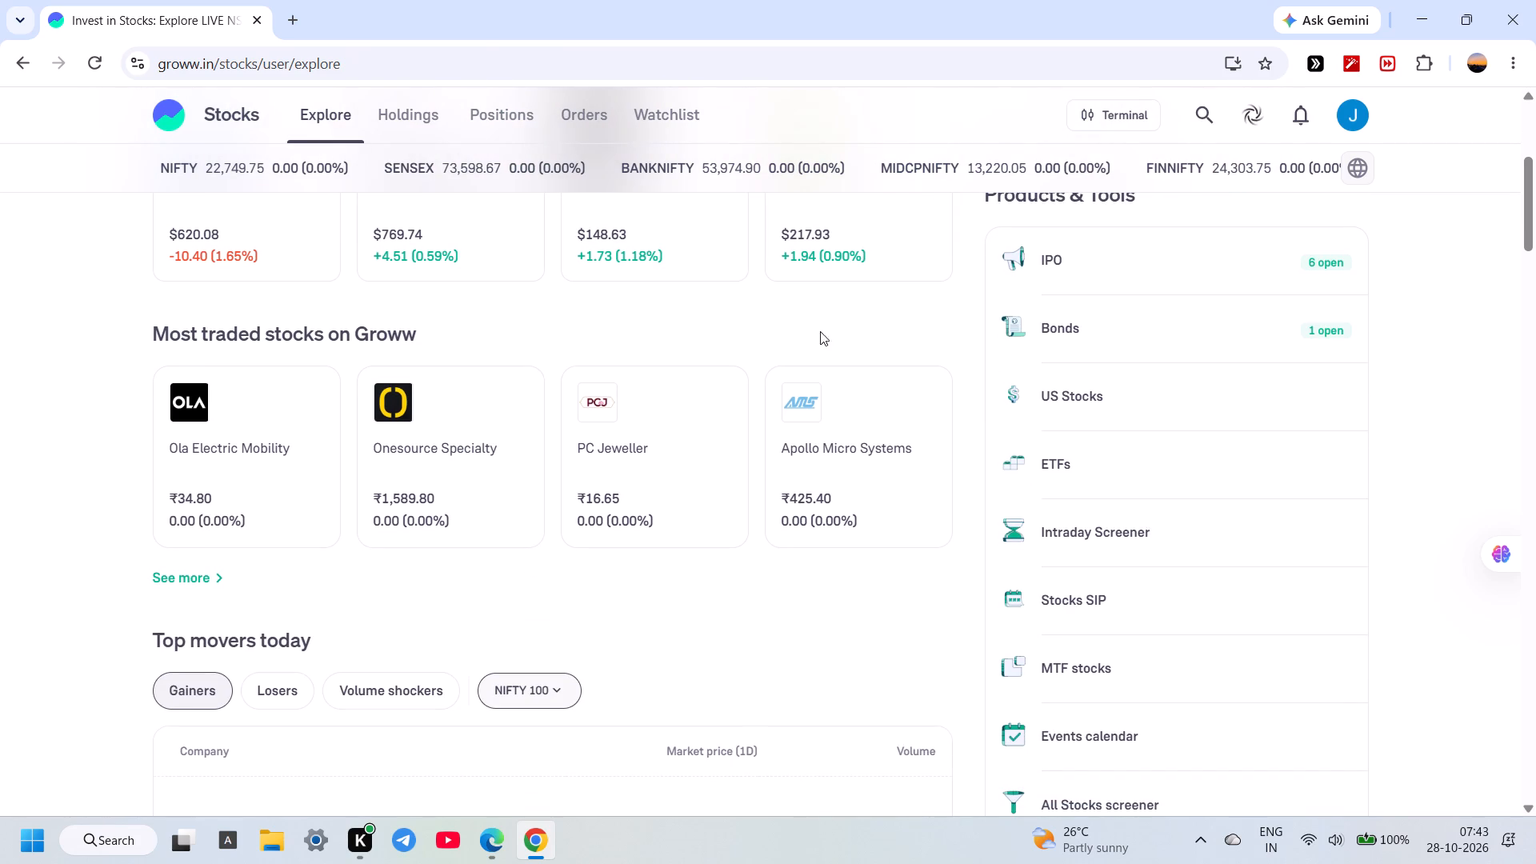
click(1118, 397)
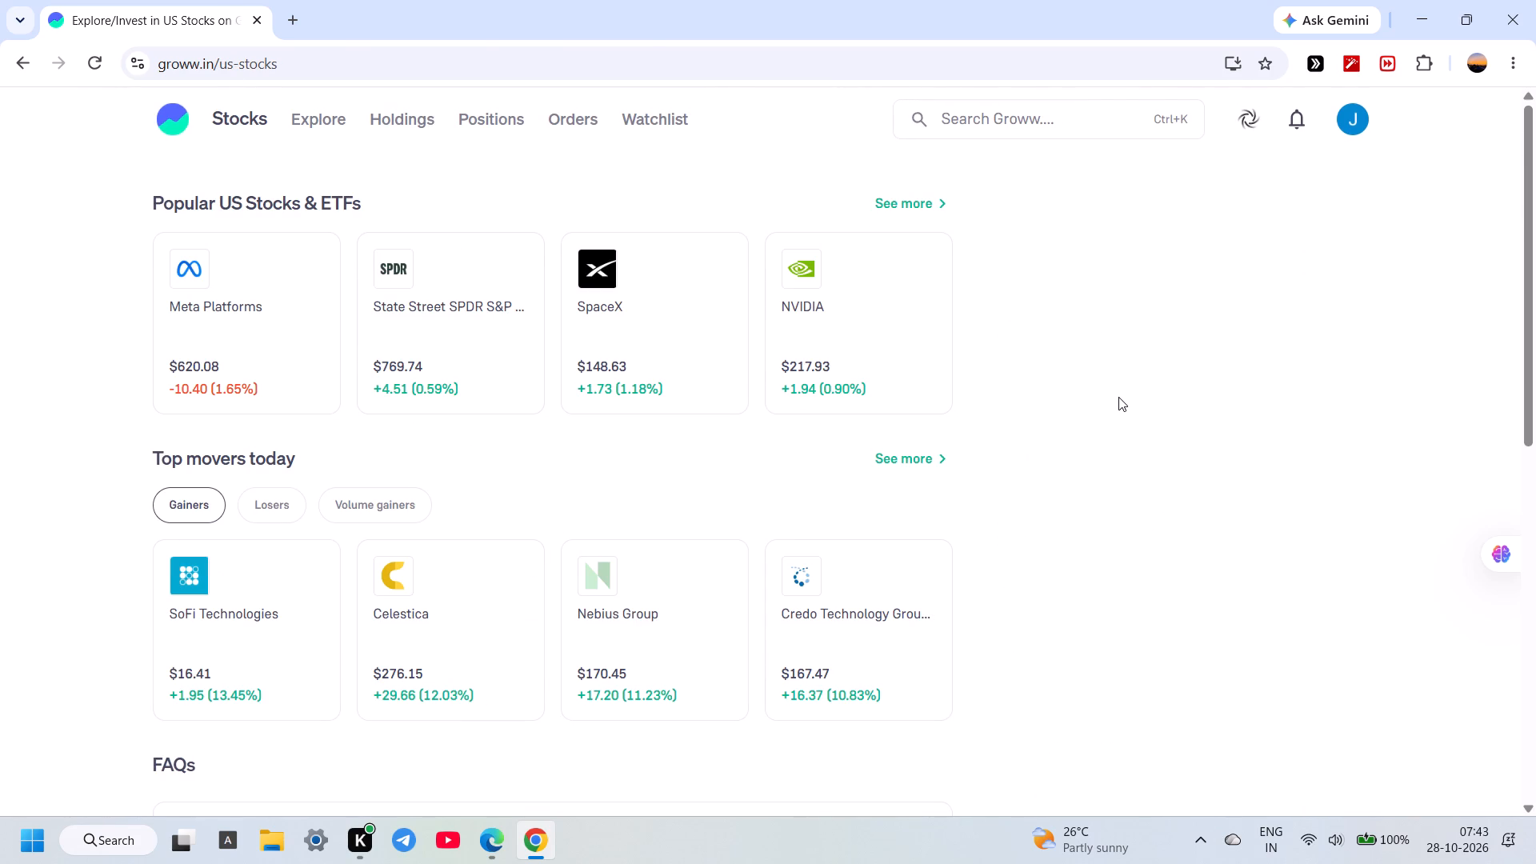
Expand the FAQ "Who holds my US stocks?" and read its answer.
scroll(812, 442, down, 1)
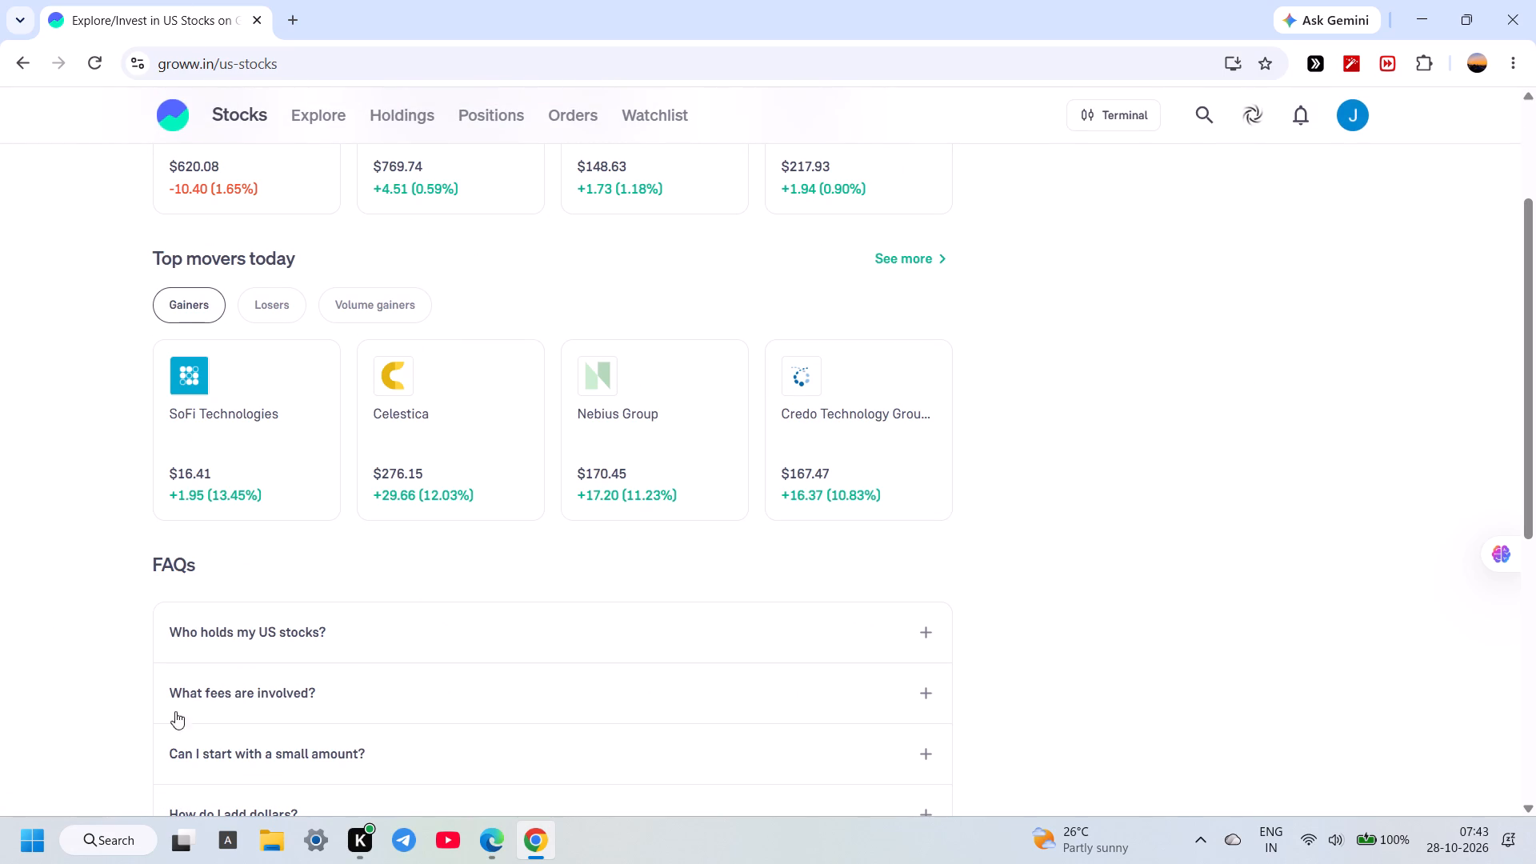
scroll(230, 572, down, 2)
click(262, 228)
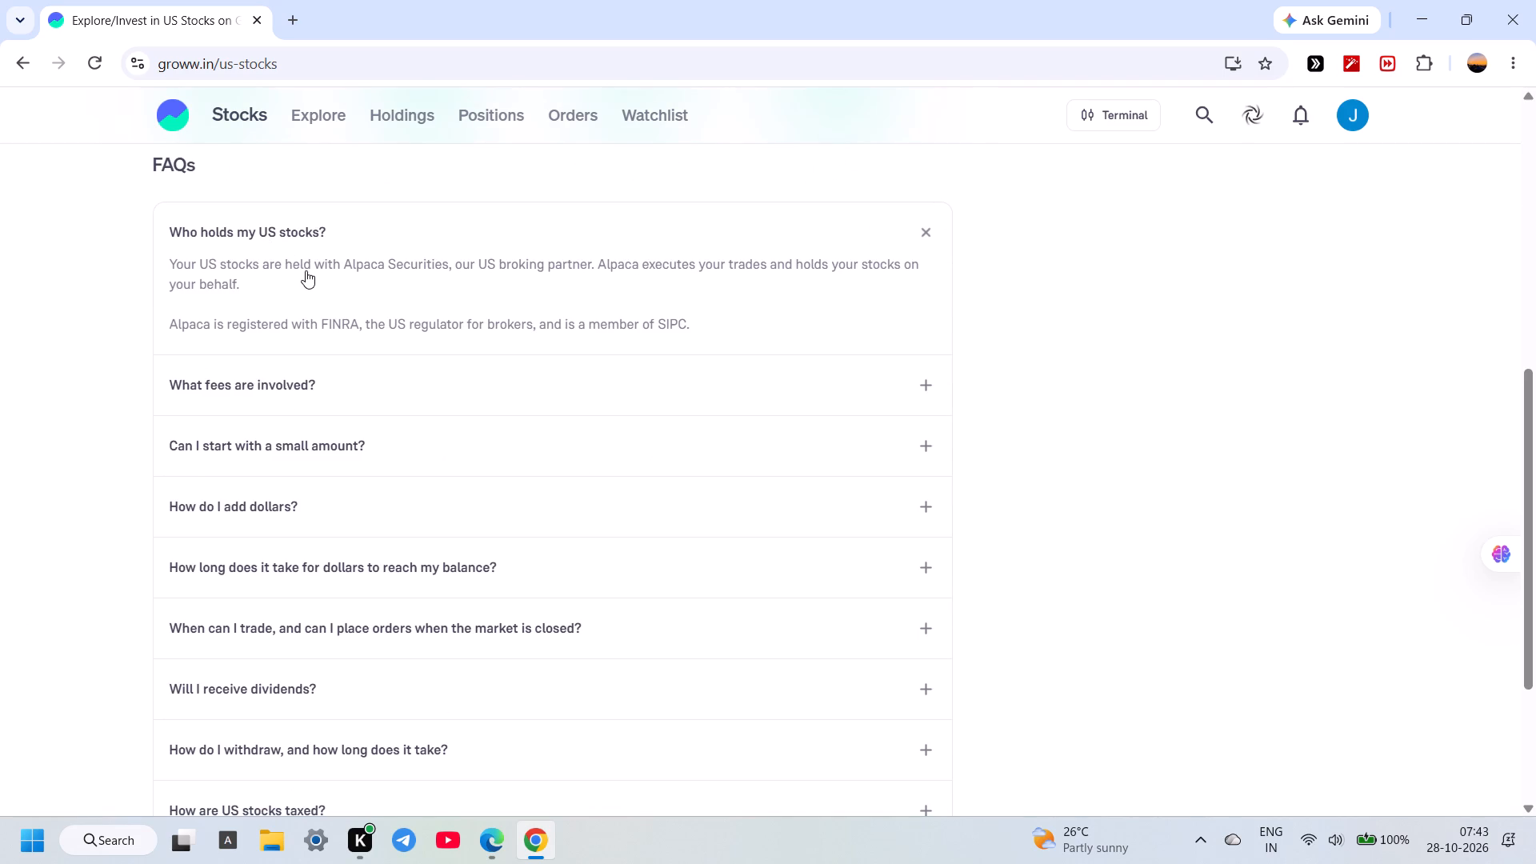
drag(289, 250, 374, 244)
click(414, 213)
Open the full list of Popular US Stocks & ETFs.
scroll(277, 306, up, 6)
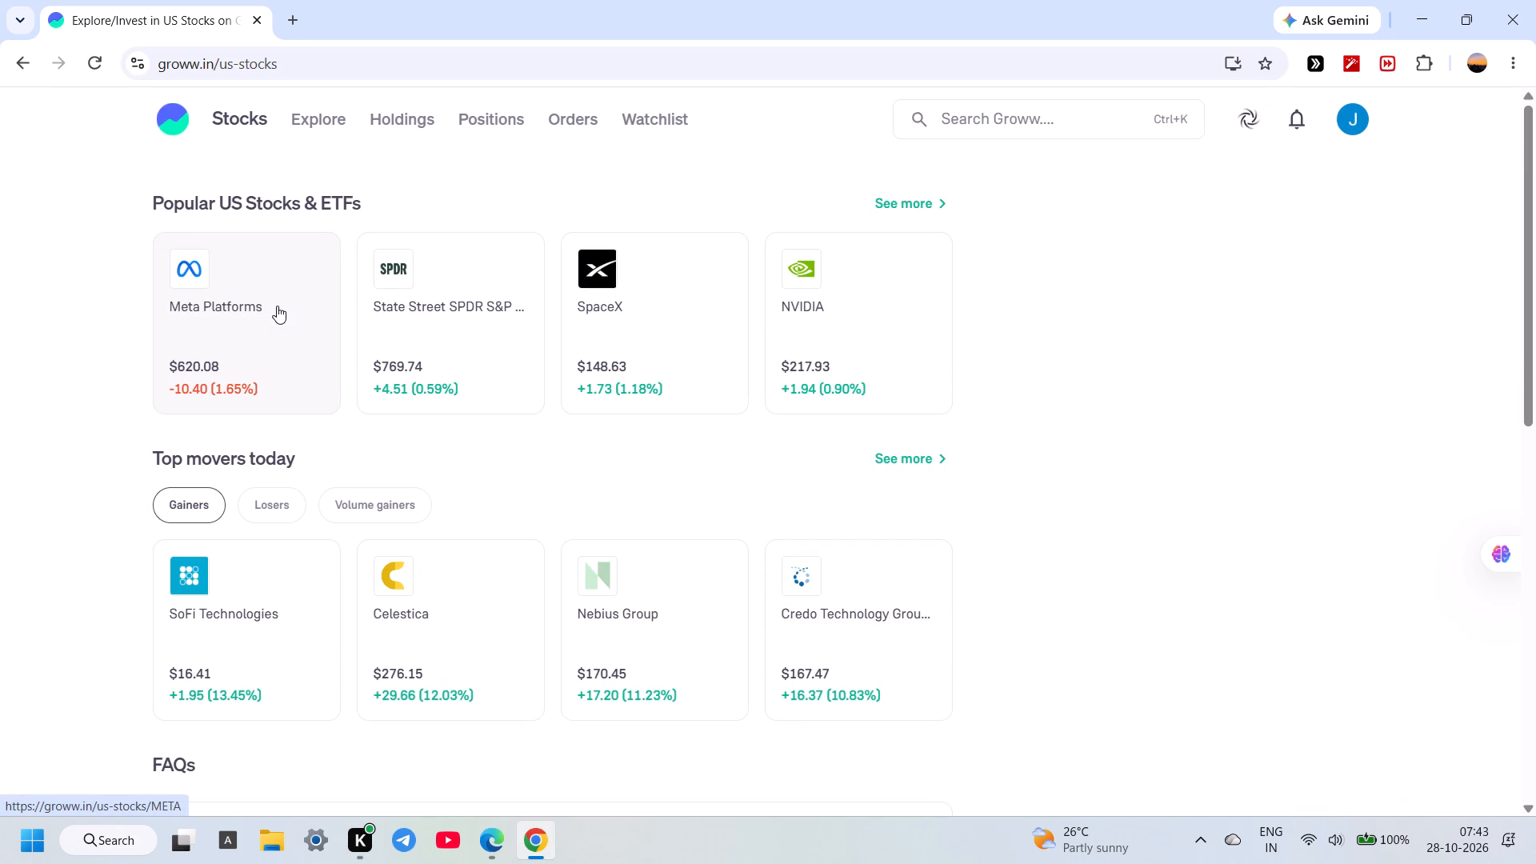
click(917, 199)
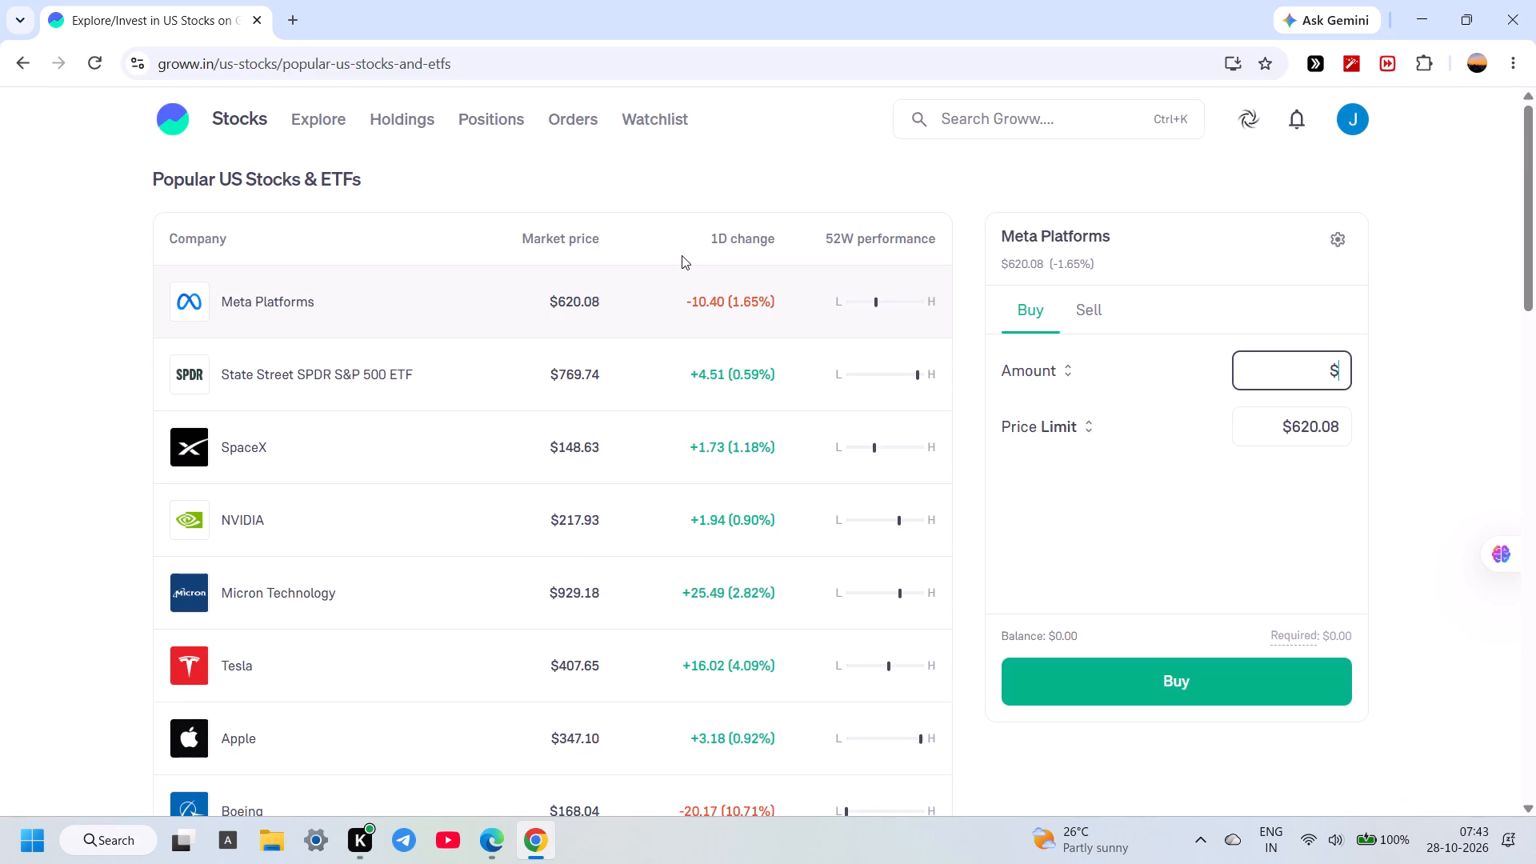
Browse the popular US stocks list and select Alphabet Class A to view its order form.
scroll(376, 293, down, 1)
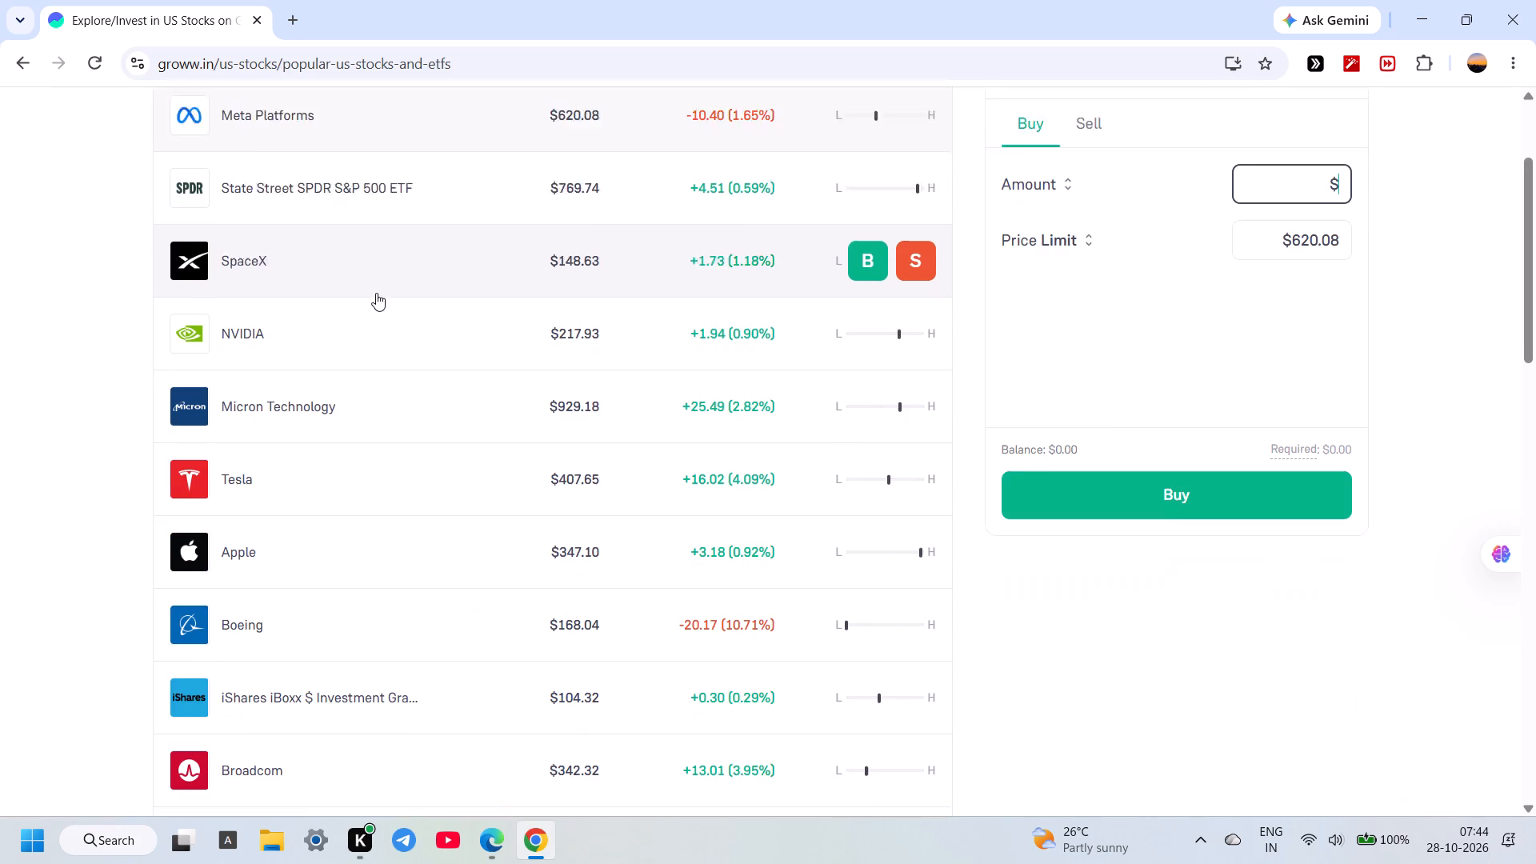
scroll(376, 293, down, 1)
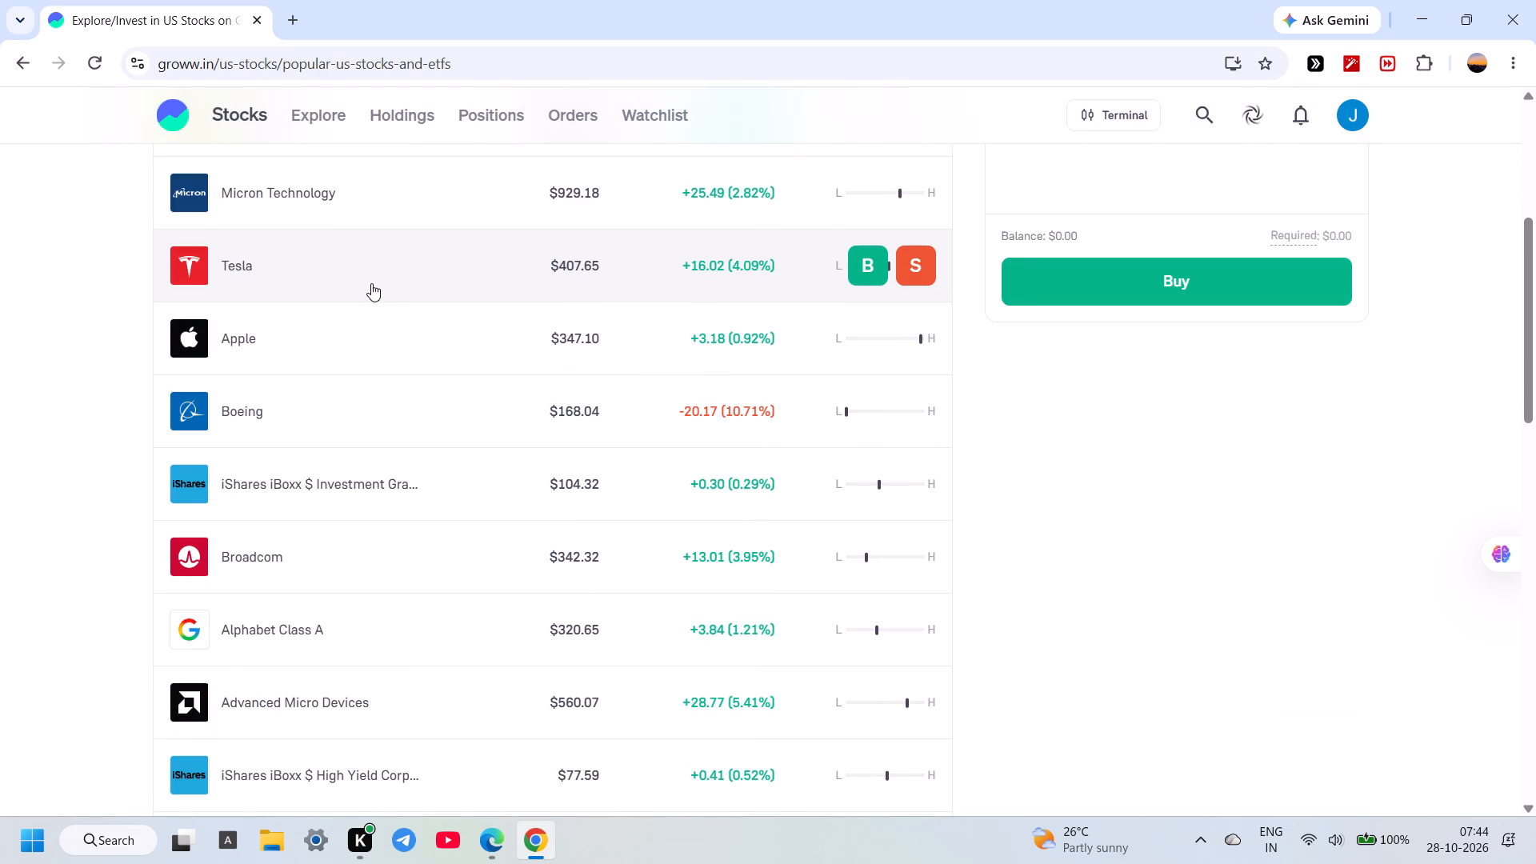
scroll(338, 352, down, 1)
click(265, 402)
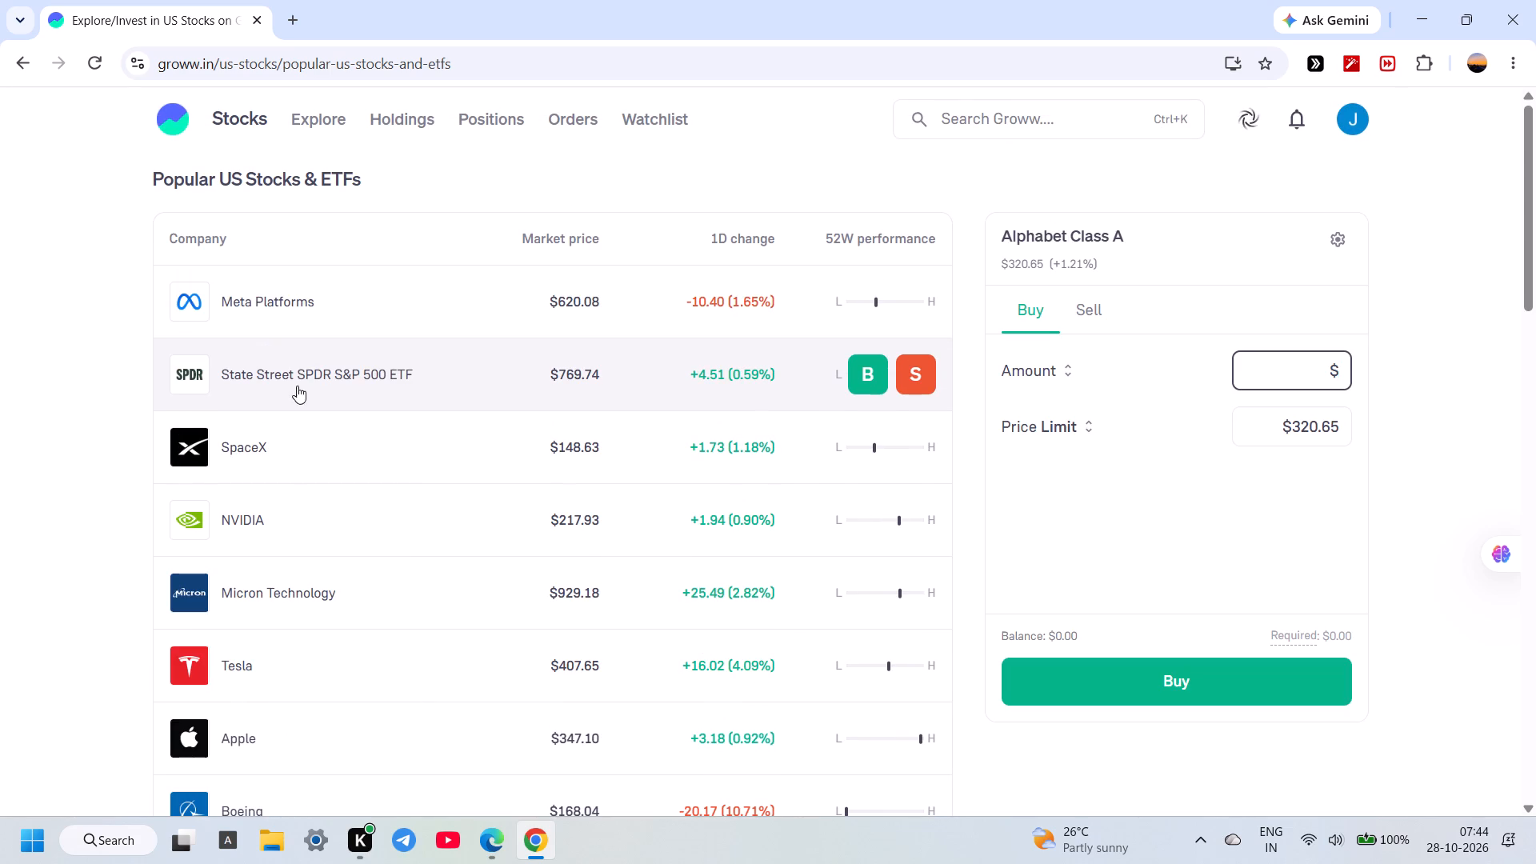
Select Invesco QQQ in the popular US stocks list to view its order form.
scroll(223, 234, down, 4)
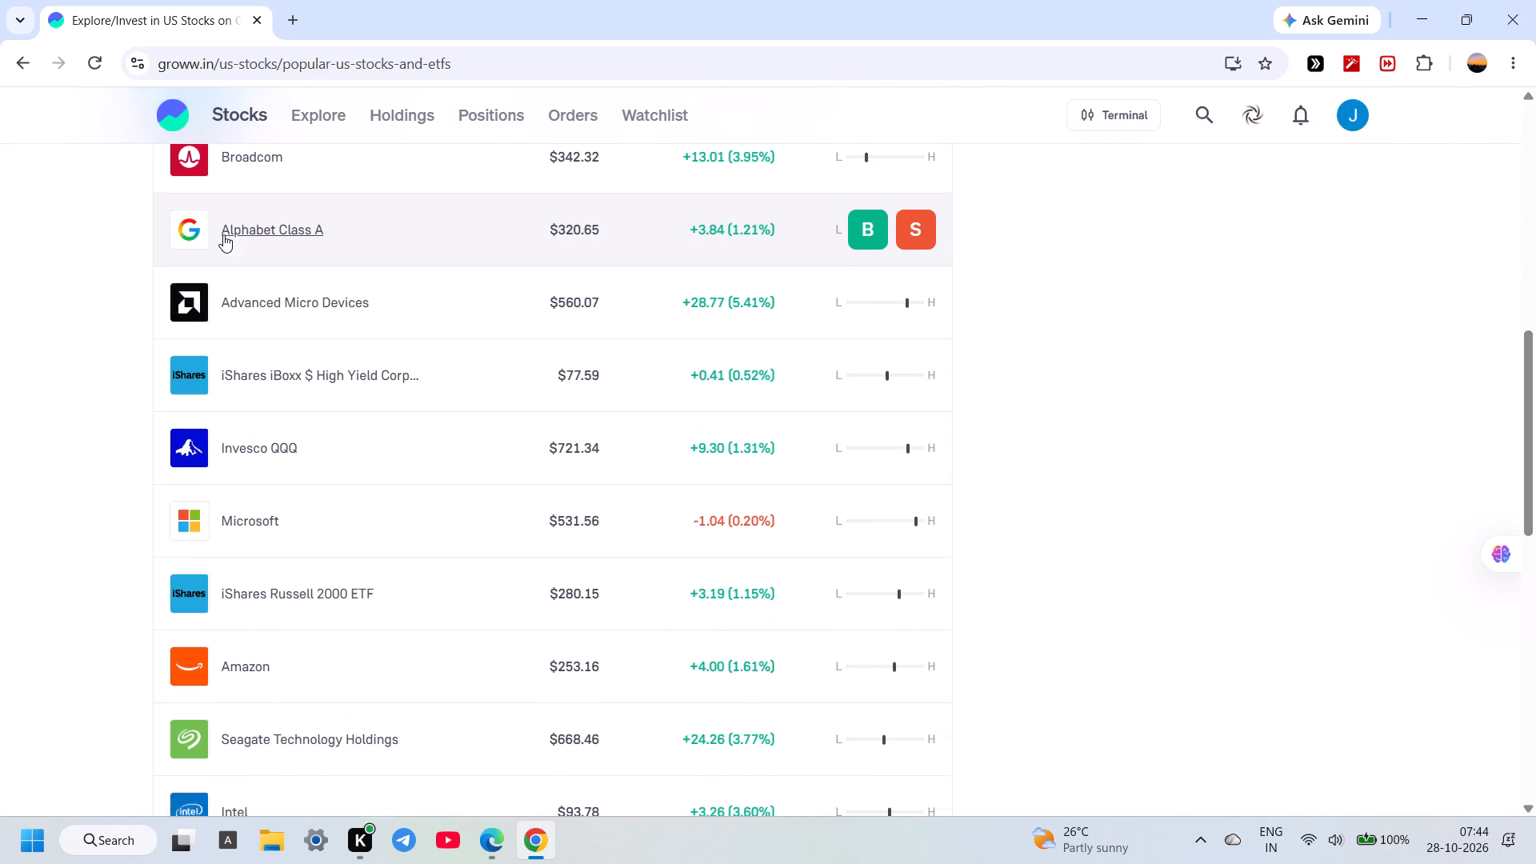
click(278, 429)
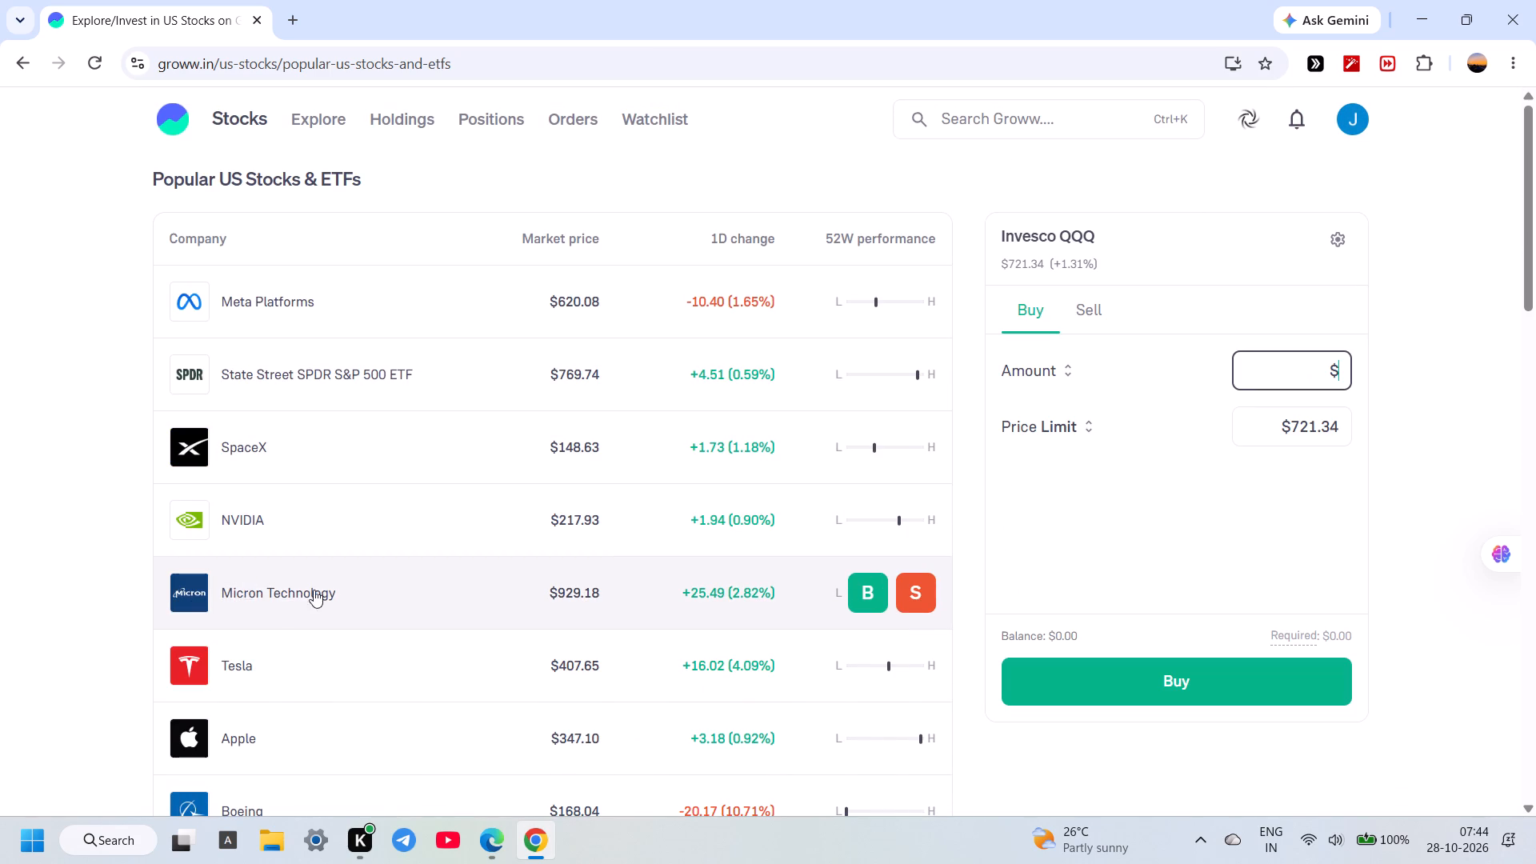
triple_click(1050, 233)
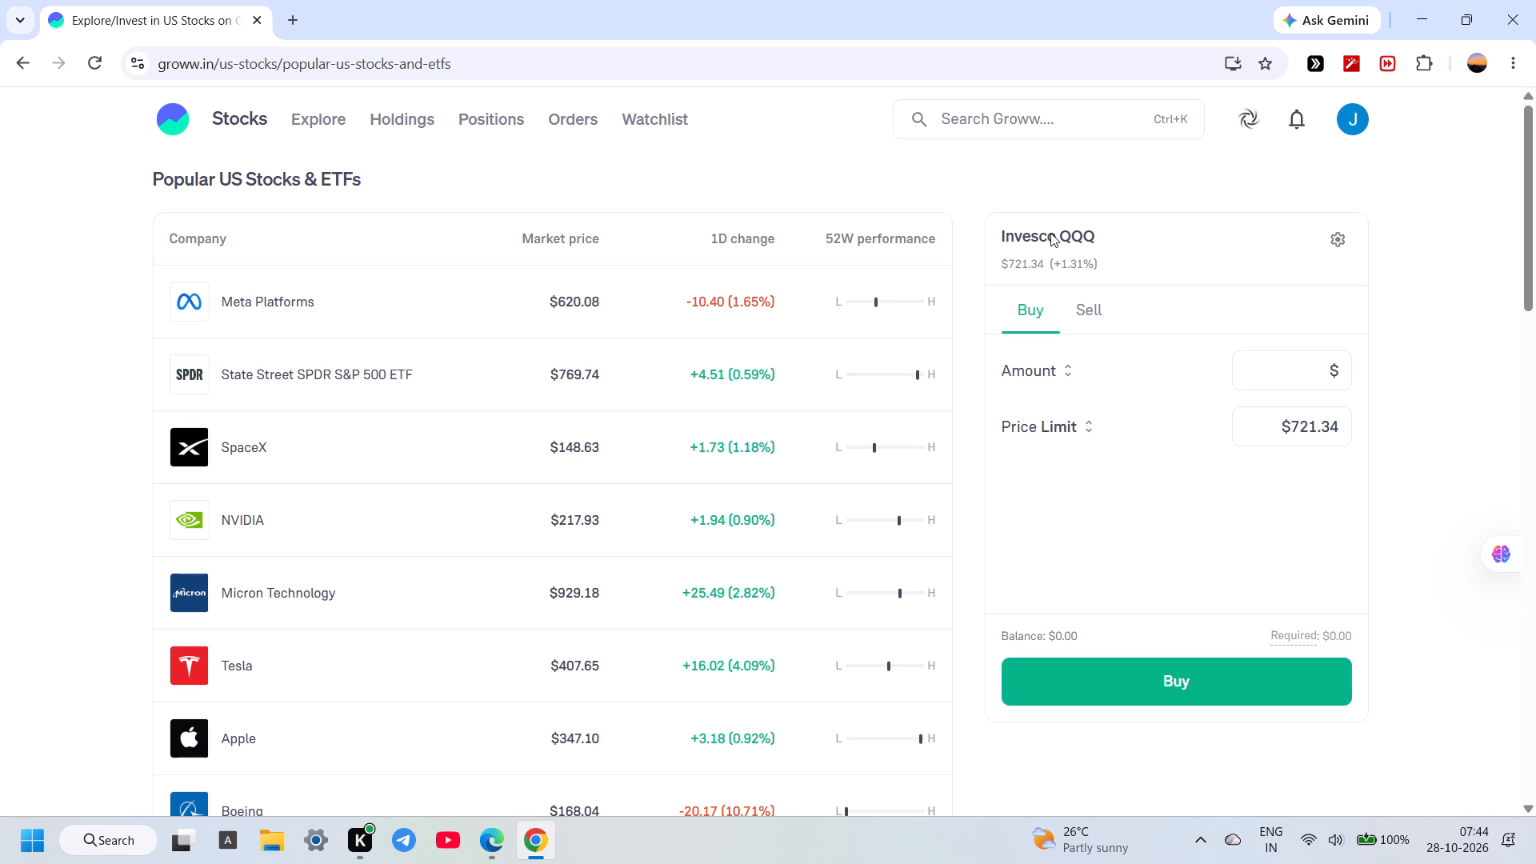
Open the buy order customisation options for Invesco QQQ and try to choose trigger orders.
click(1331, 237)
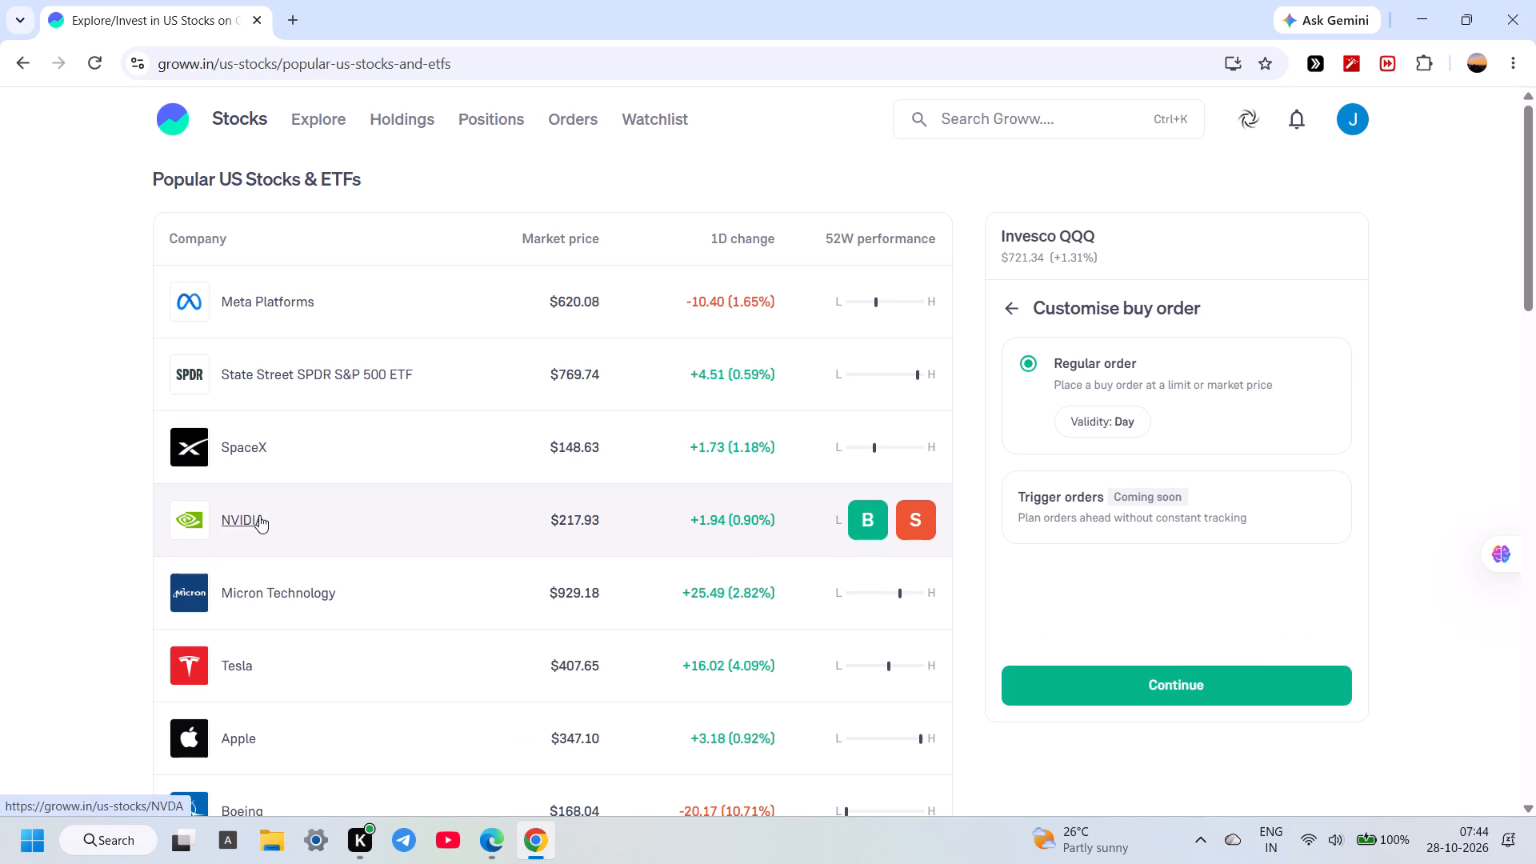
click(1136, 502)
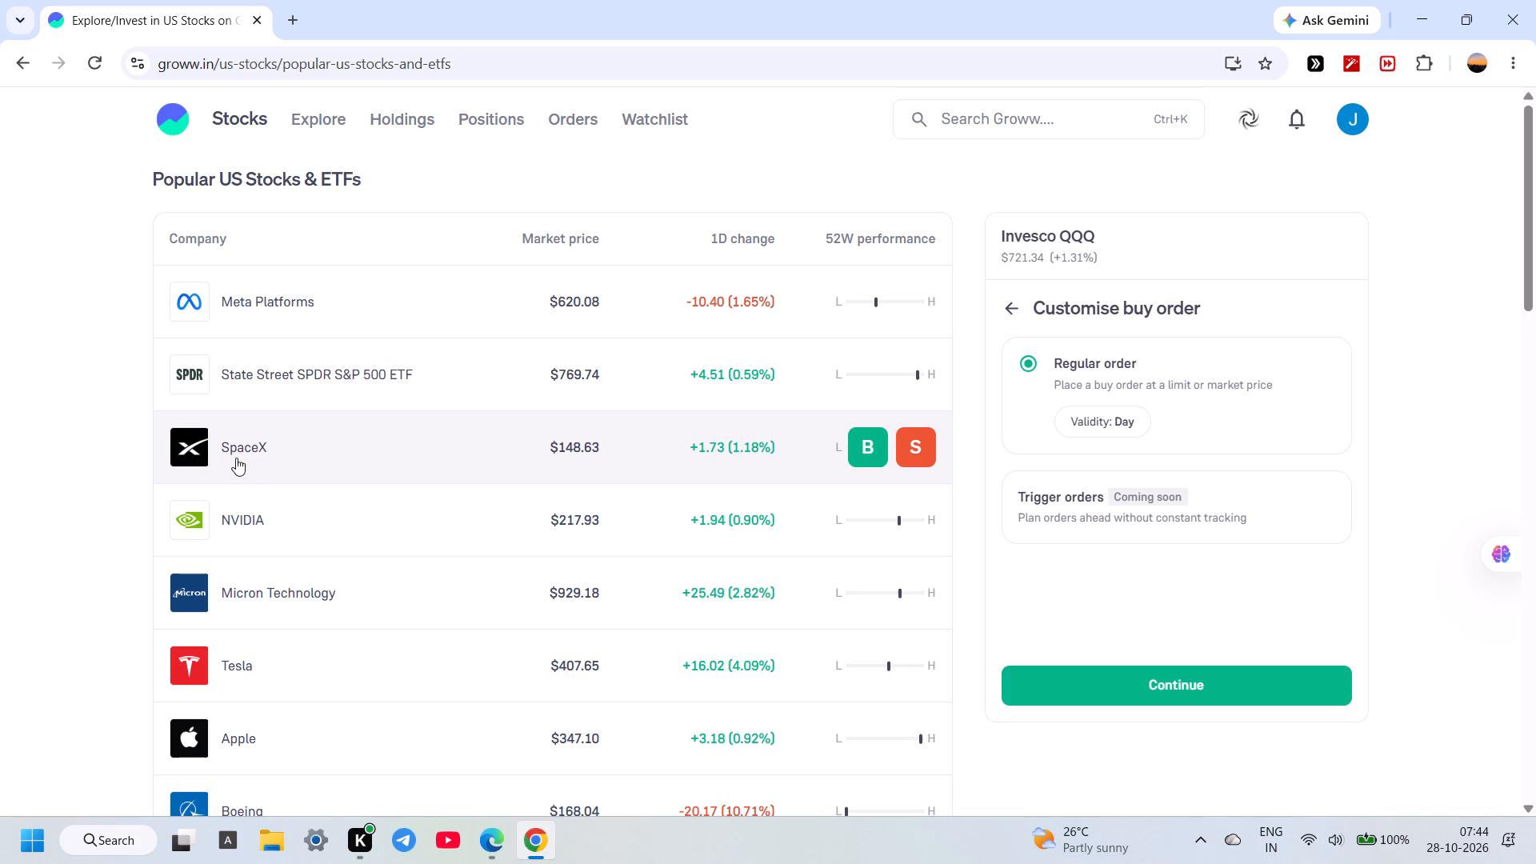
Open Visa's stock page from the popular US stocks list.
scroll(269, 386, down, 13)
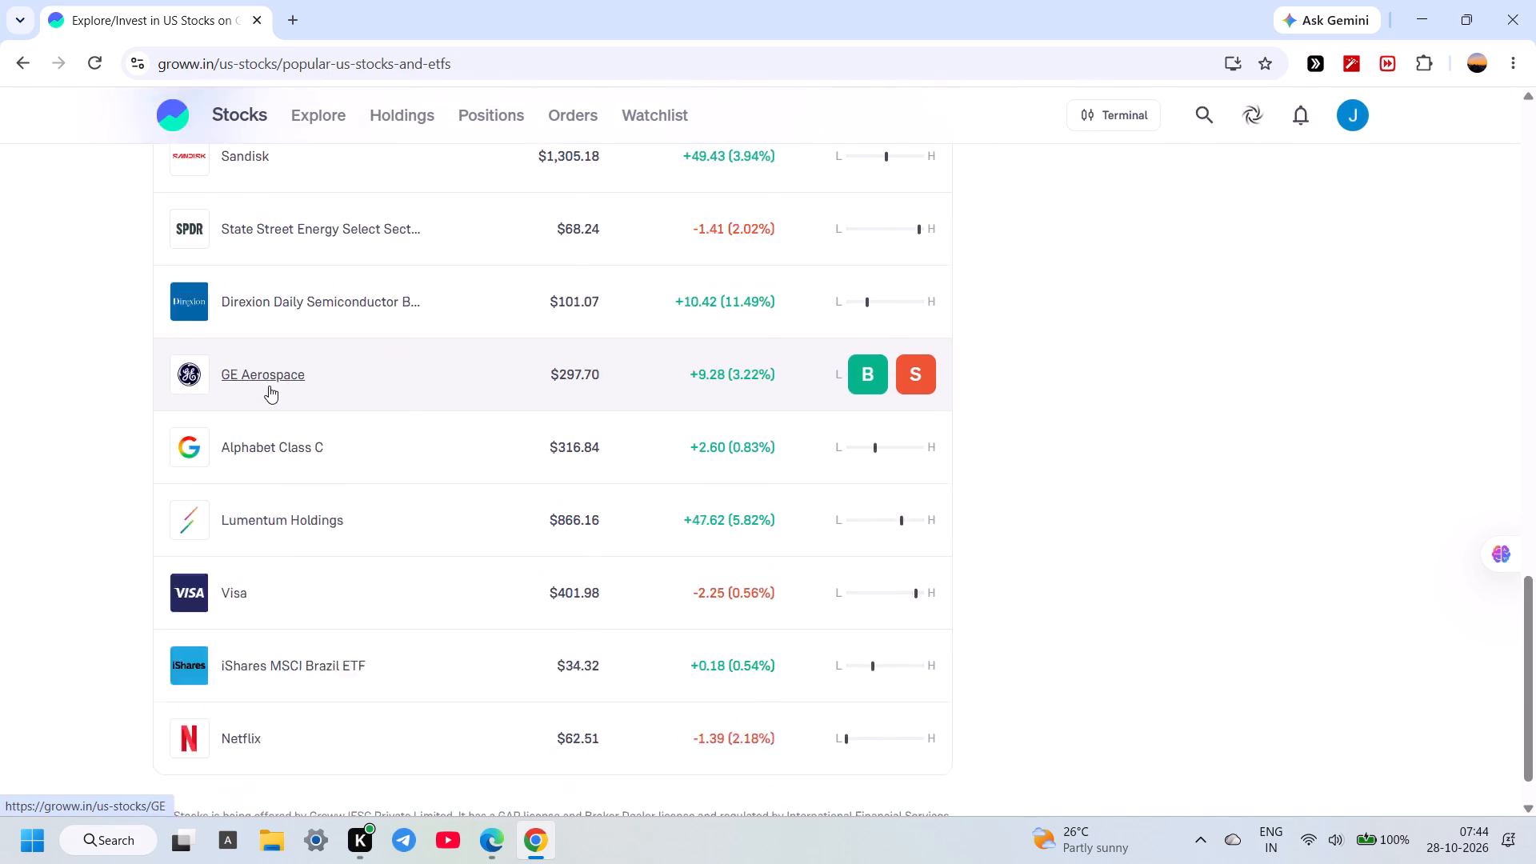
click(239, 526)
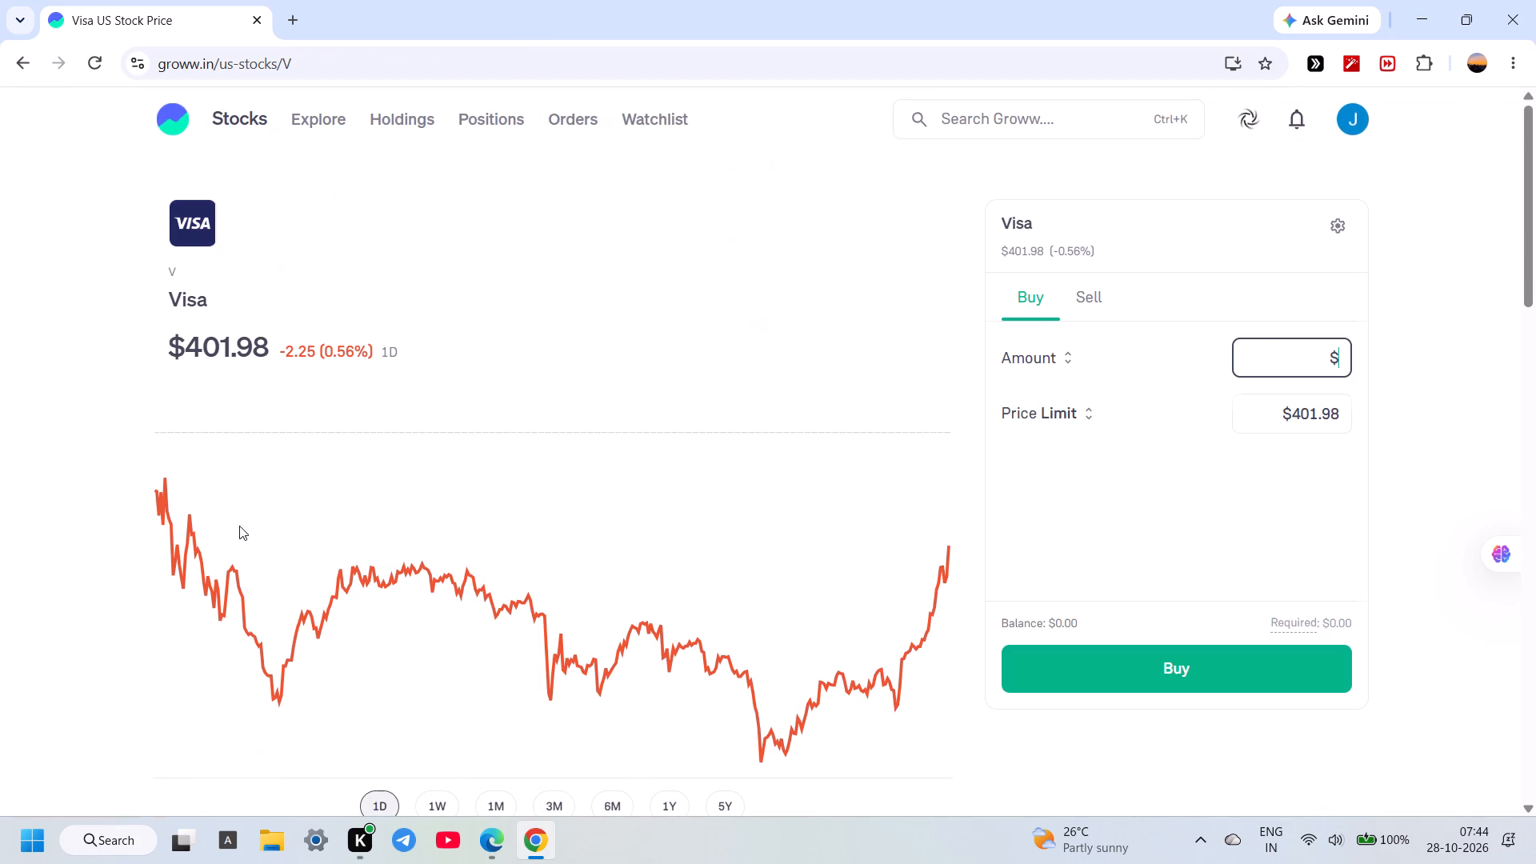
Examine Visa's price chart, performance figures and company information on its stock page.
scroll(344, 463, down, 4)
scroll(330, 427, up, 1)
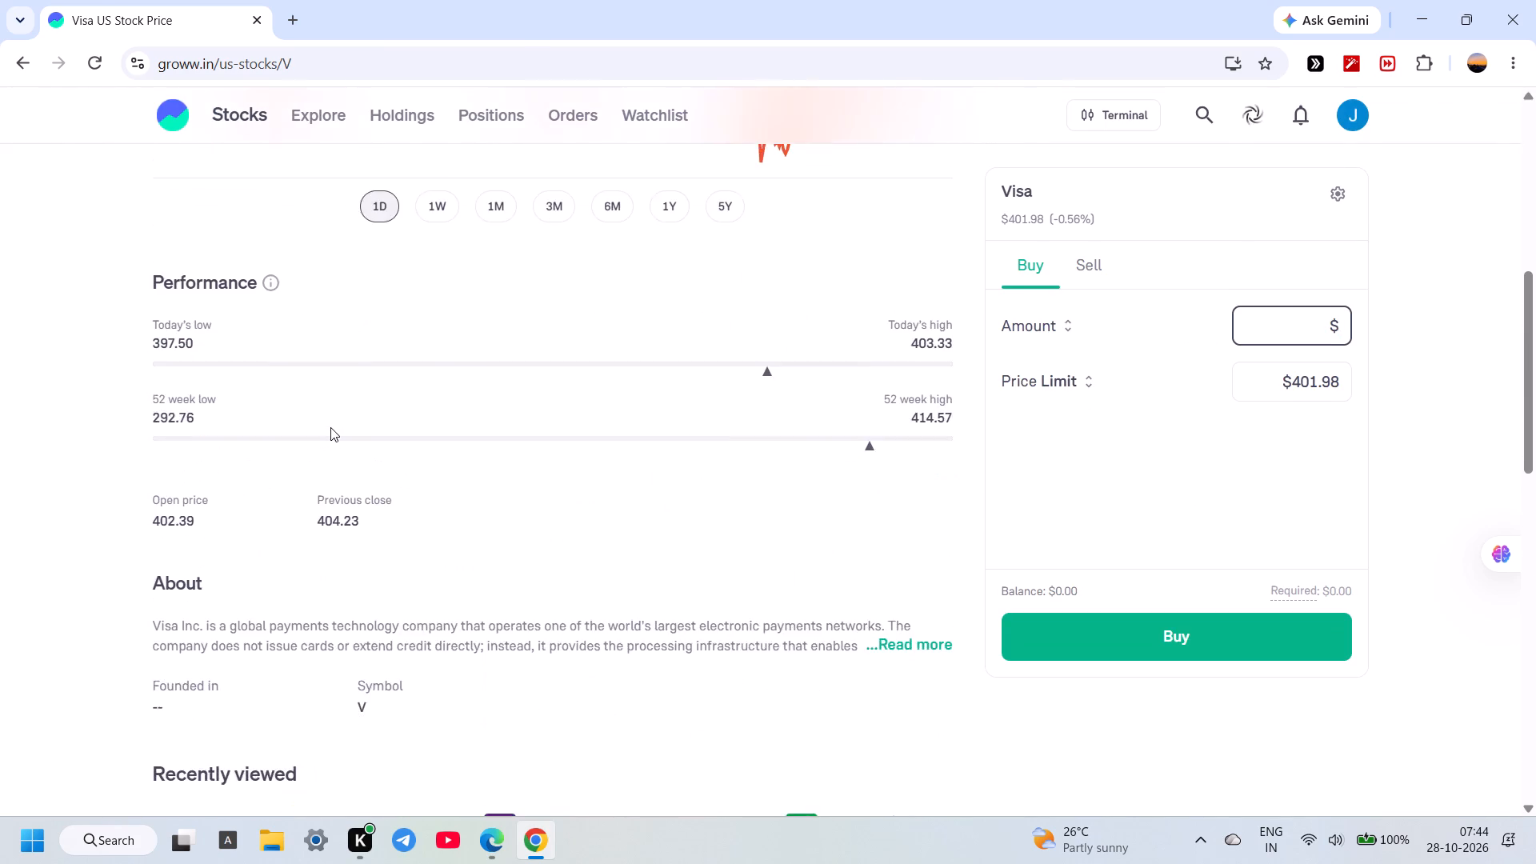
scroll(330, 427, down, 5)
scroll(330, 427, up, 2)
scroll(330, 427, down, 3)
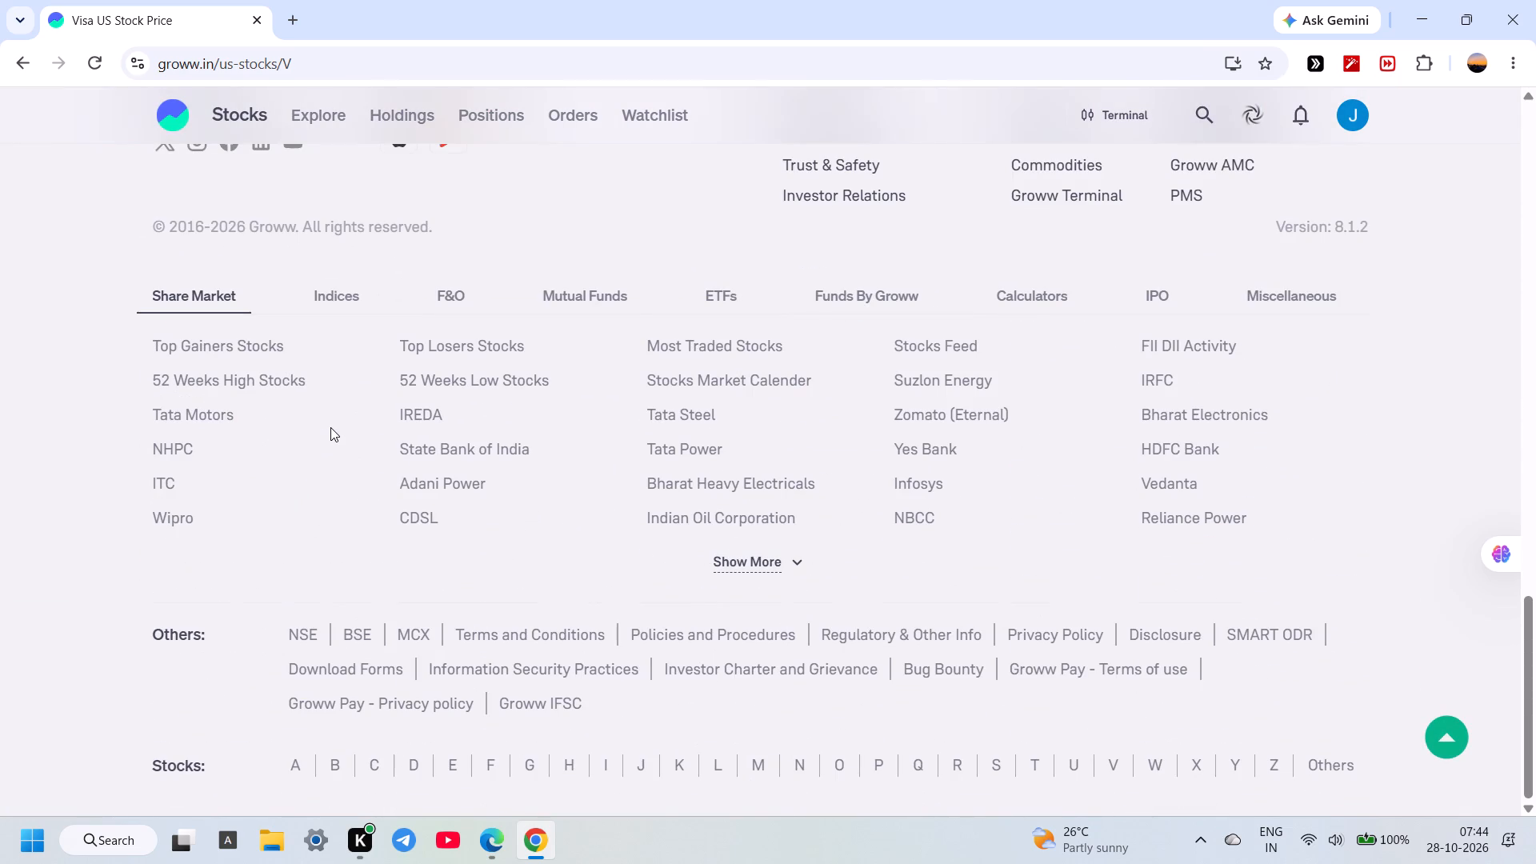
scroll(330, 427, up, 7)
scroll(330, 427, down, 1)
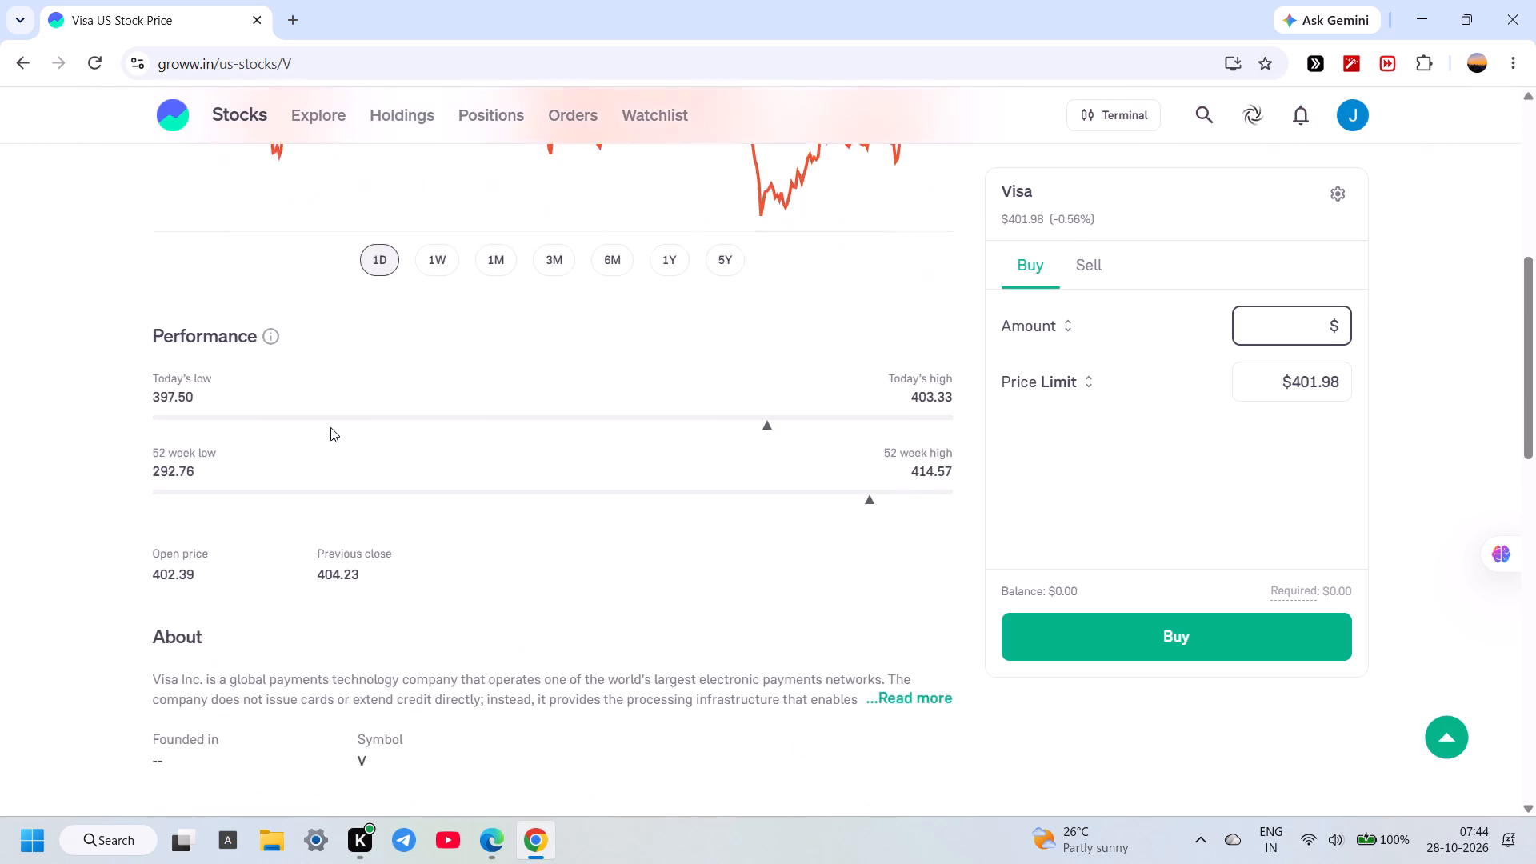
Show Visa's 1W price chart and compare the price change over ranges starting 20 Oct and extending to 22 Oct.
scroll(330, 427, up, 3)
scroll(322, 651, down, 1)
click(442, 598)
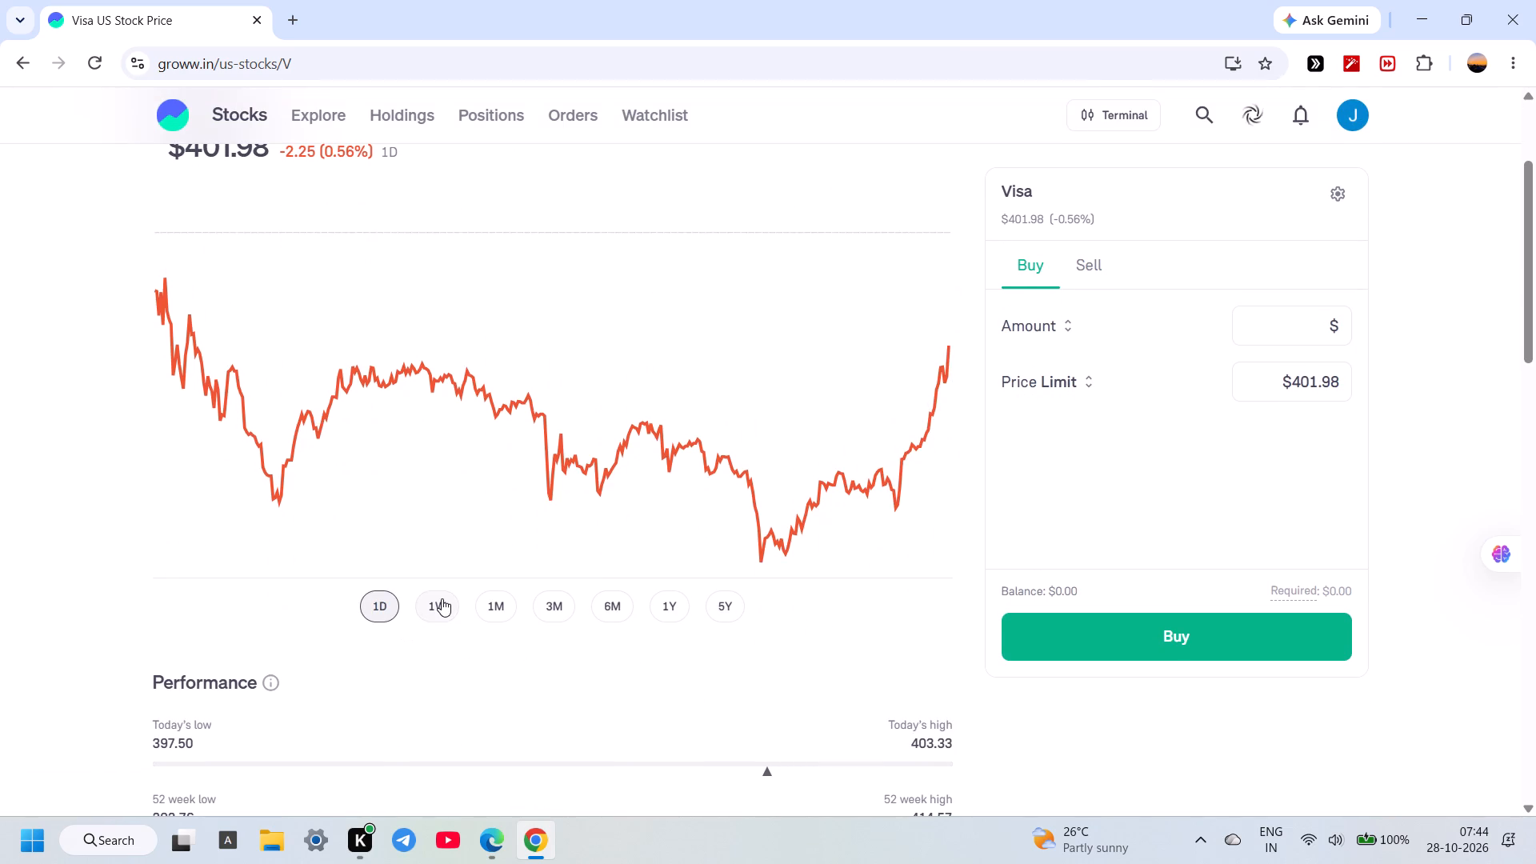
scroll(476, 595, up, 1)
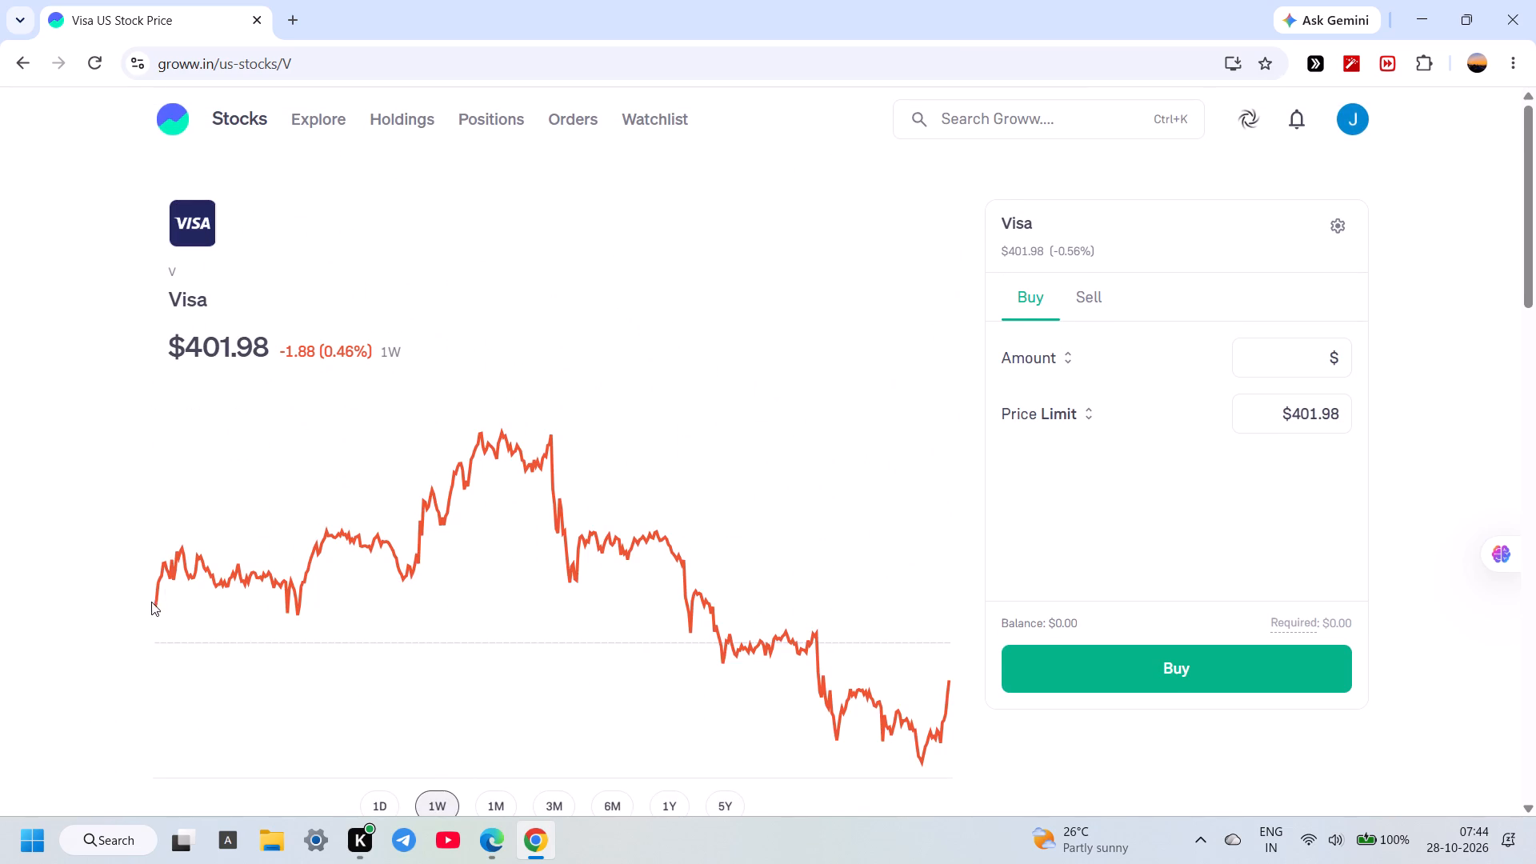
drag(167, 605, 270, 583)
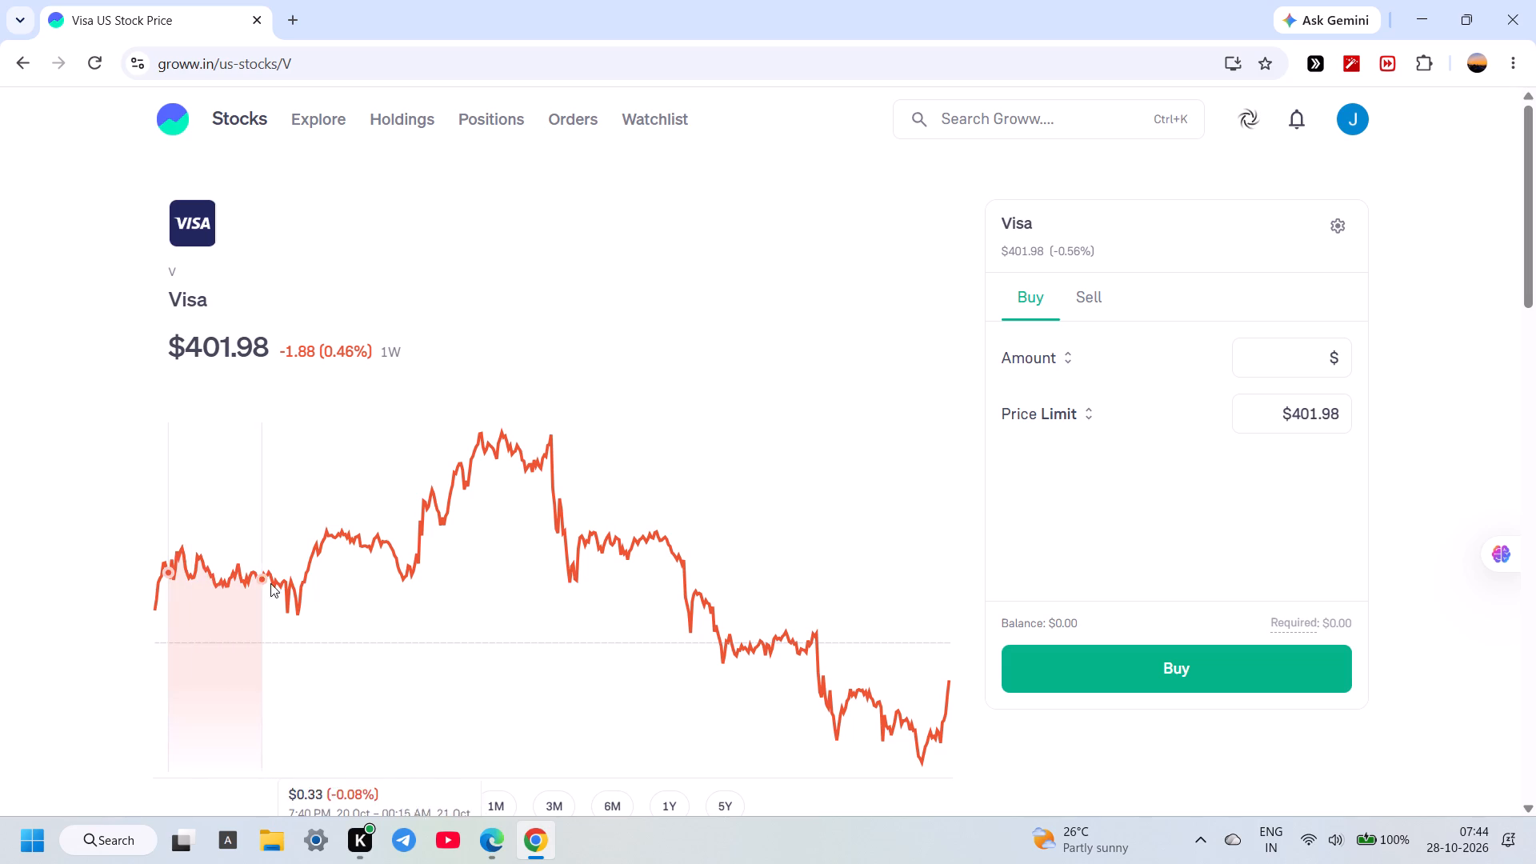
drag(270, 583, 339, 564)
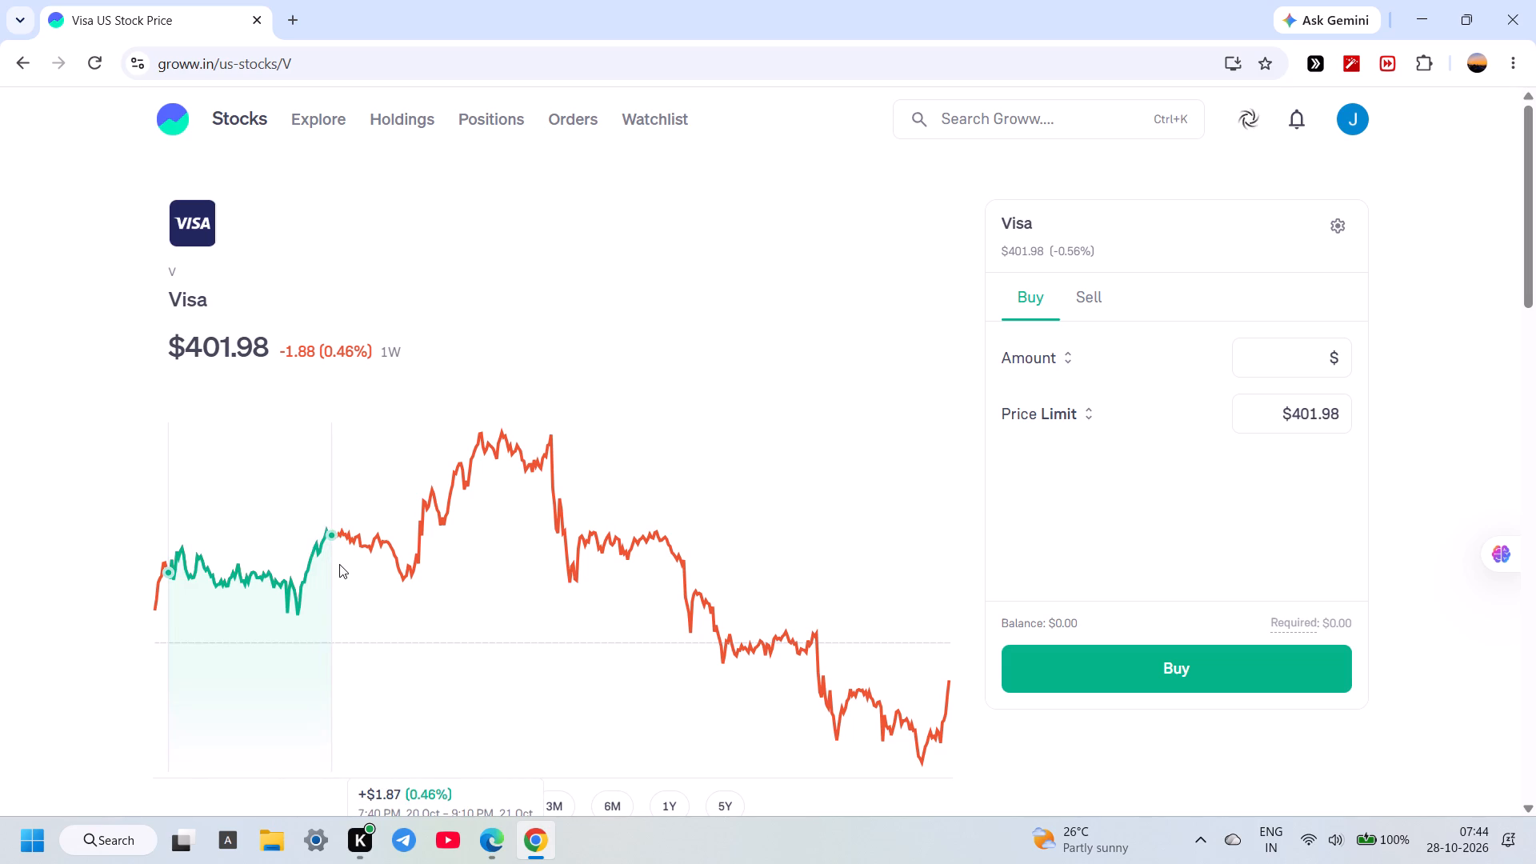
drag(339, 564, 405, 547)
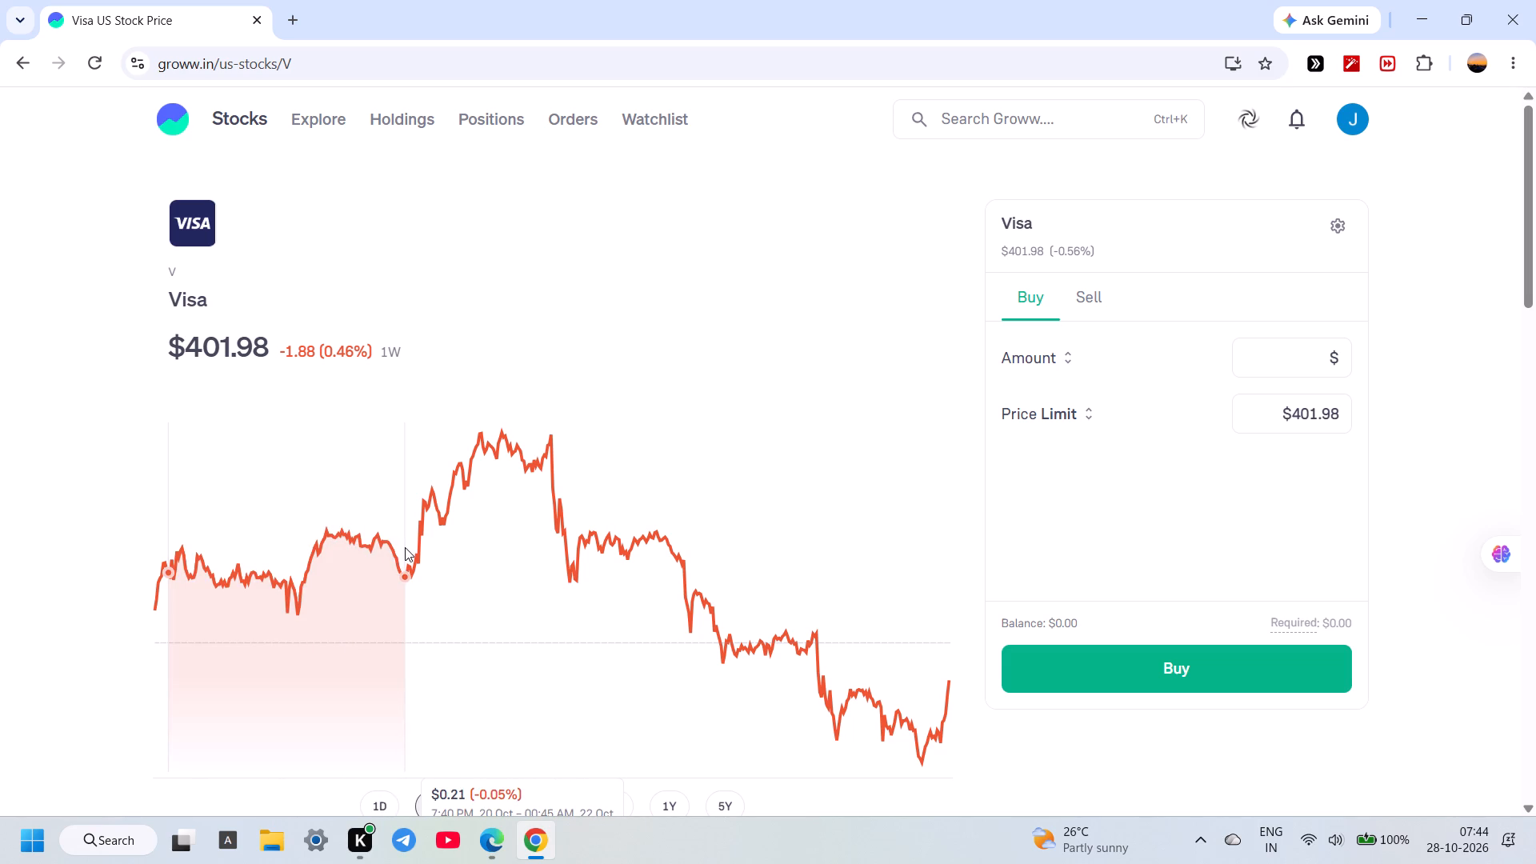
drag(405, 547, 450, 536)
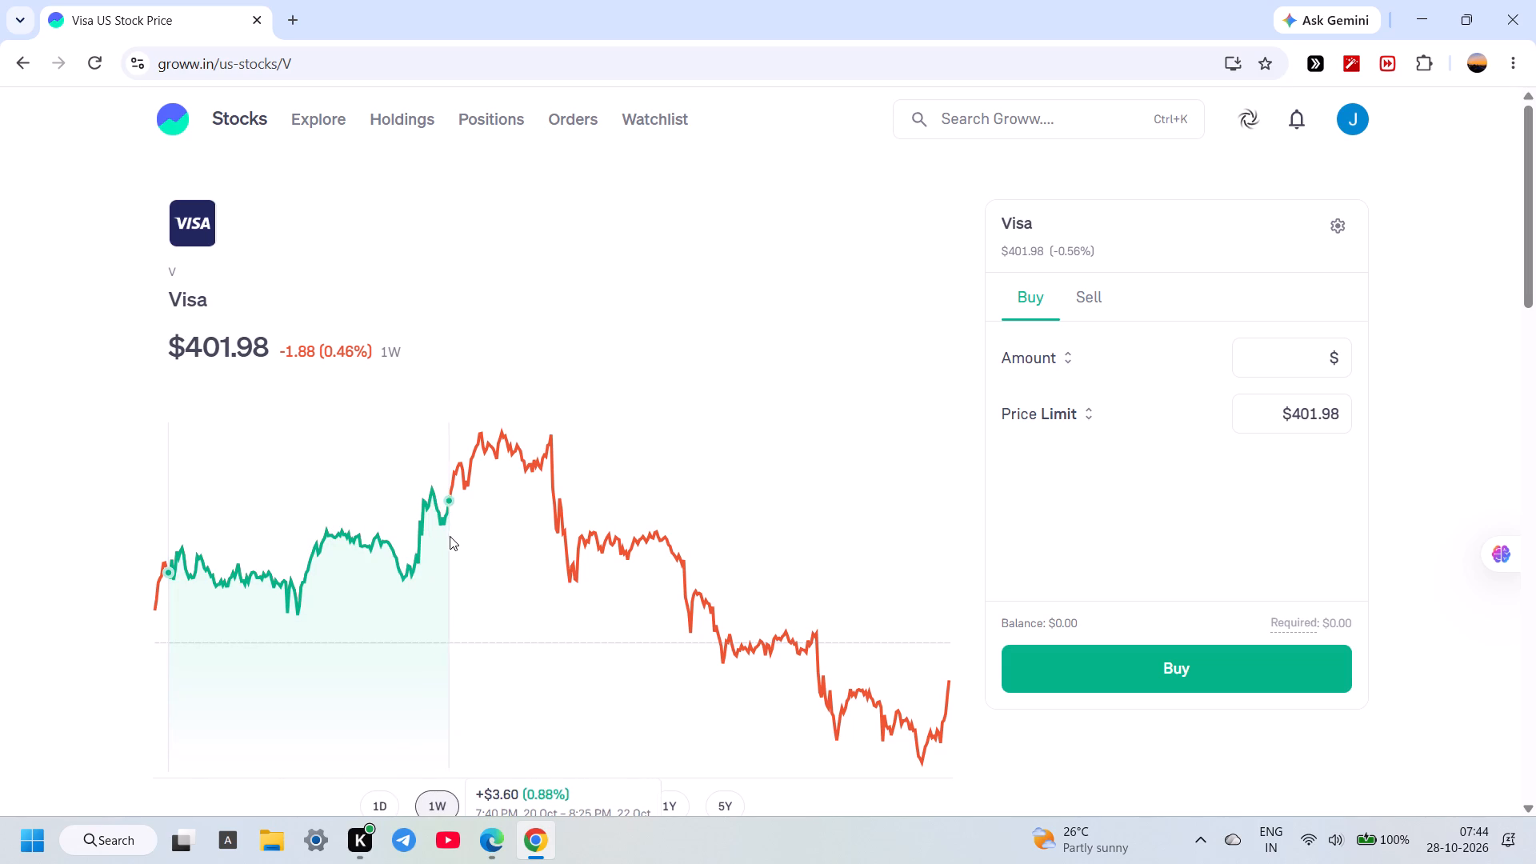
drag(450, 536, 492, 522)
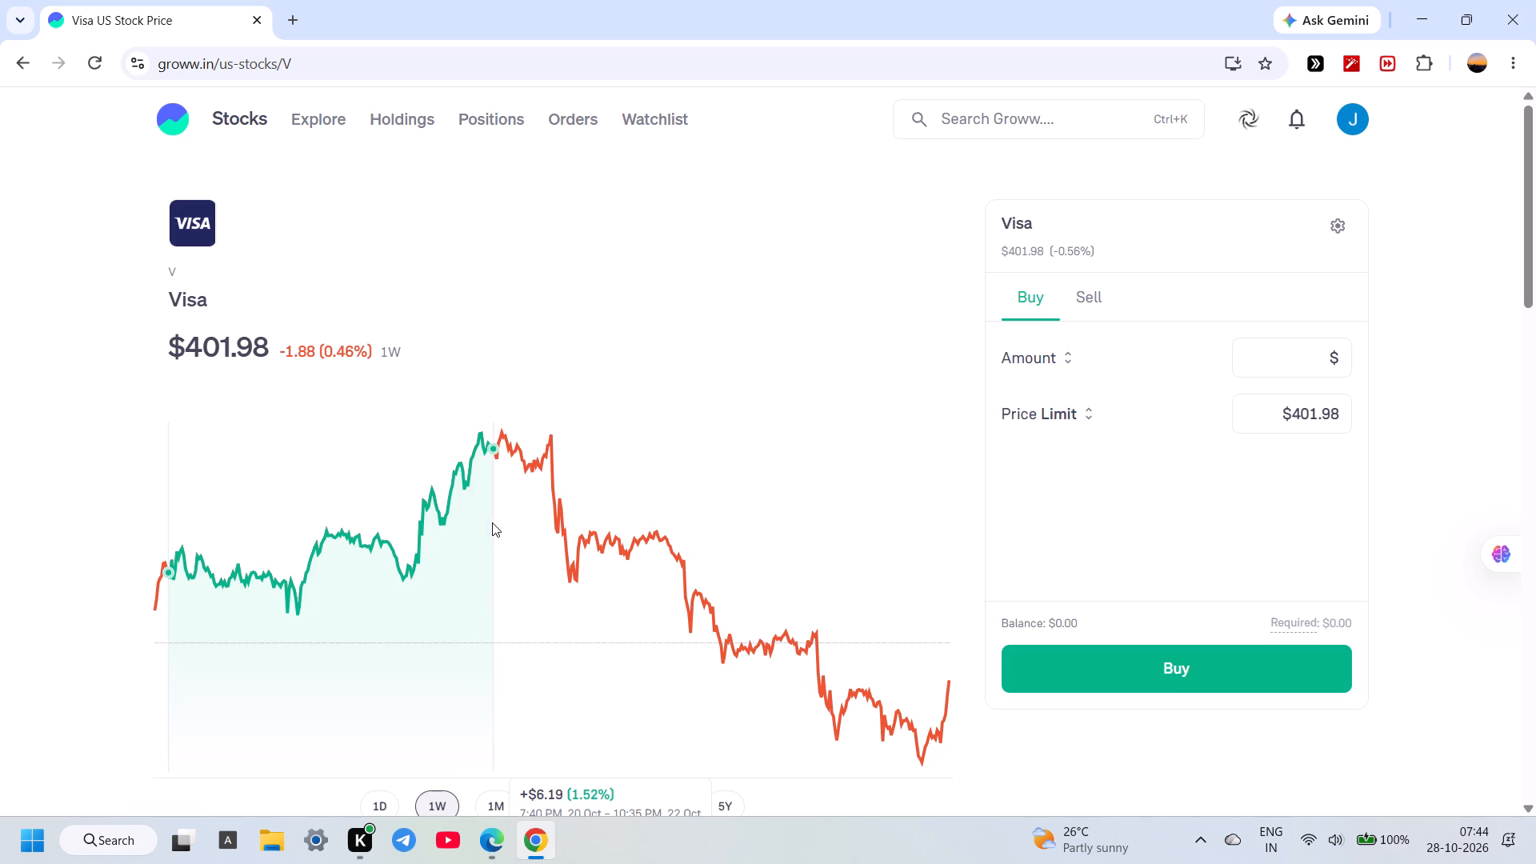
drag(492, 522, 504, 513)
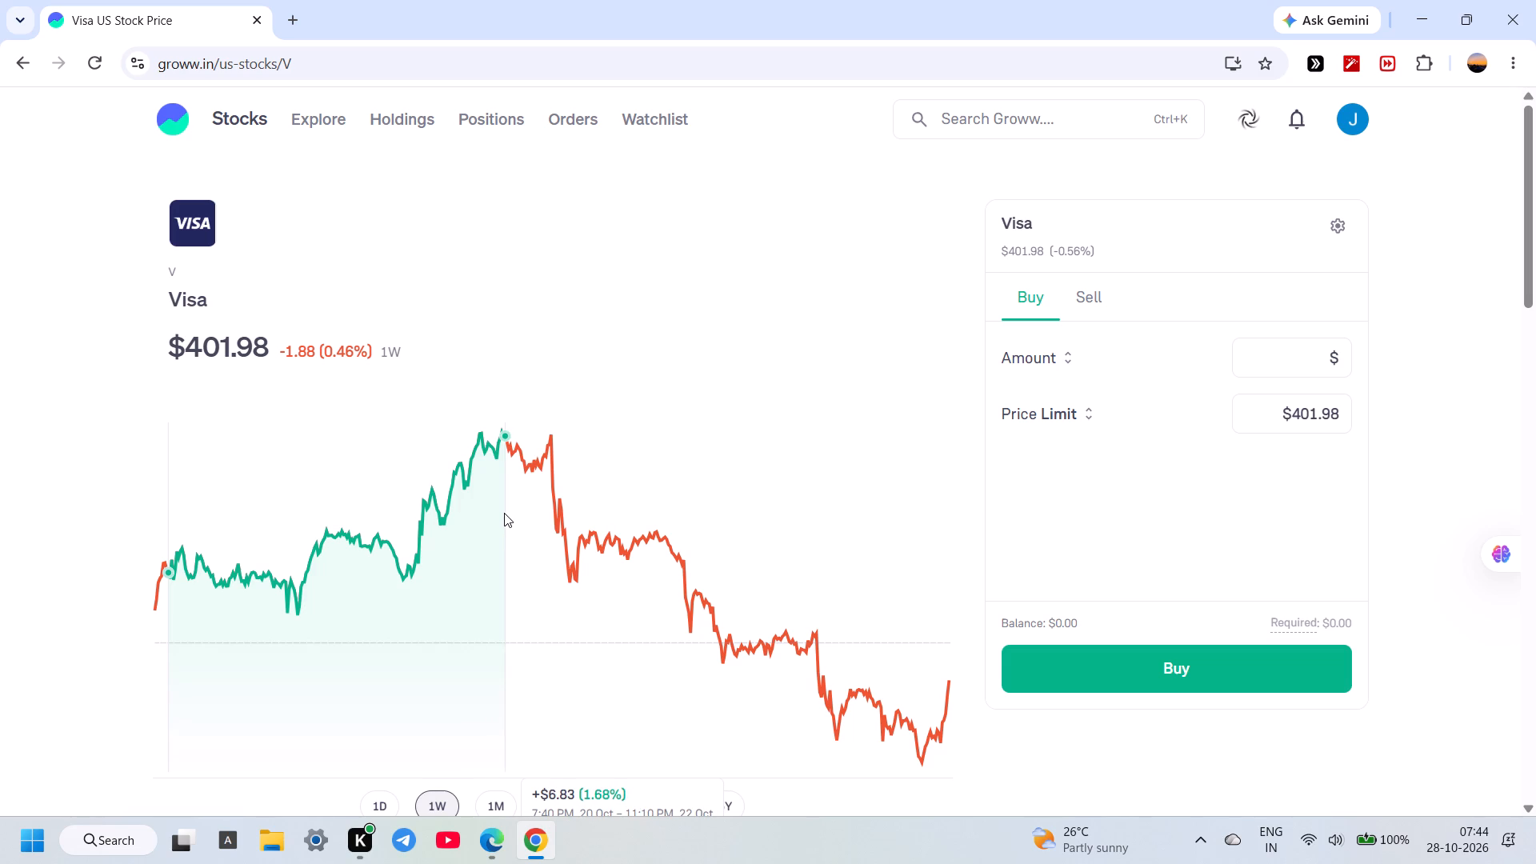
drag(504, 513, 499, 513)
Switch Visa's price chart to the 1Y period and inspect its historical prices.
scroll(499, 513, down, 1)
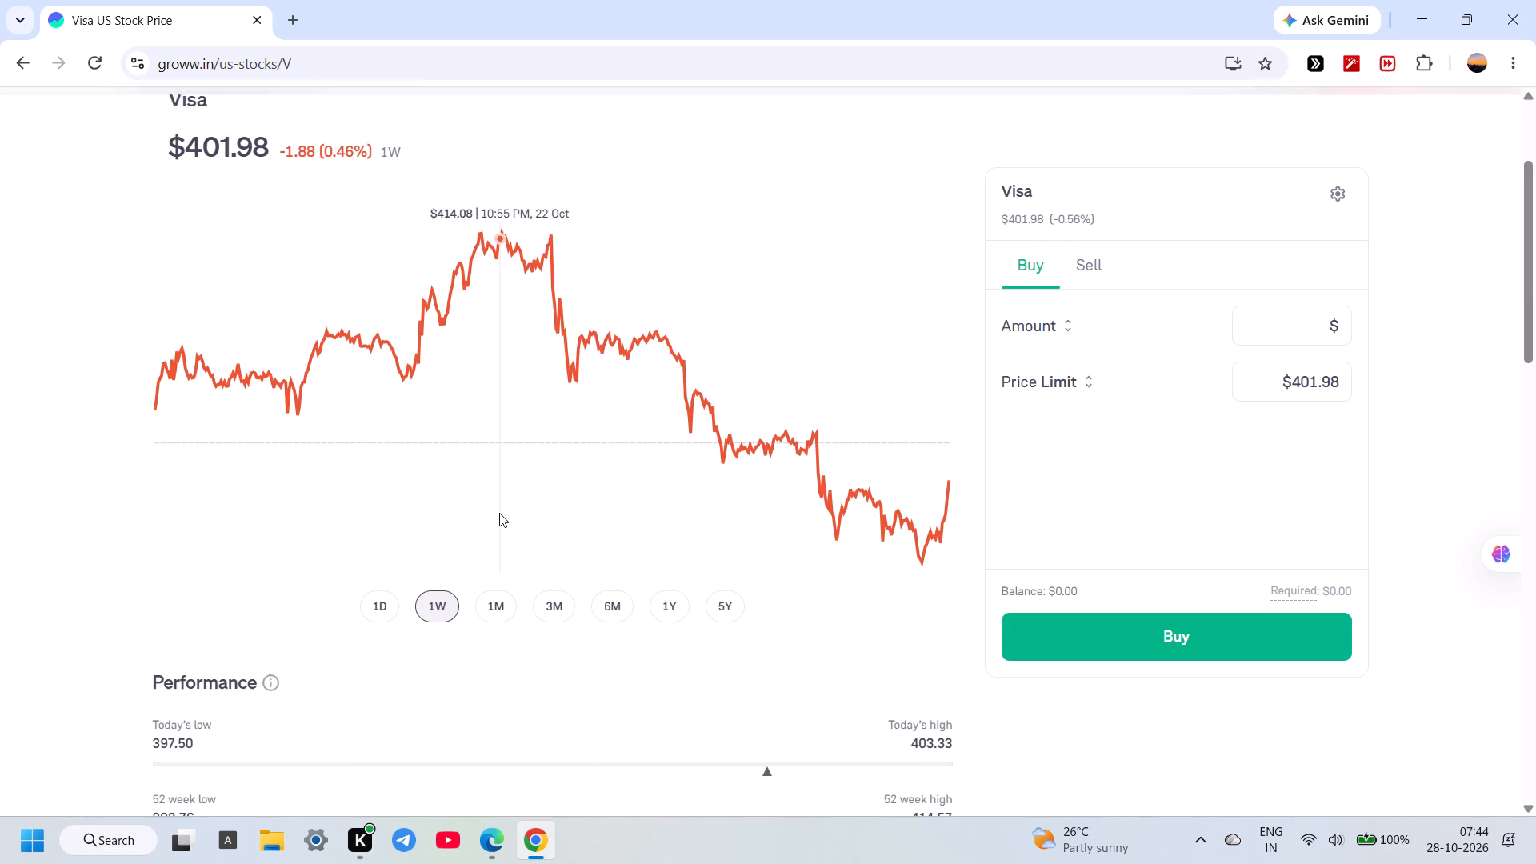
click(657, 615)
scroll(652, 614, up, 2)
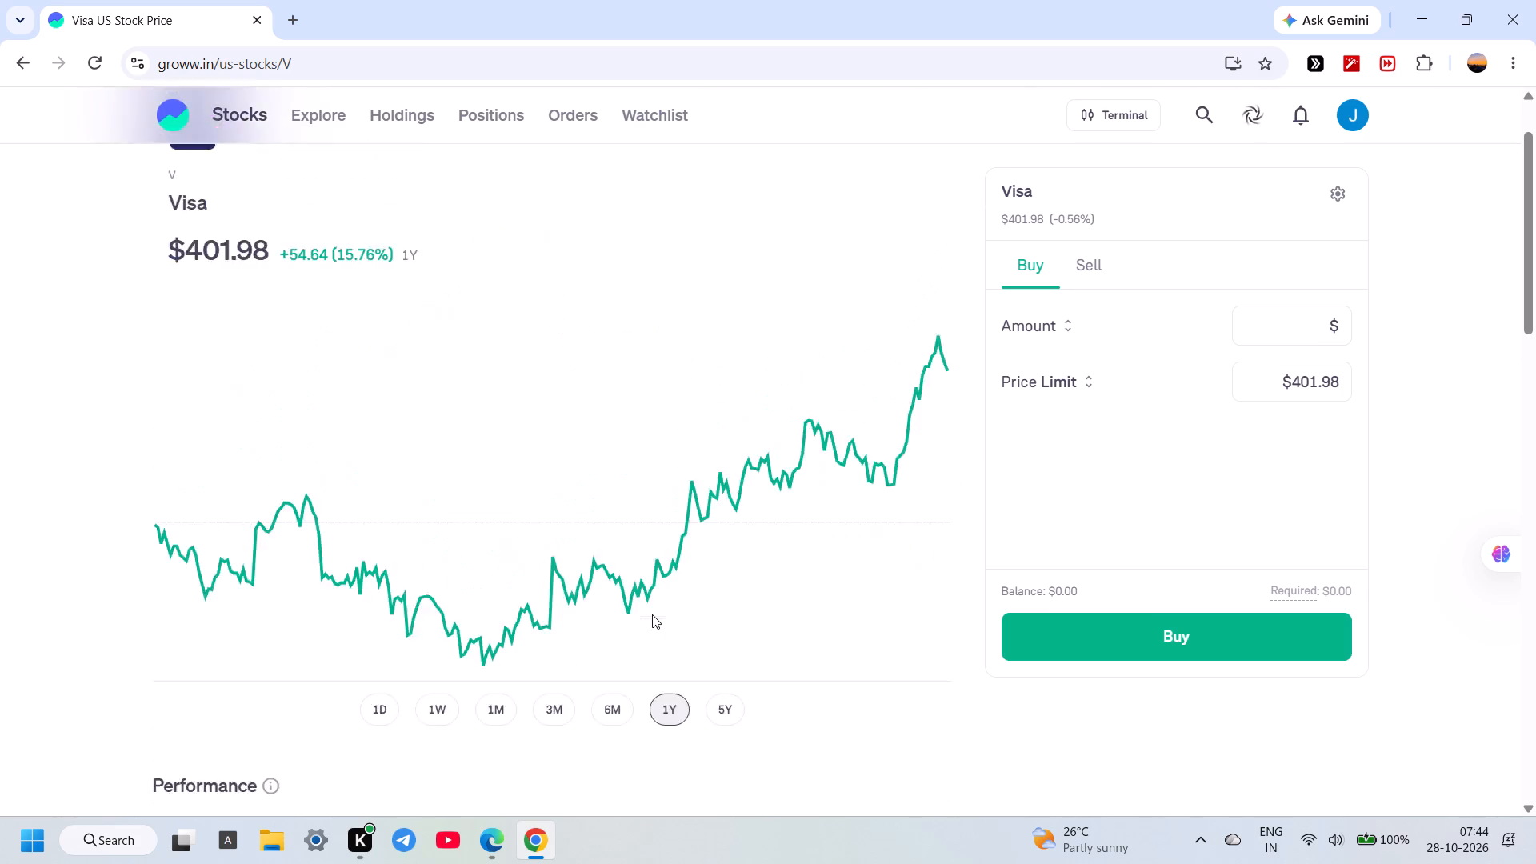
scroll(635, 607, down, 1)
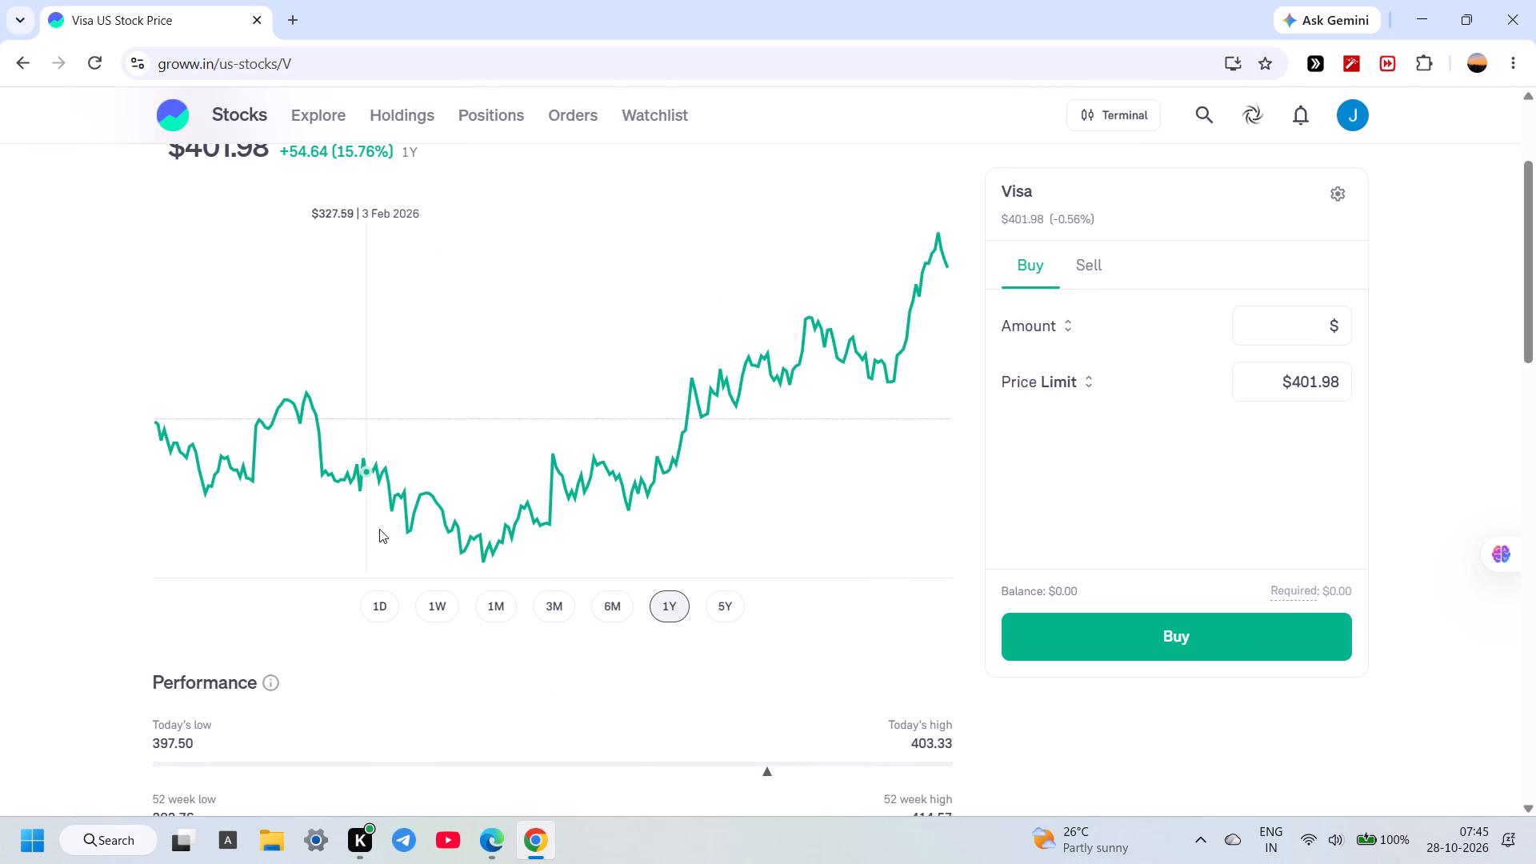
scroll(458, 530, up, 3)
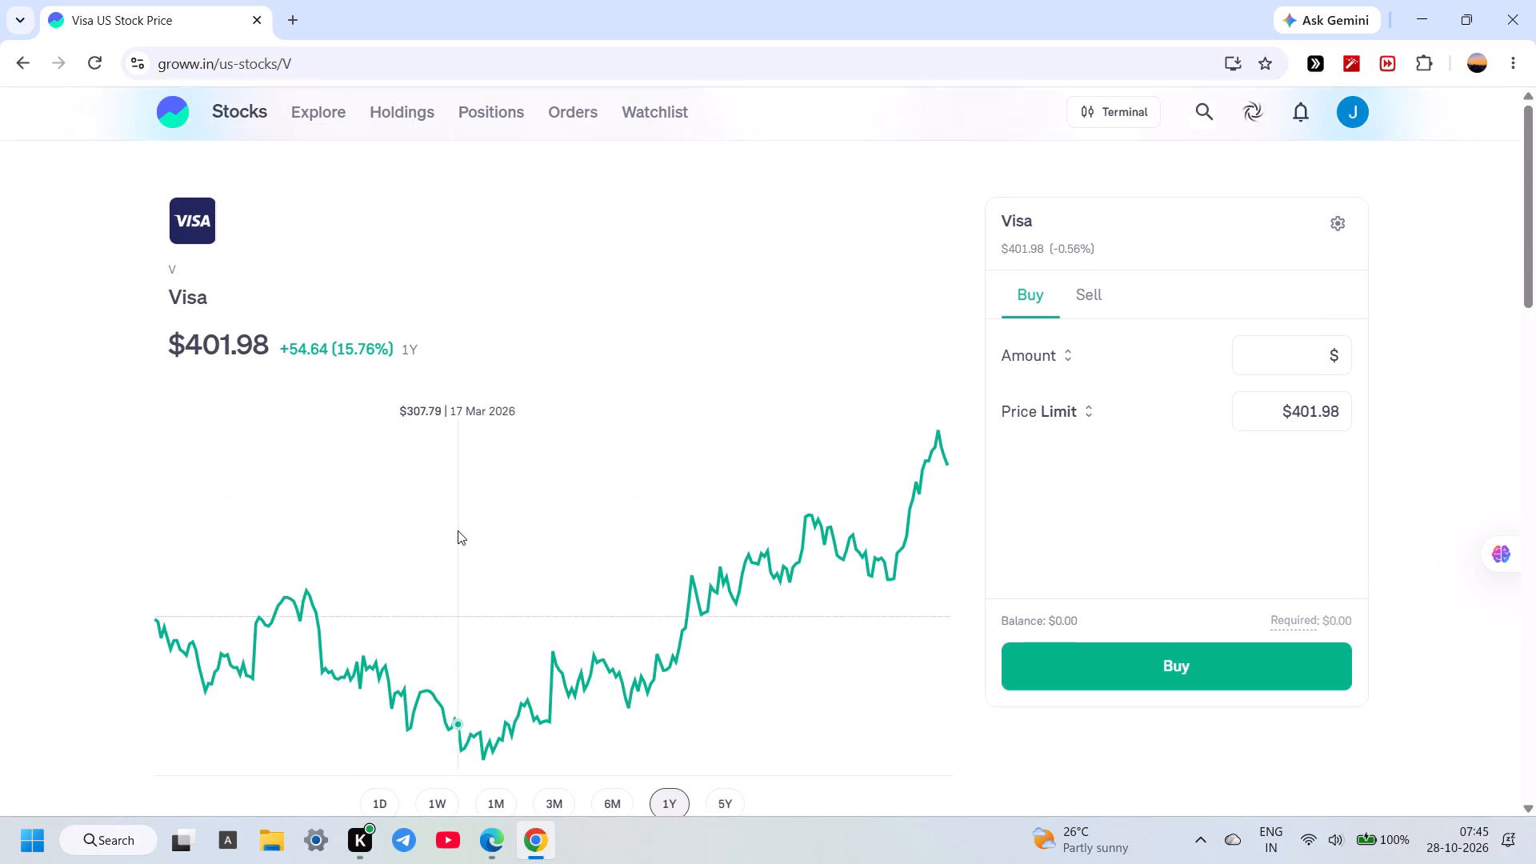
Review Visa's performance figures and expand the full About description to read the company information.
scroll(528, 498, down, 2)
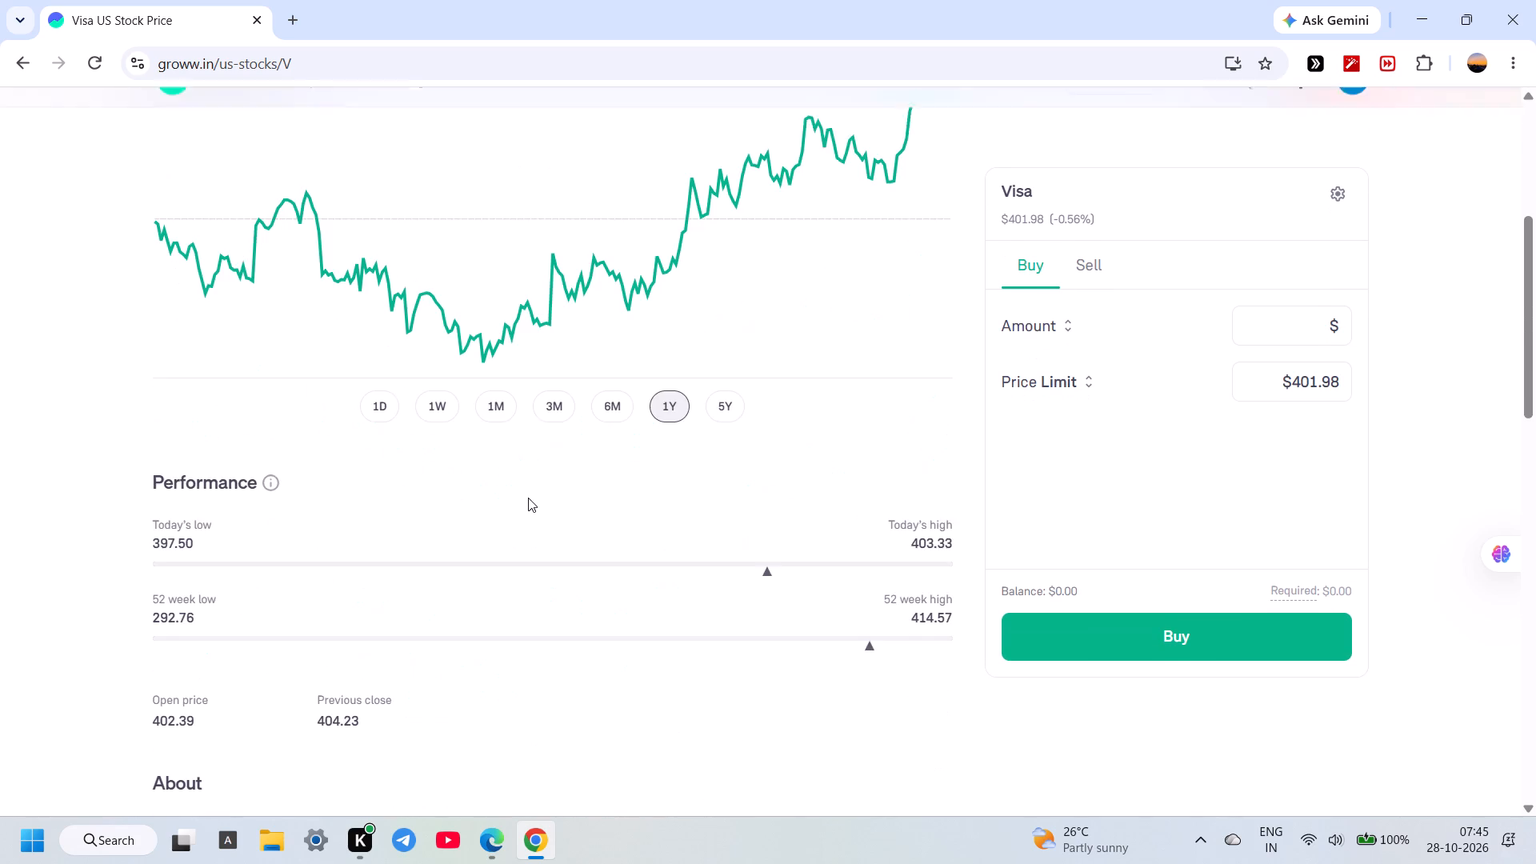
scroll(528, 498, down, 2)
scroll(528, 498, up, 1)
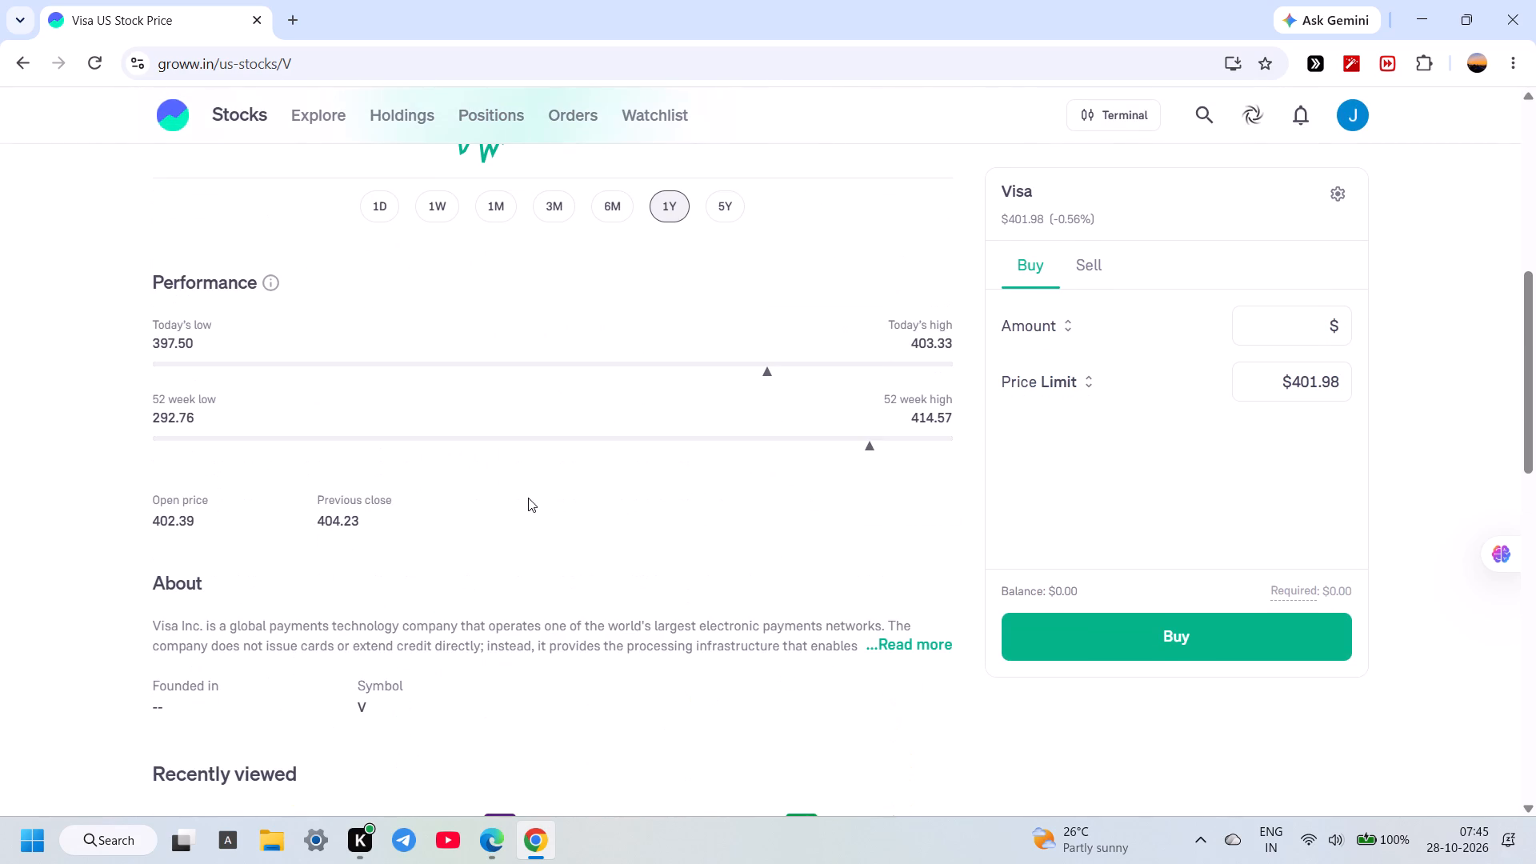
scroll(532, 505, down, 1)
drag(387, 447, 387, 446)
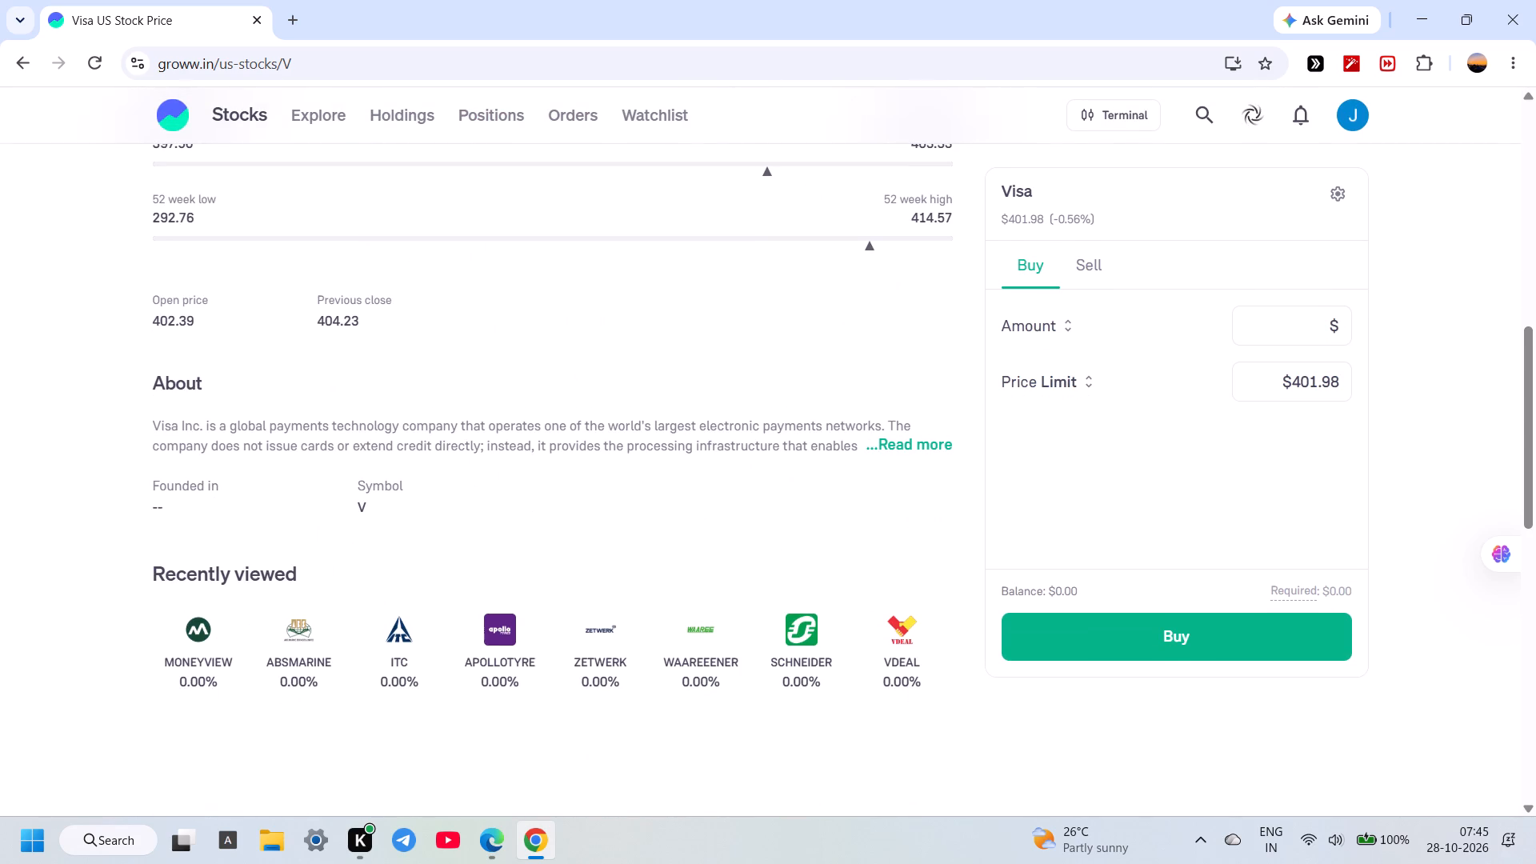
drag(387, 446, 567, 428)
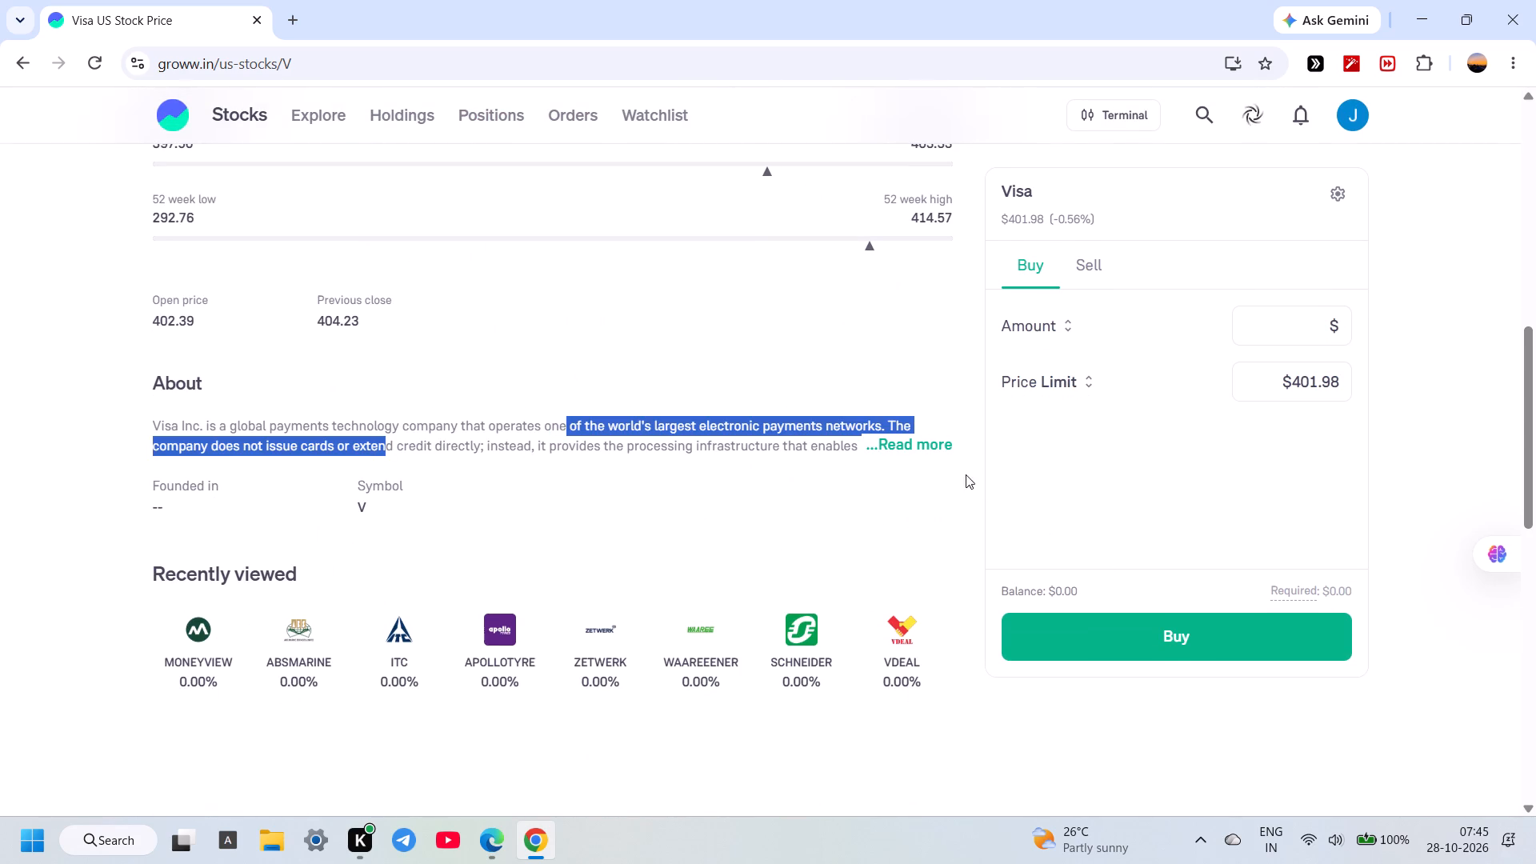
click(941, 436)
click(596, 450)
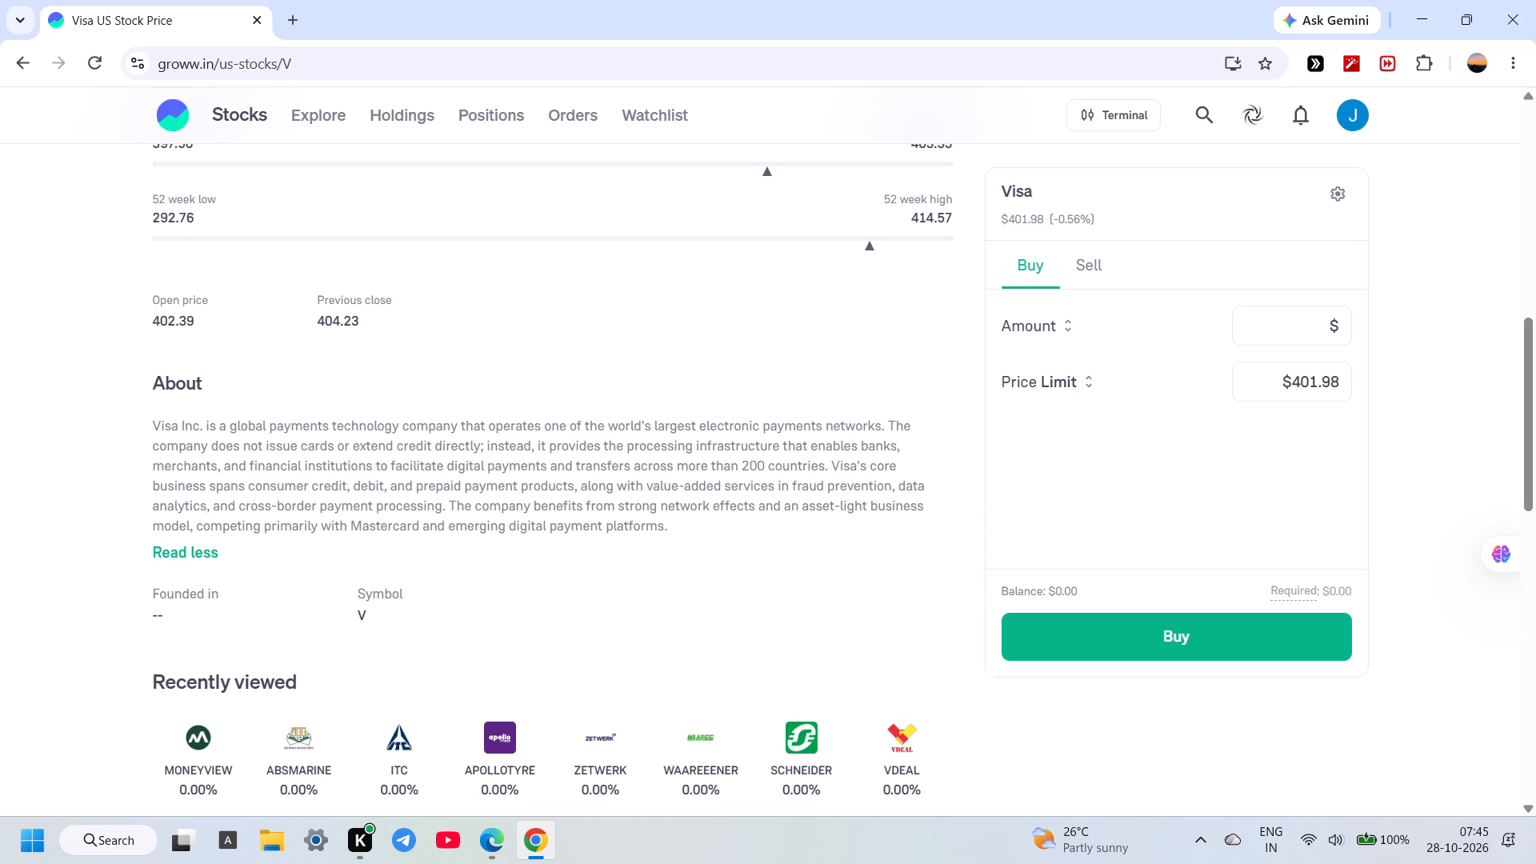
drag(392, 479, 536, 478)
click(536, 478)
scroll(411, 484, down, 1)
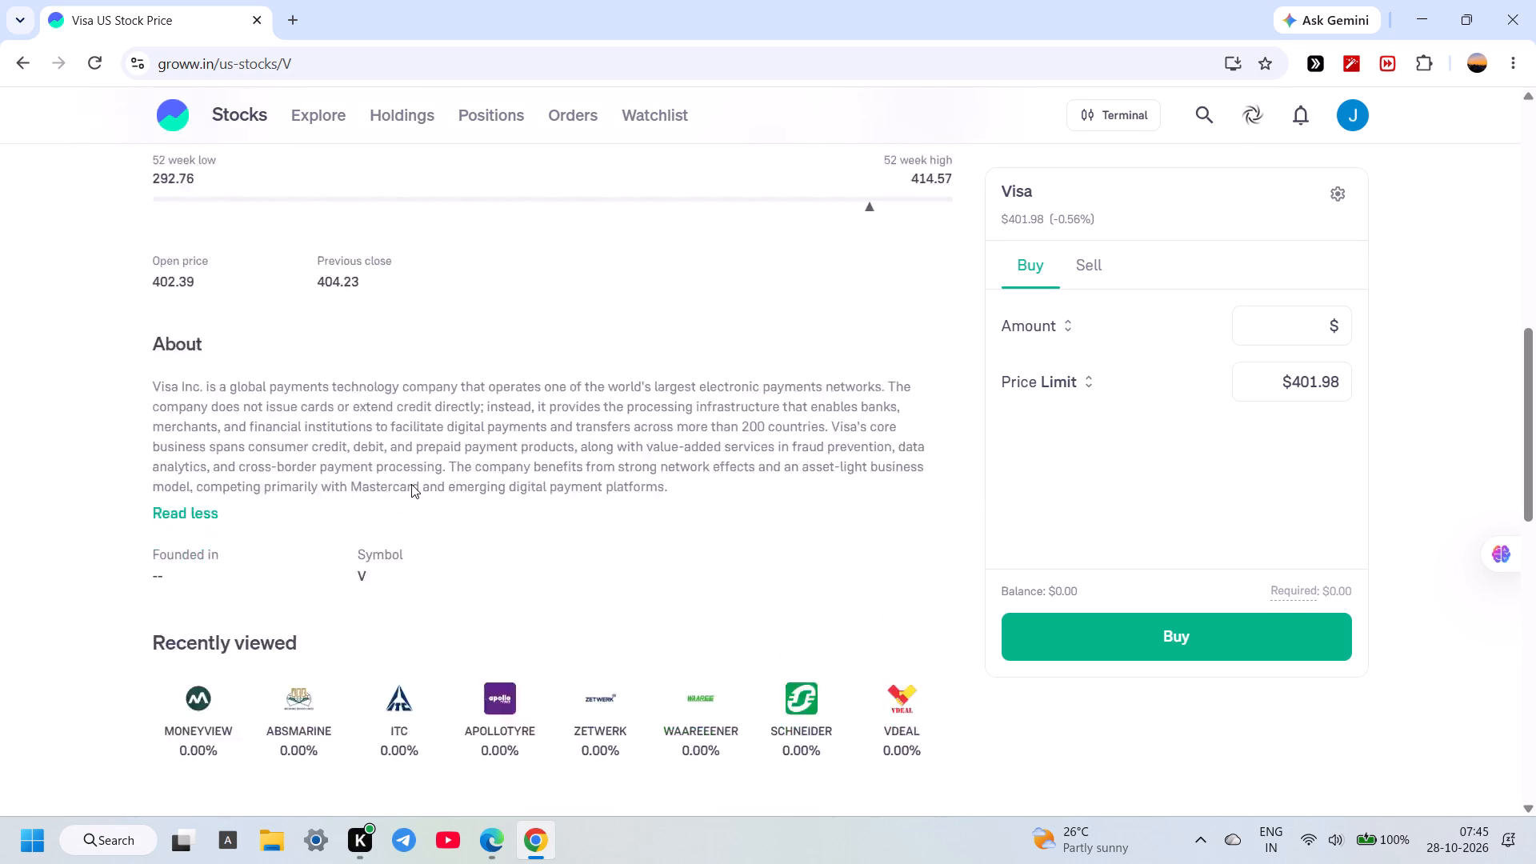
scroll(223, 492, up, 1)
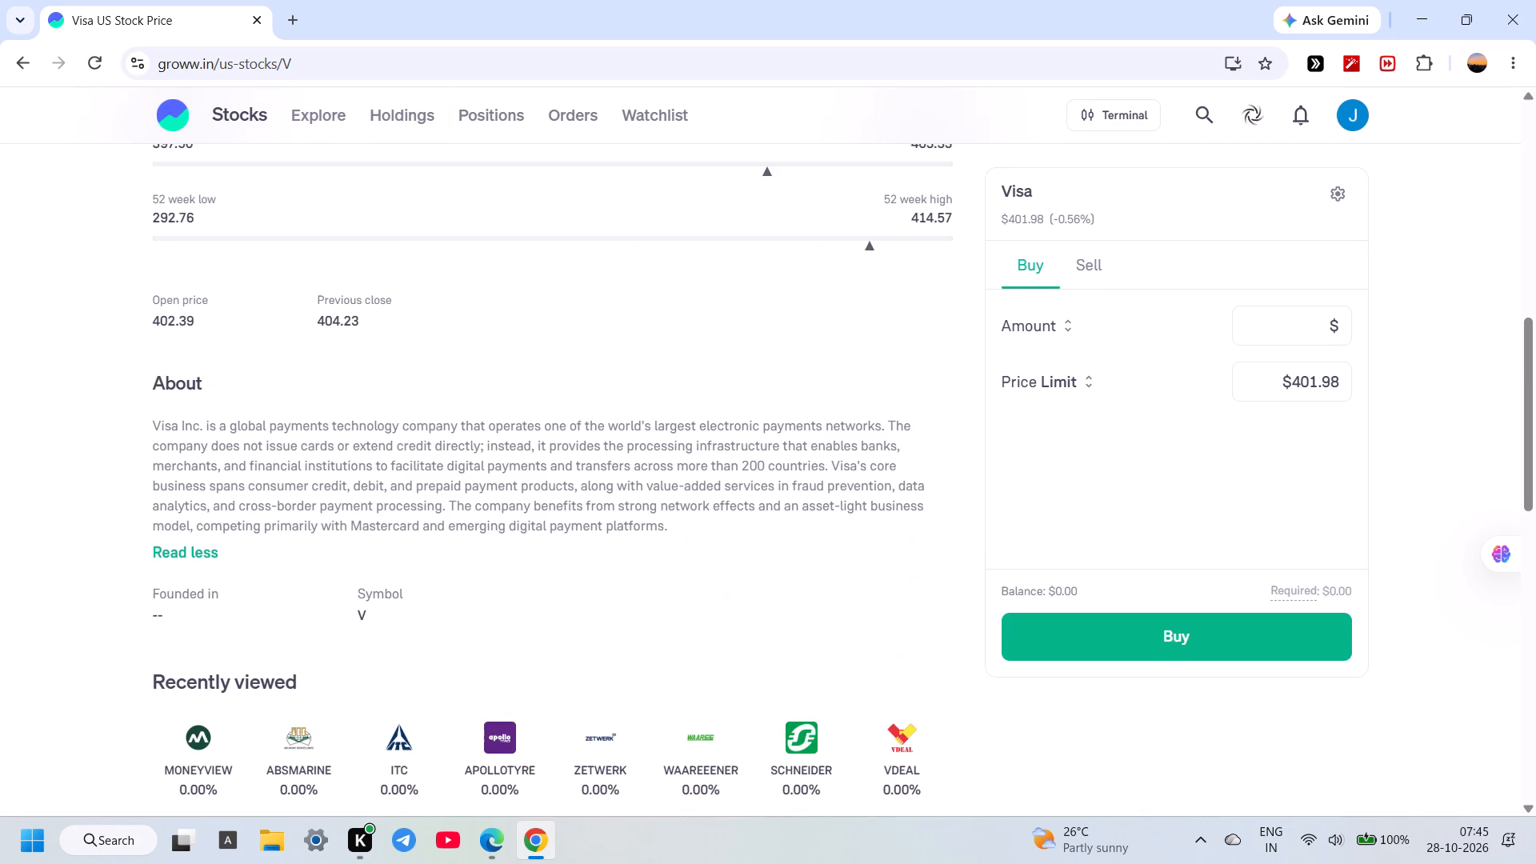
scroll(223, 492, up, 5)
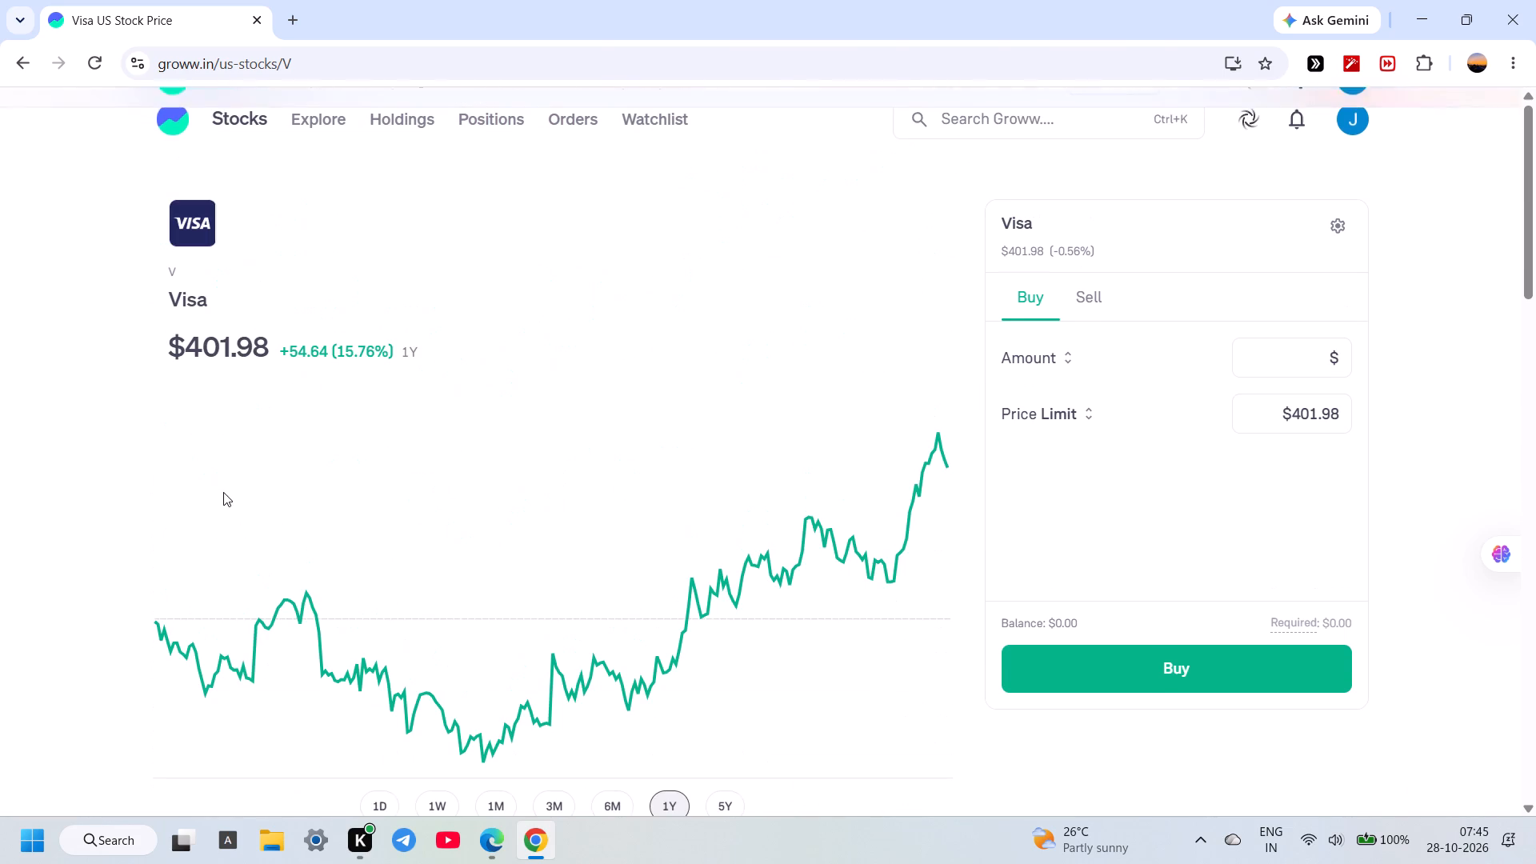
Return to the popular US stocks and ETFs list and select Sandisk for the order form.
click(19, 60)
scroll(349, 261, down, 7)
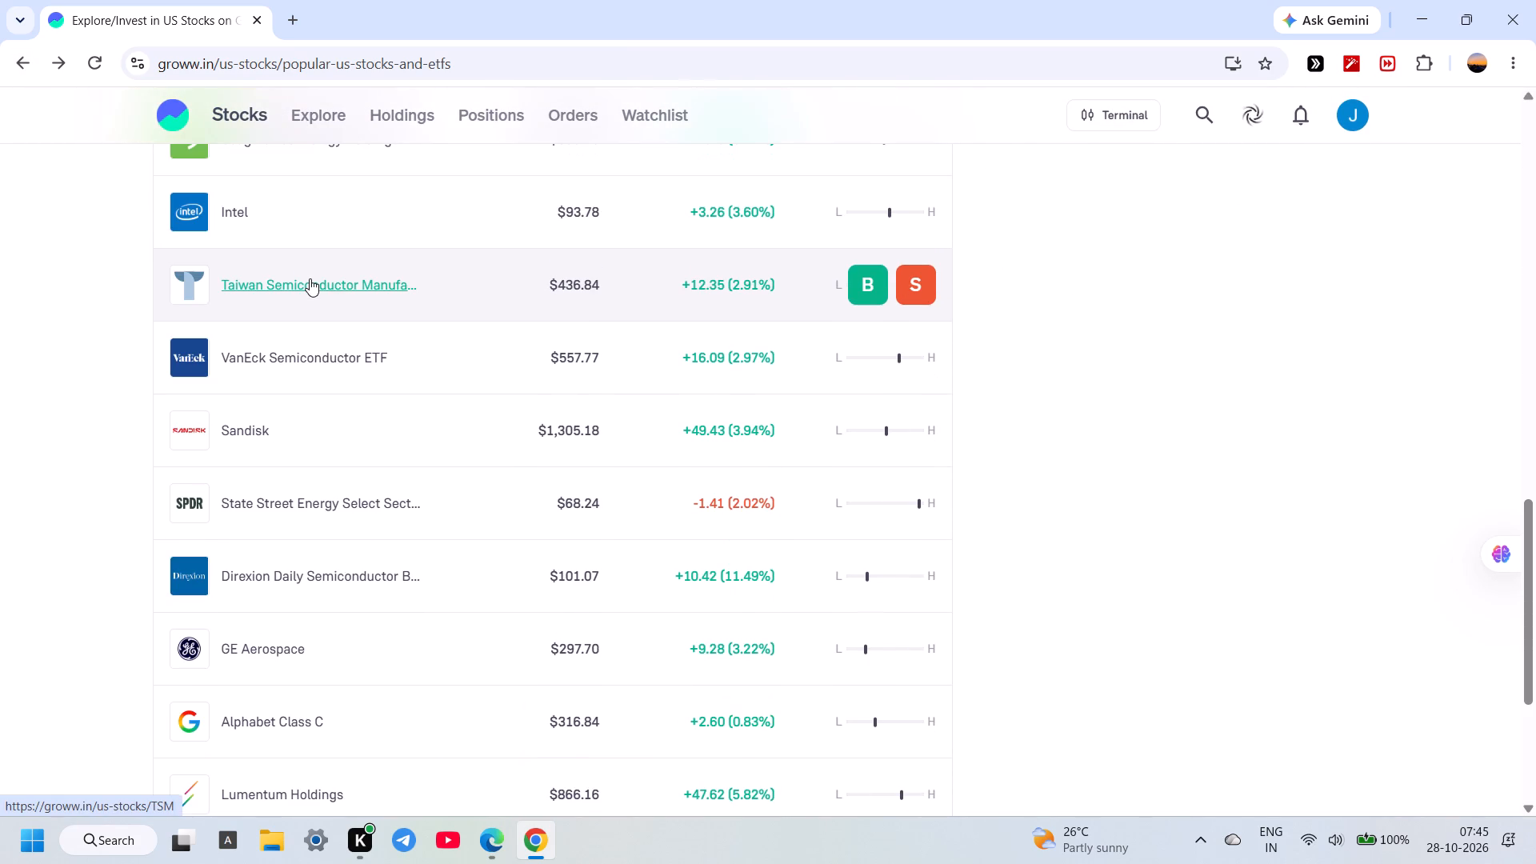
click(196, 429)
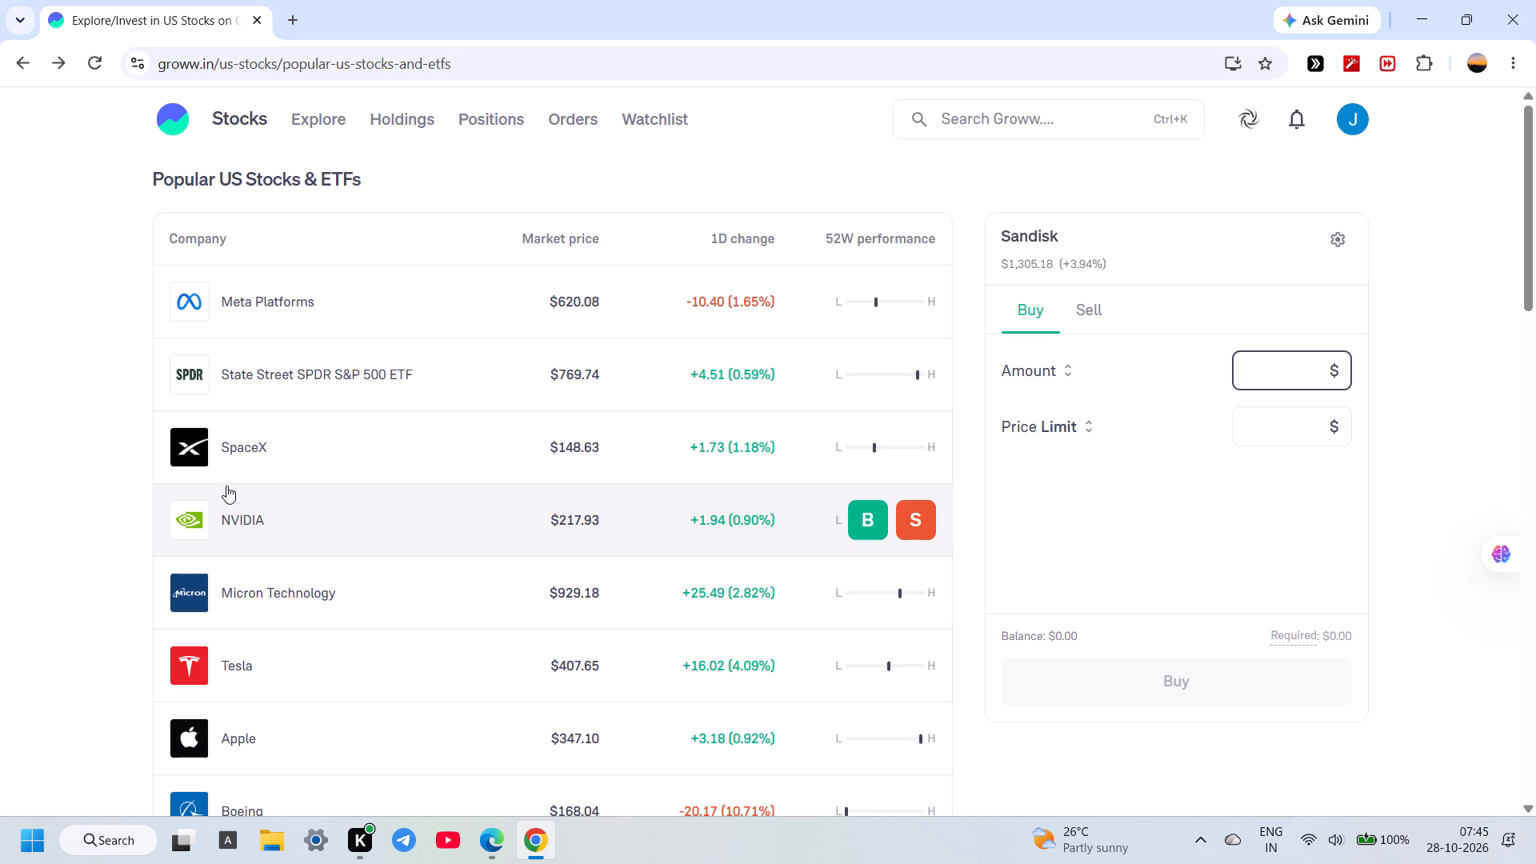
Browse the popular US stocks and ETFs list and open SpaceX's stock page.
scroll(226, 486, down, 2)
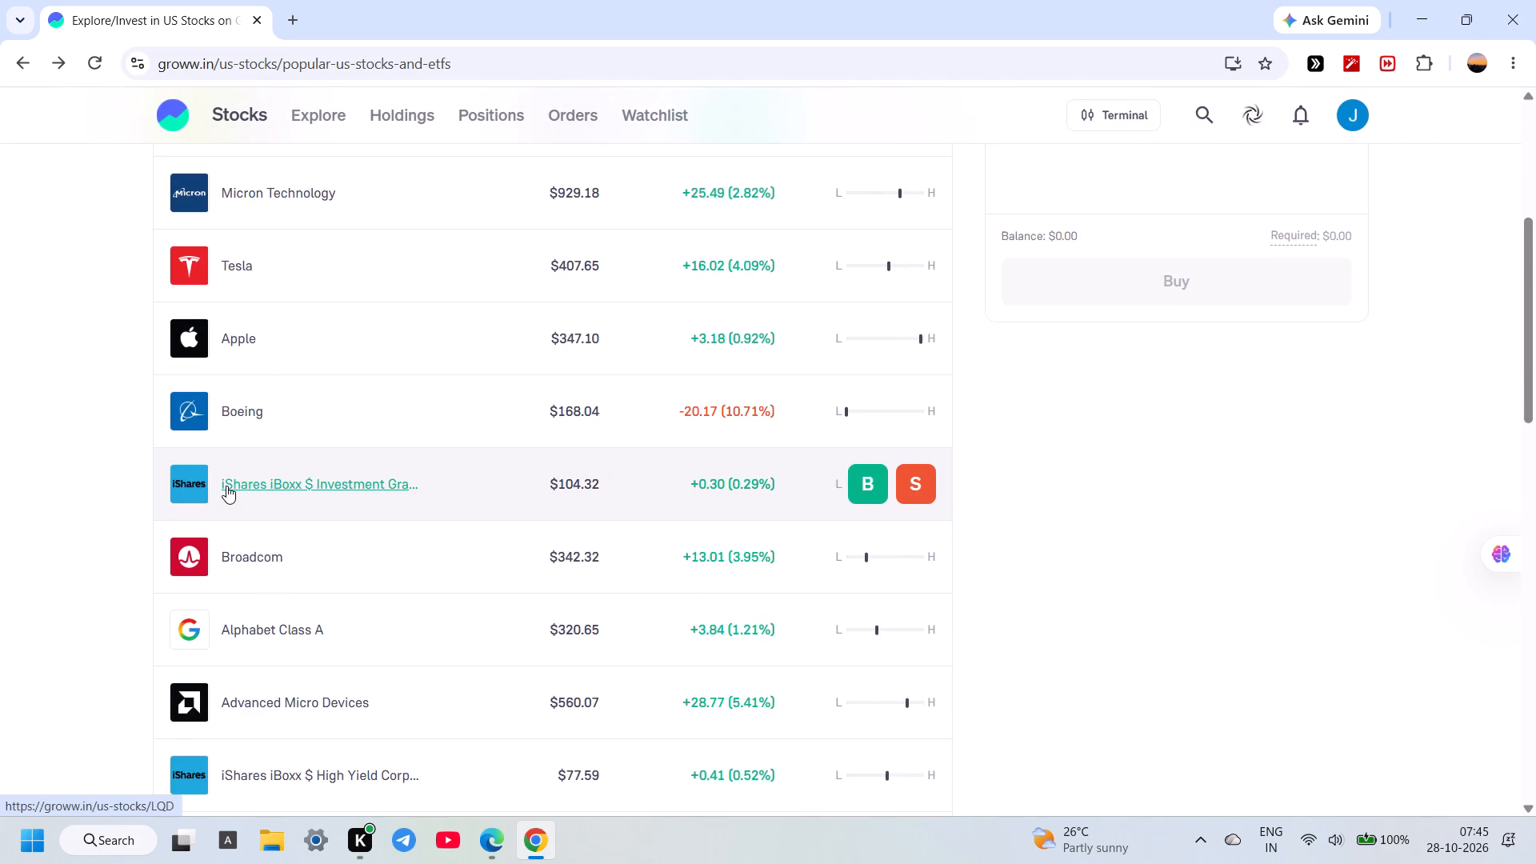
scroll(226, 486, down, 2)
scroll(210, 480, up, 1)
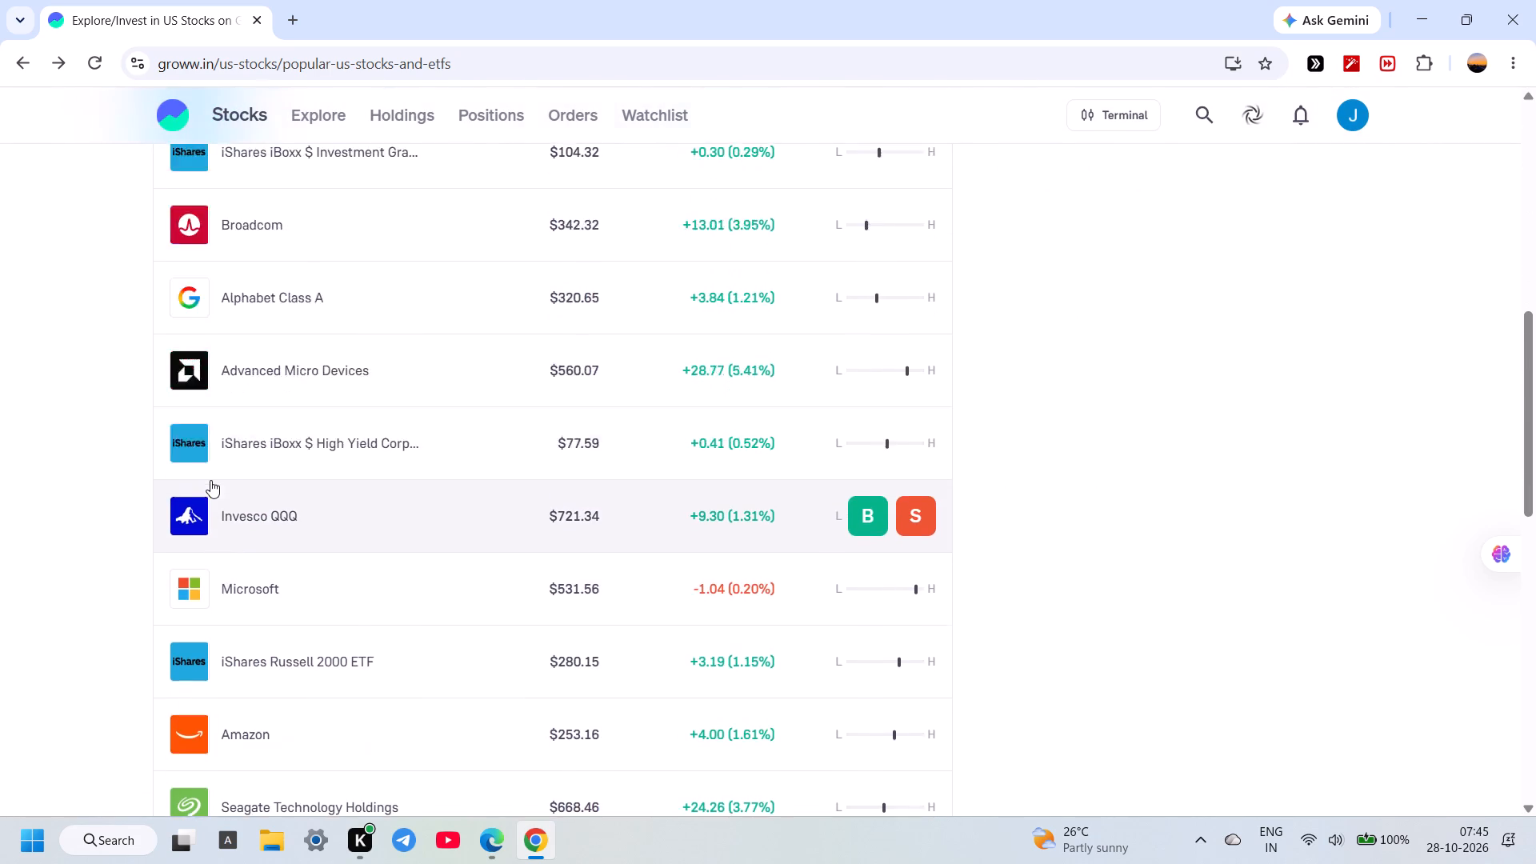
scroll(210, 480, up, 2)
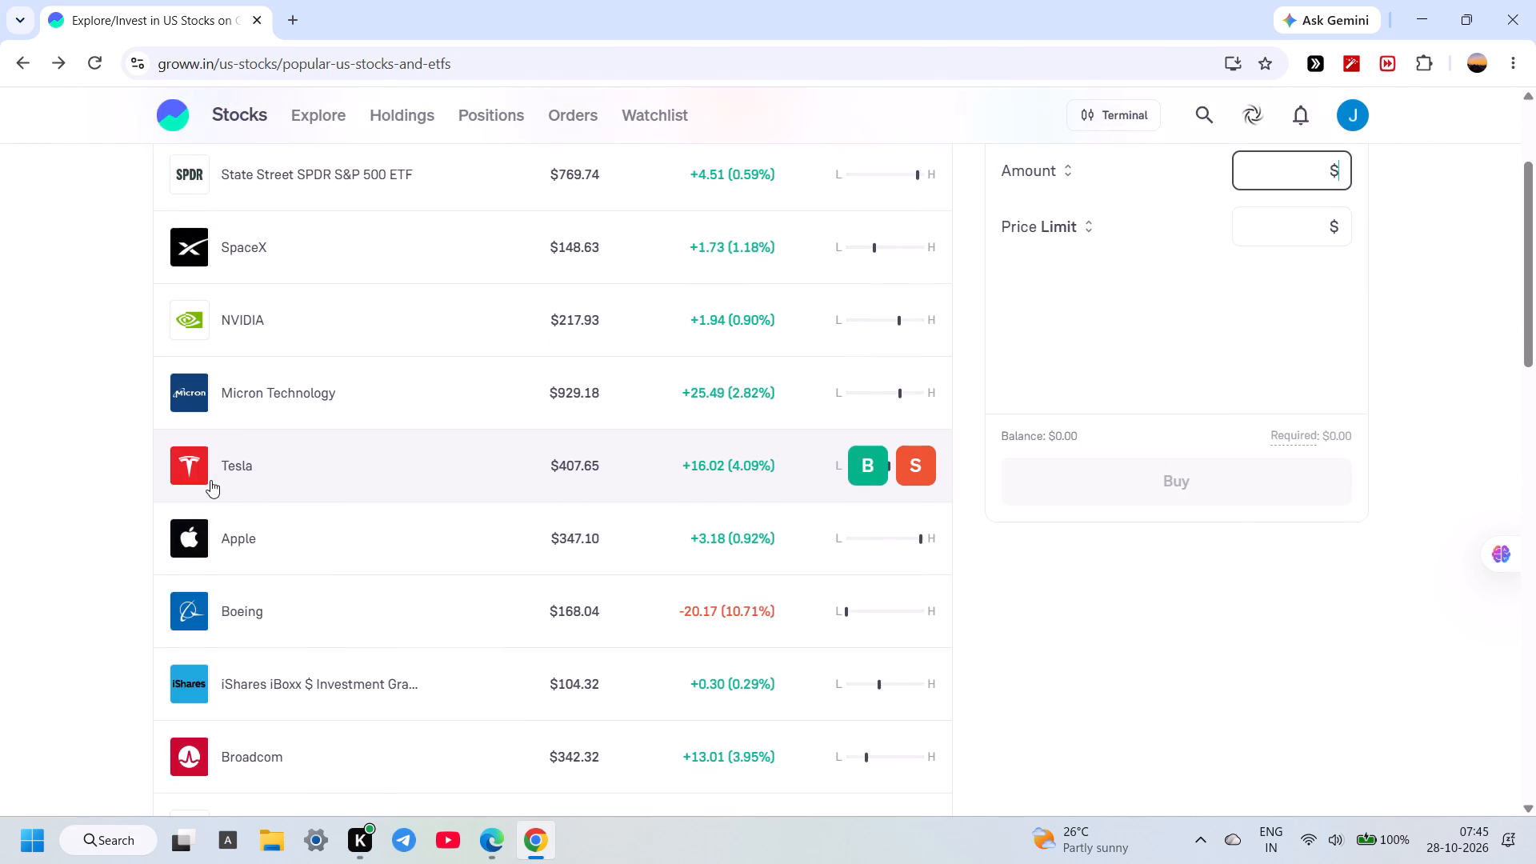
scroll(210, 480, up, 1)
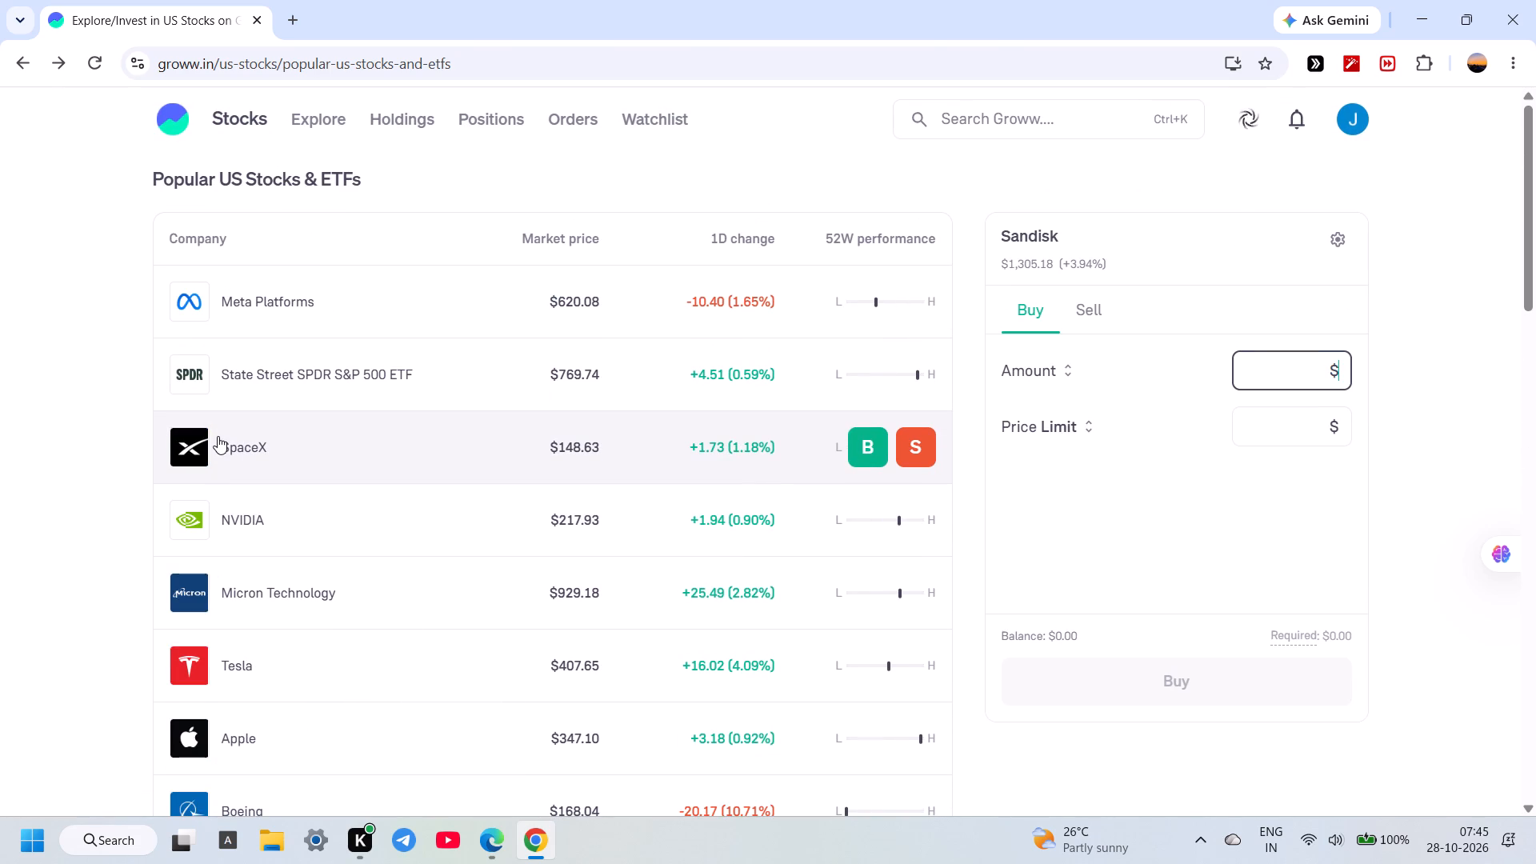
click(218, 436)
click(218, 436)
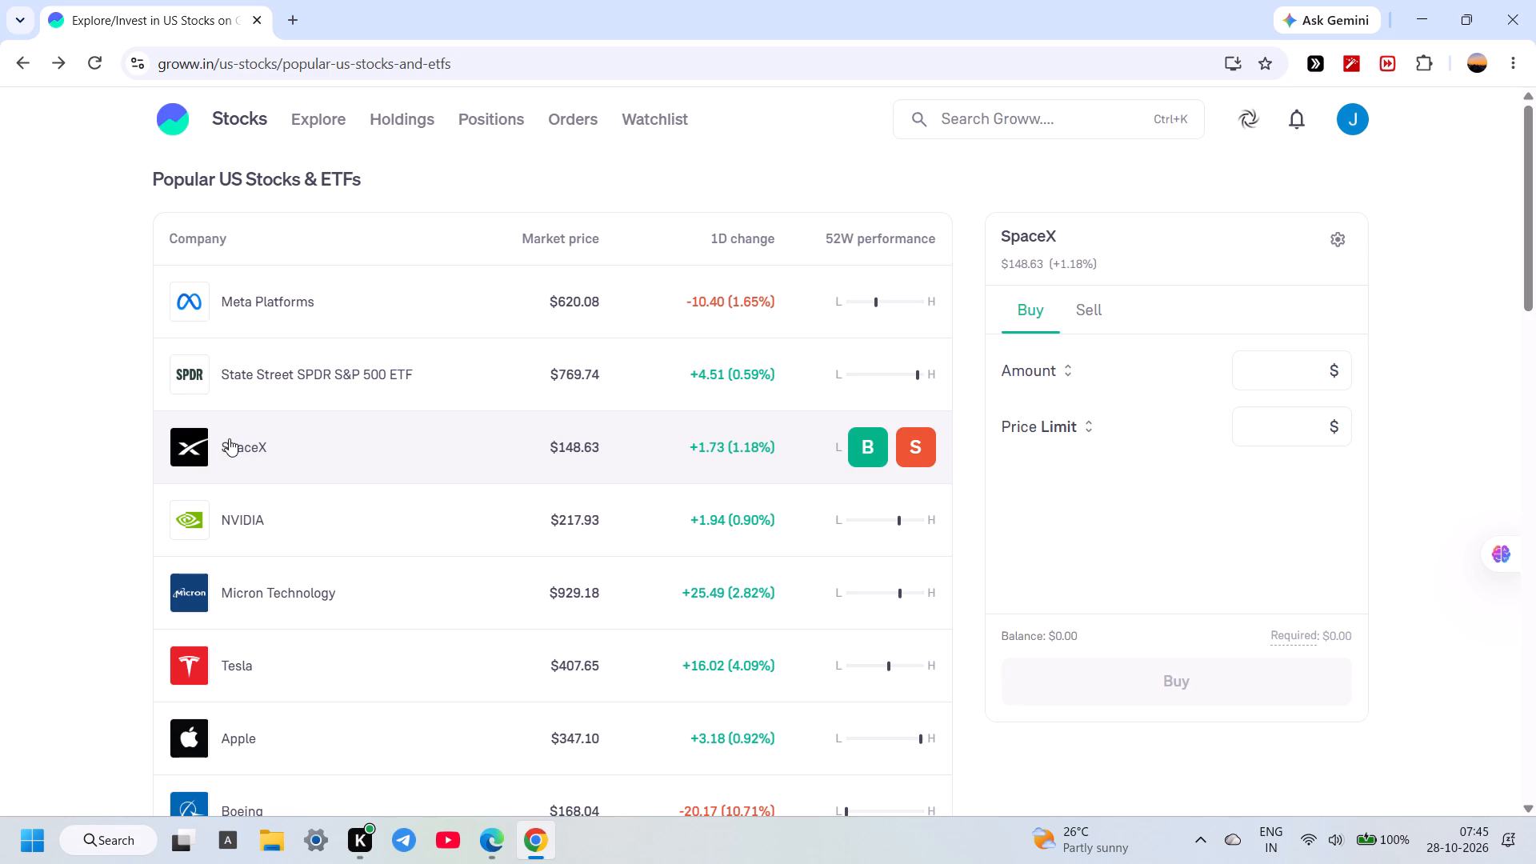
click(229, 438)
Compare SpaceX's price change on the 1D chart over ranges starting at 7:00 PM and extending to 7:14 PM and 7:32 PM.
scroll(229, 438, down, 1)
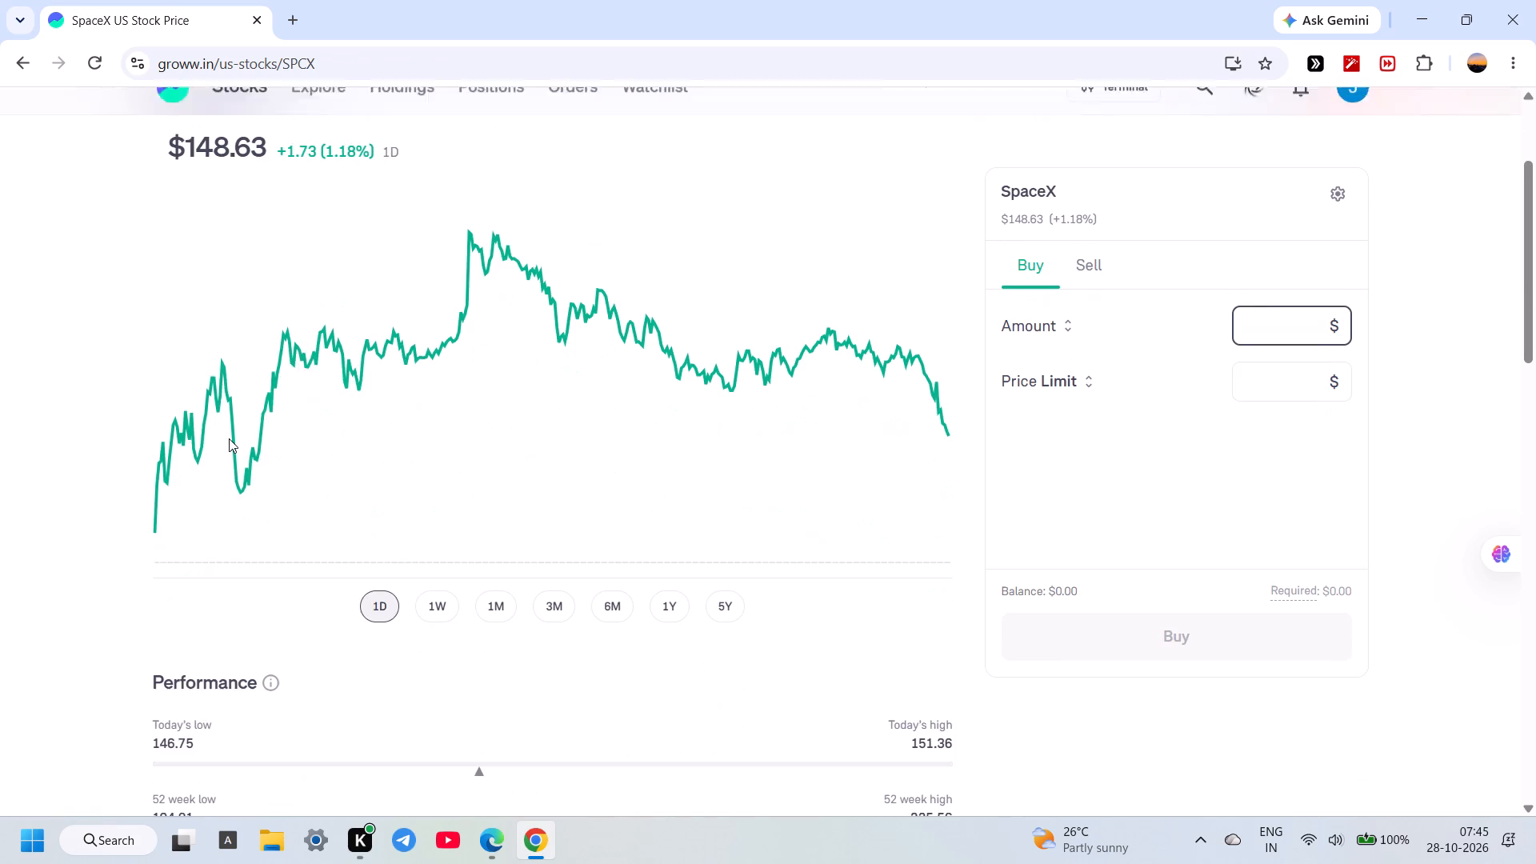
scroll(229, 438, up, 1)
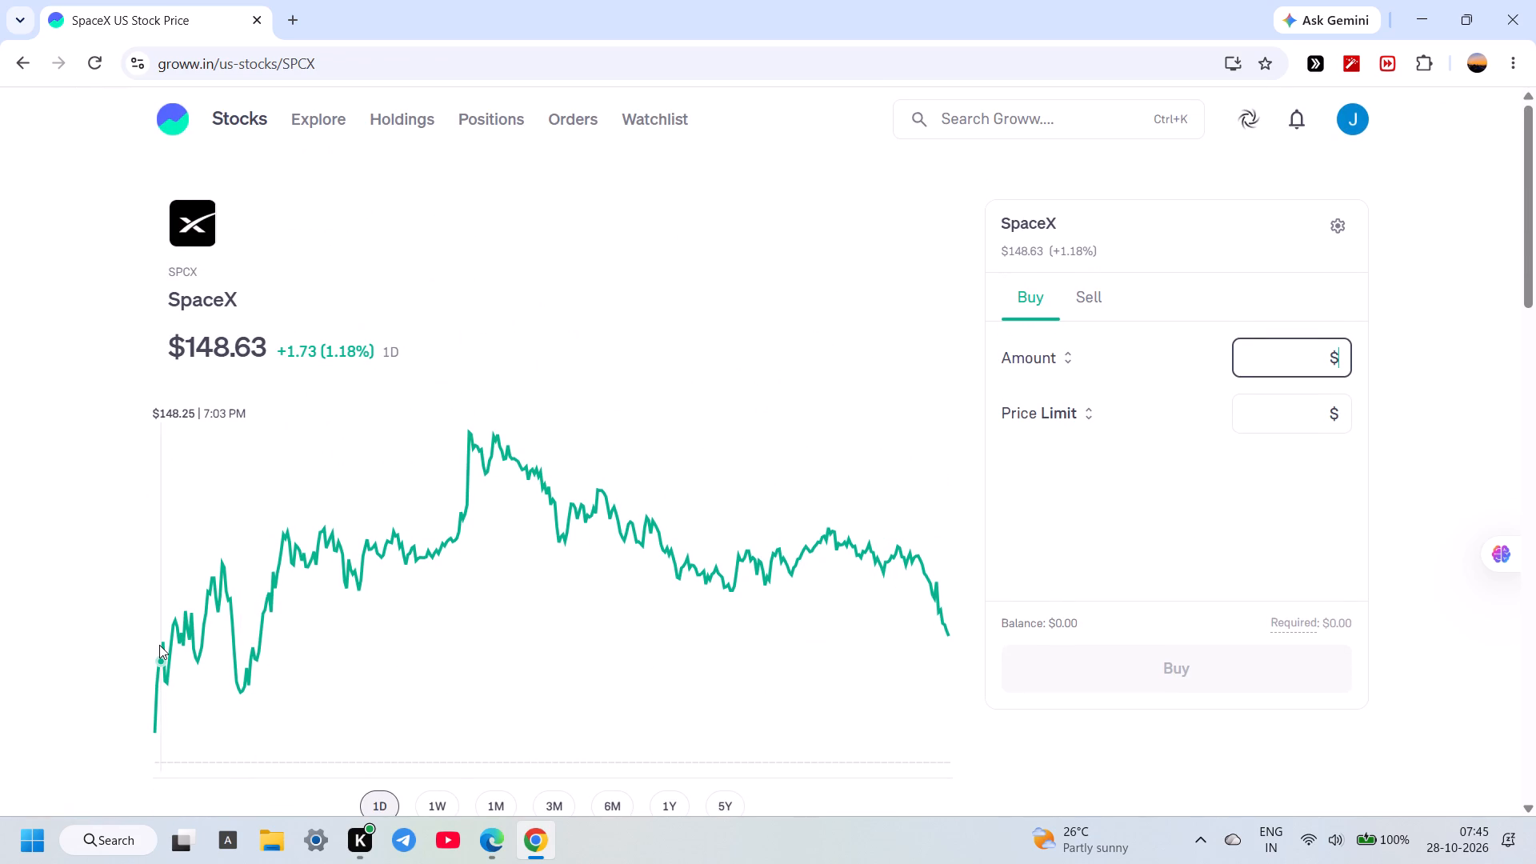
drag(152, 693, 194, 689)
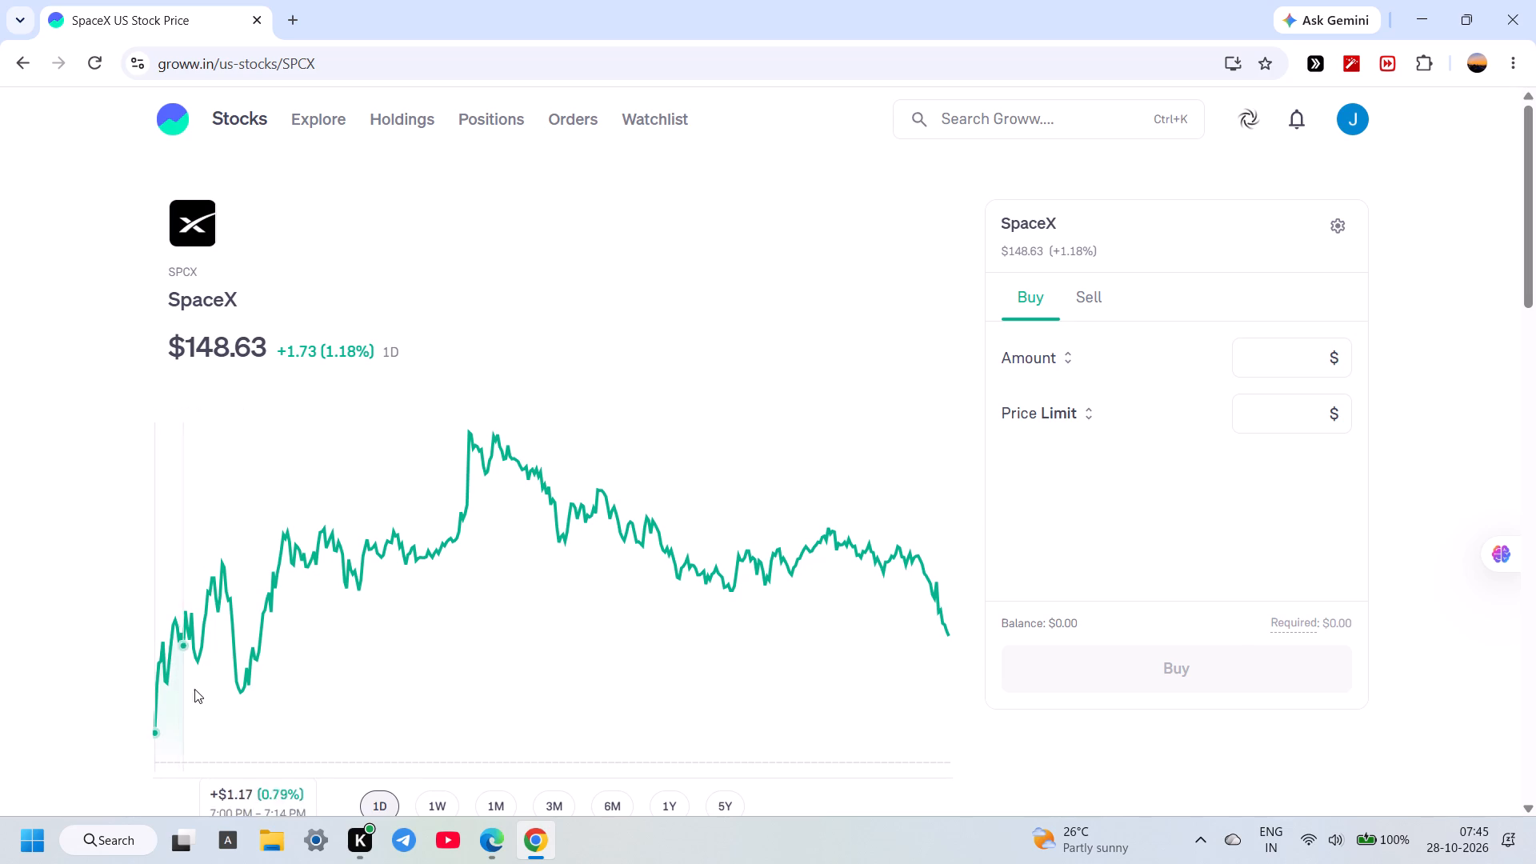
drag(194, 689, 219, 631)
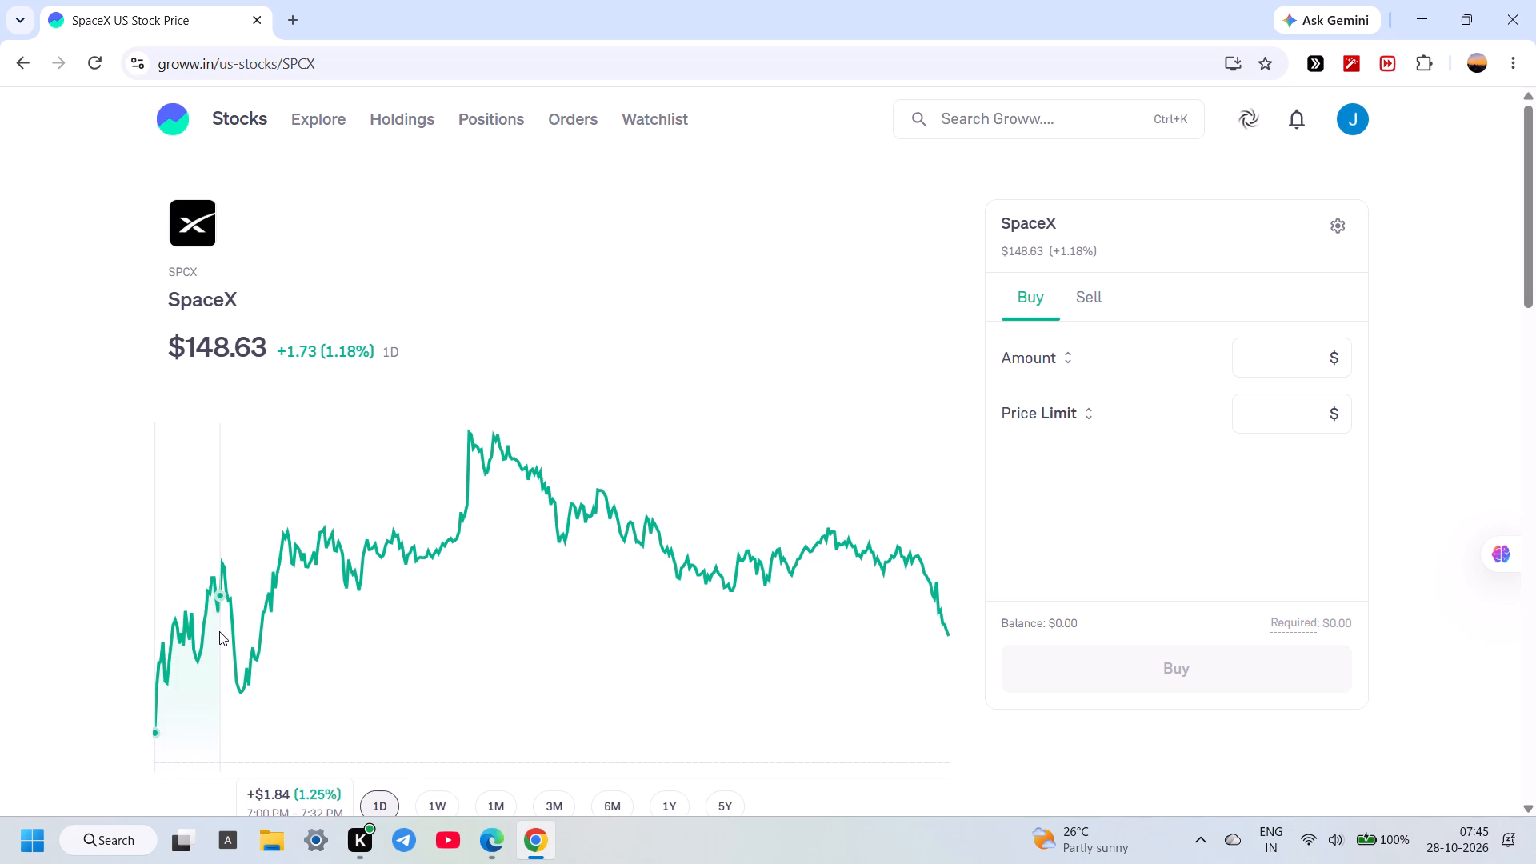
drag(219, 631, 236, 617)
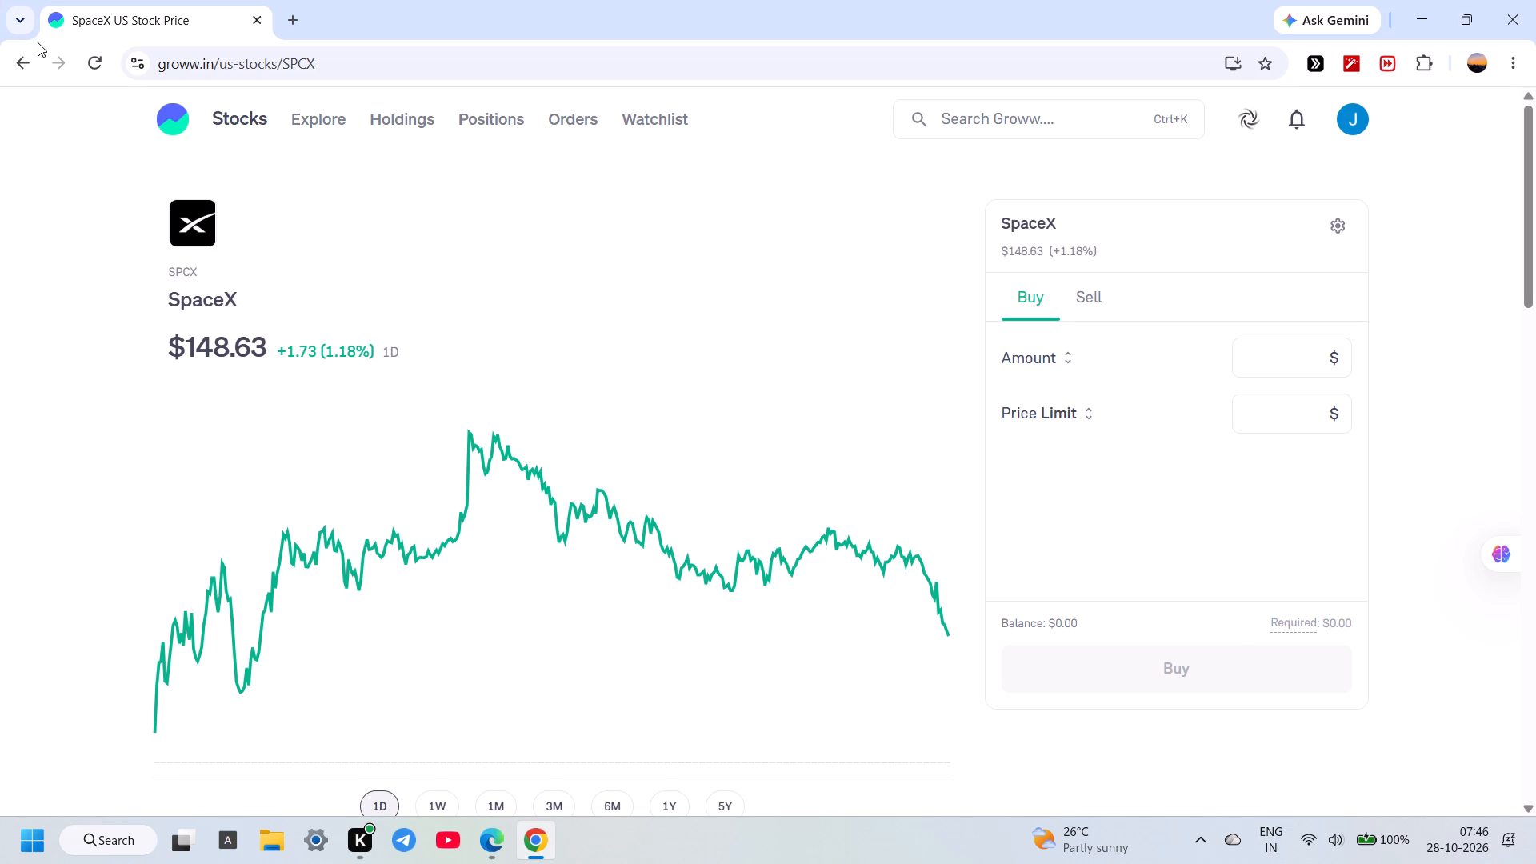
Return to the popular US stocks and ETFs list and open the iShares MSCI Brazil ETF page.
click(21, 59)
scroll(237, 187, down, 4)
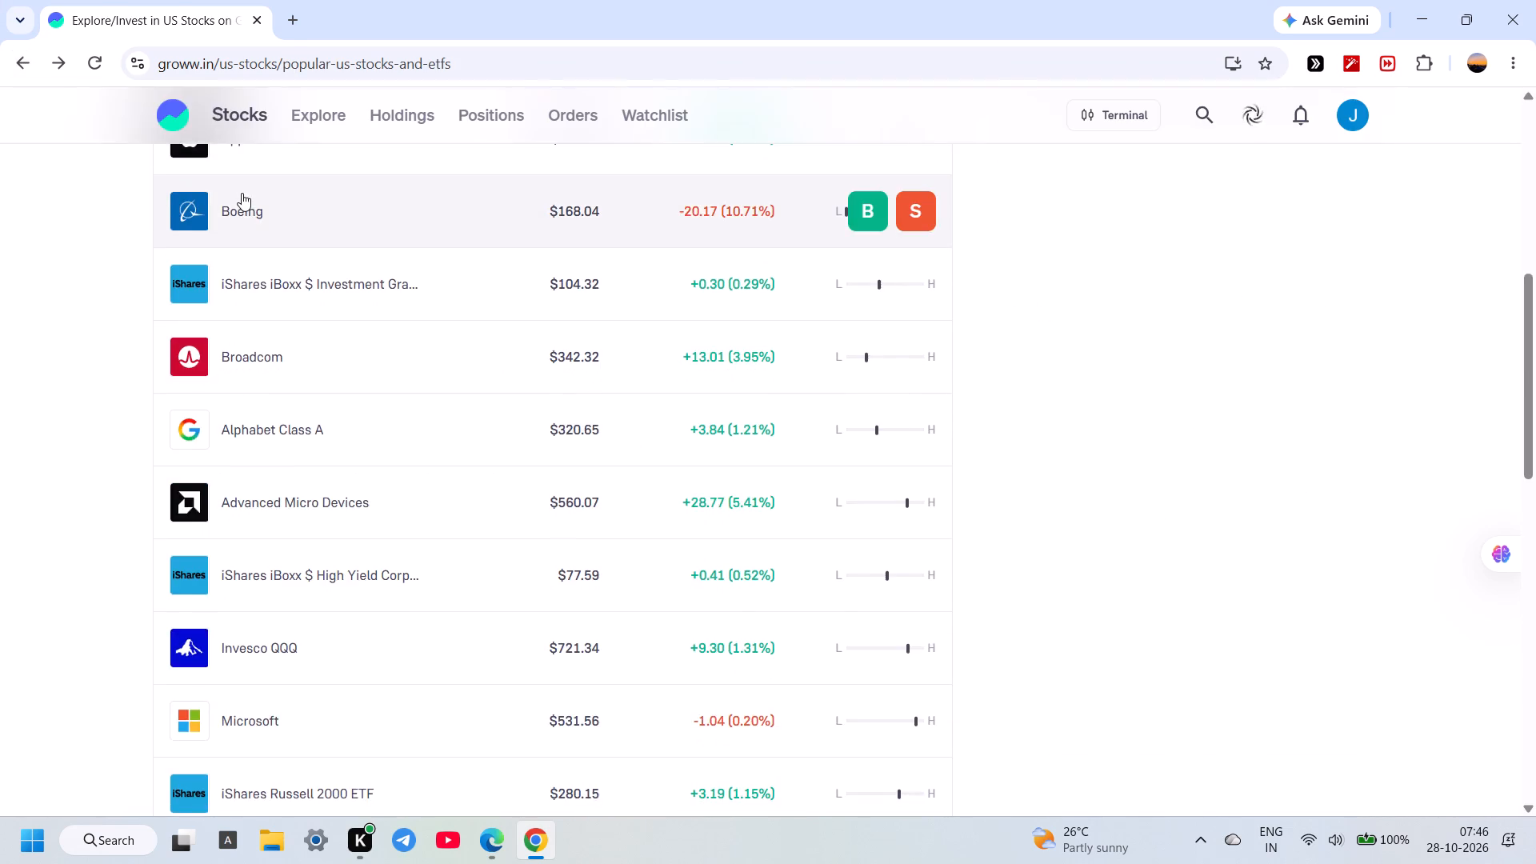
scroll(242, 193, down, 7)
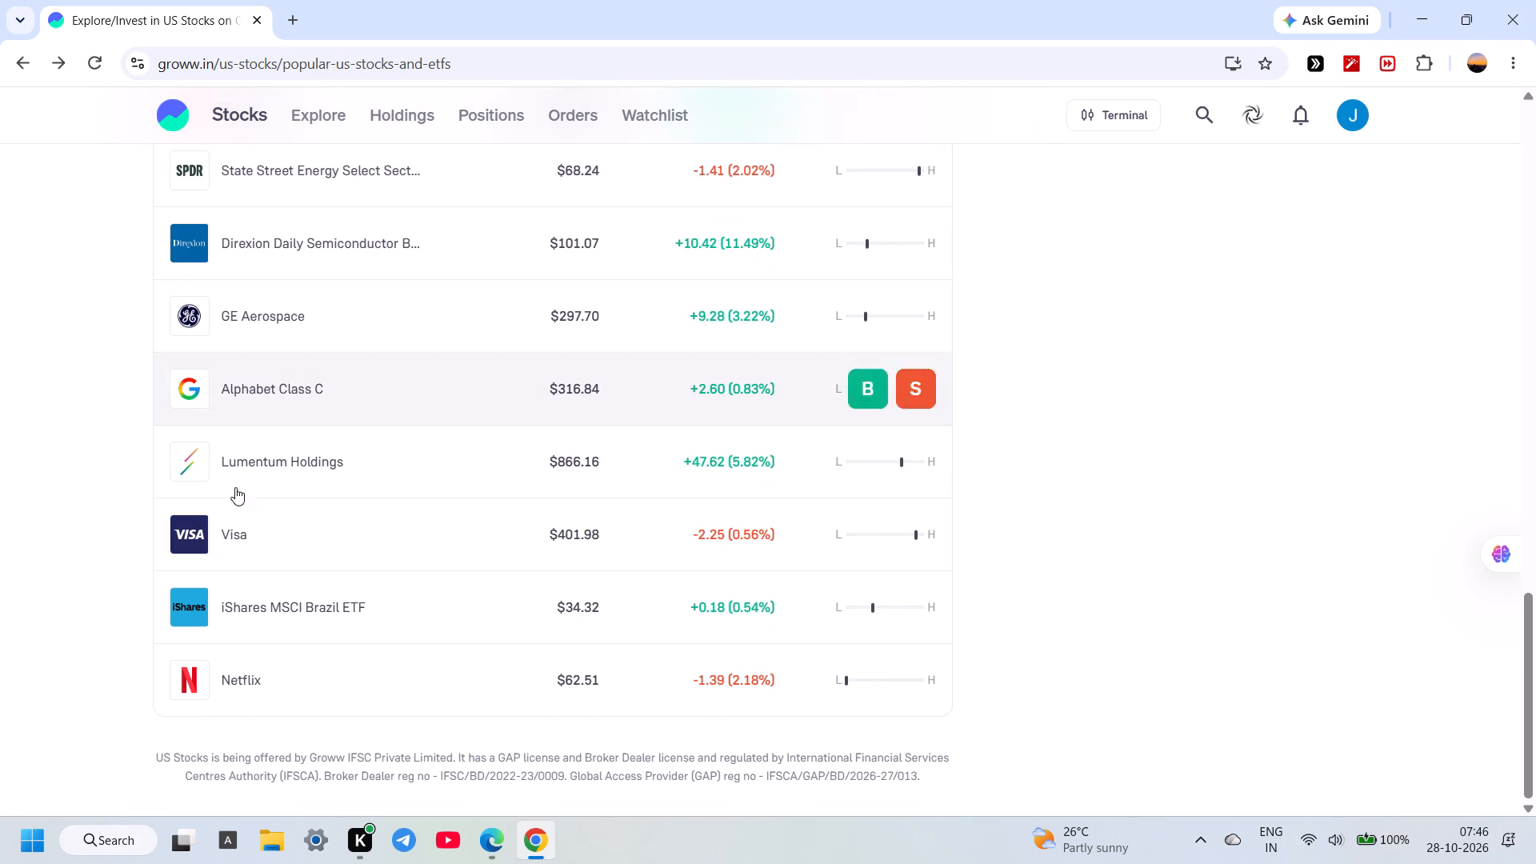
click(262, 609)
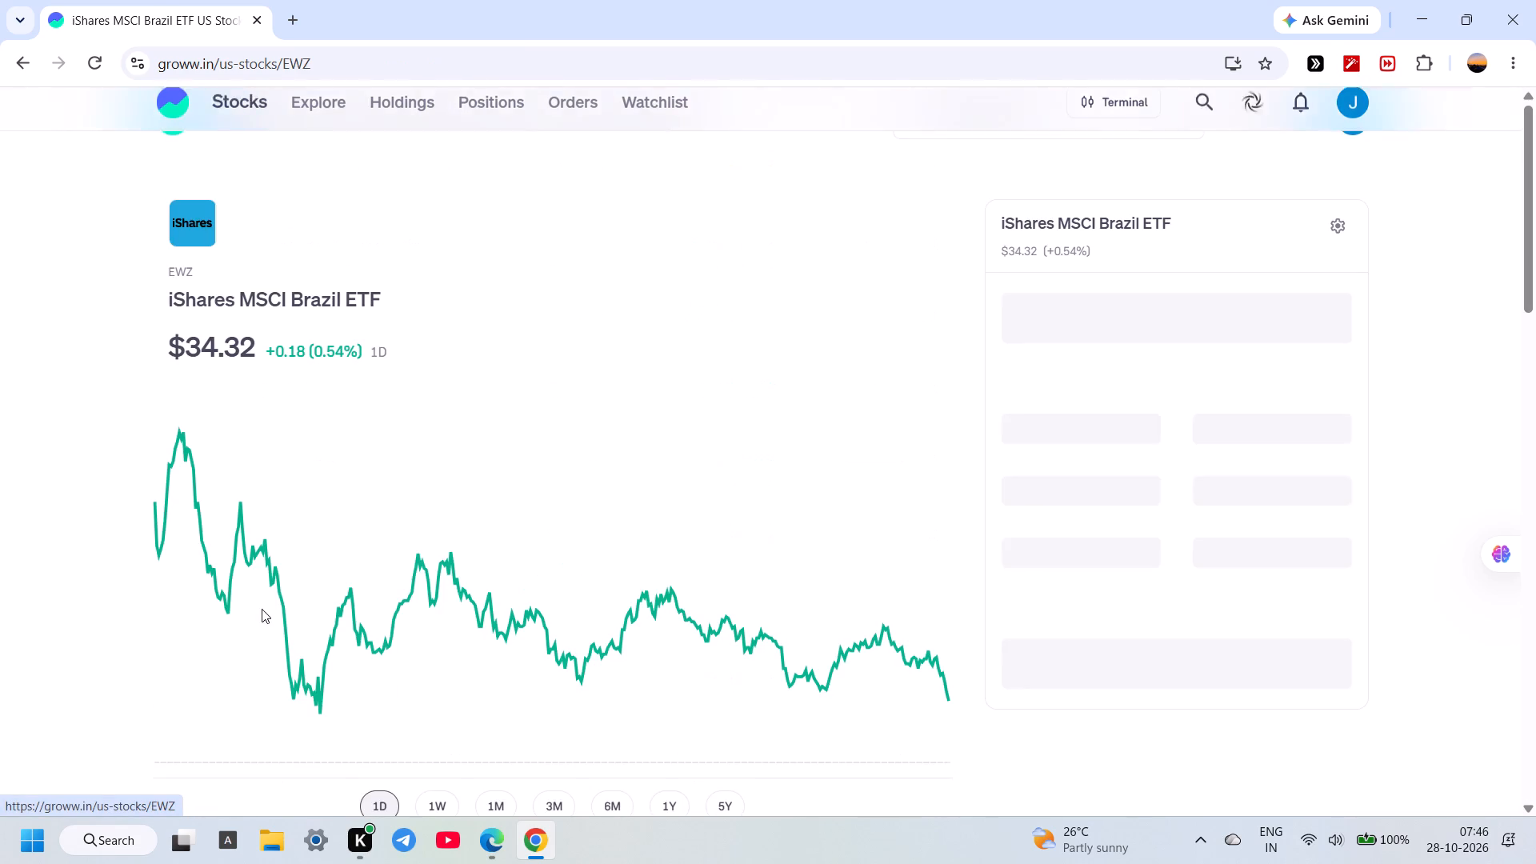
Inspect the iShares MSCI Brazil ETF's 1D chart, checking the price change between 7:03 PM and 7:19 PM.
scroll(349, 499, down, 2)
scroll(349, 499, up, 2)
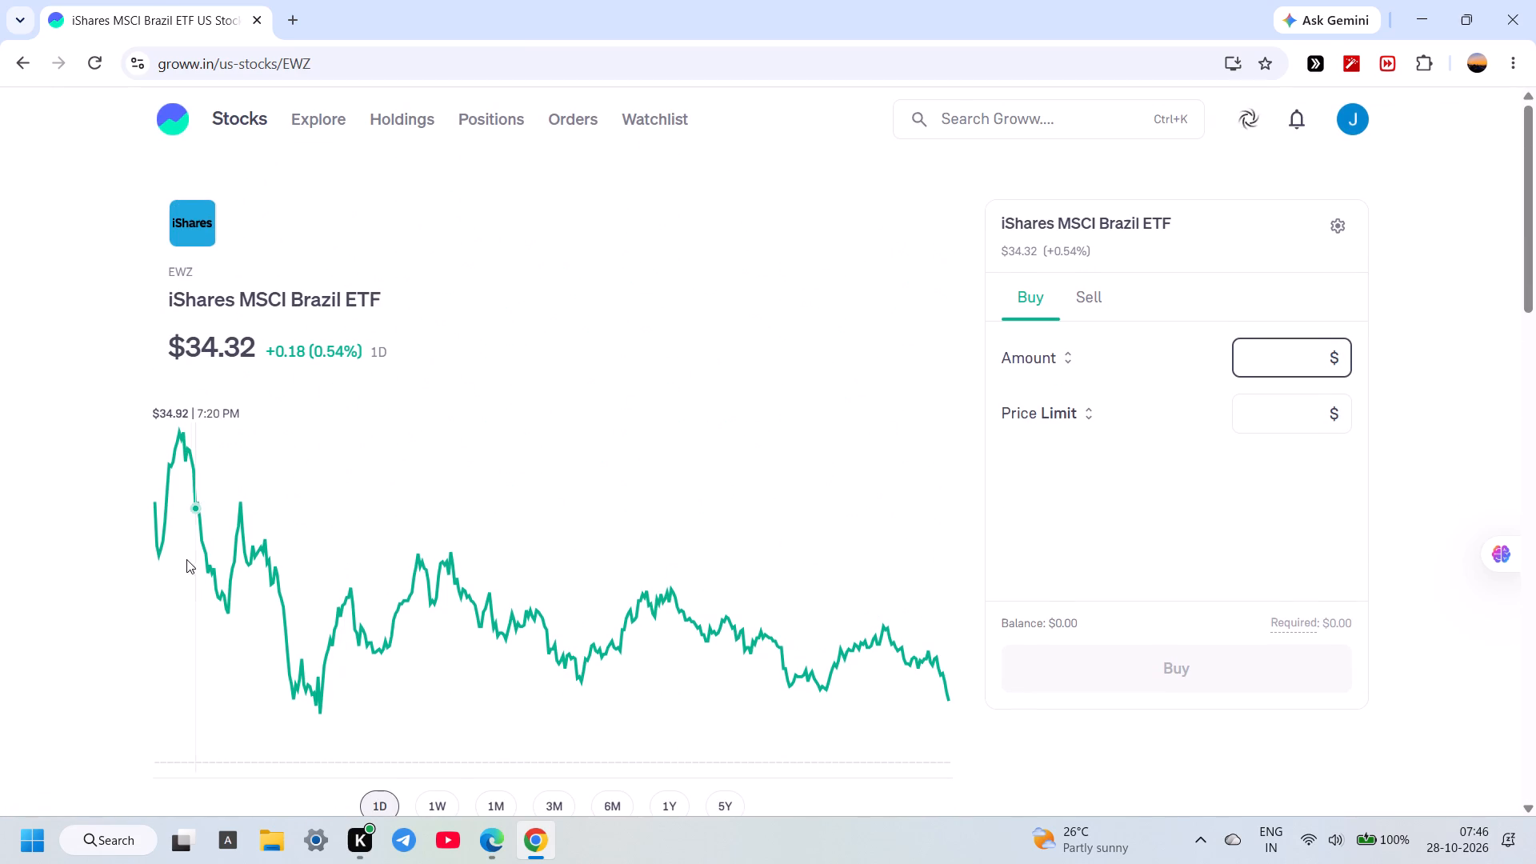
drag(160, 567, 189, 566)
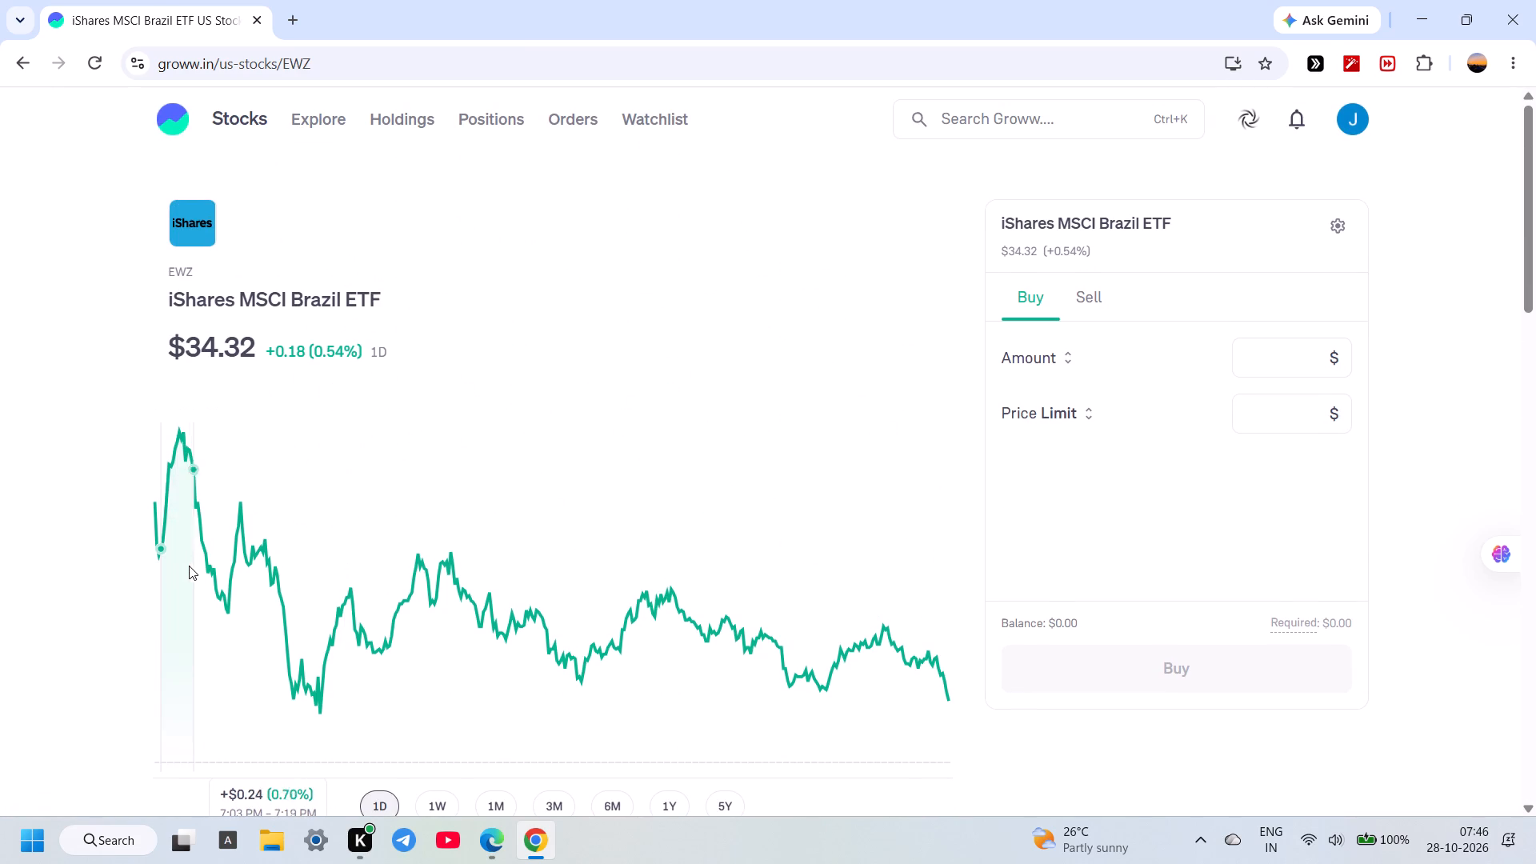
drag(189, 566, 182, 568)
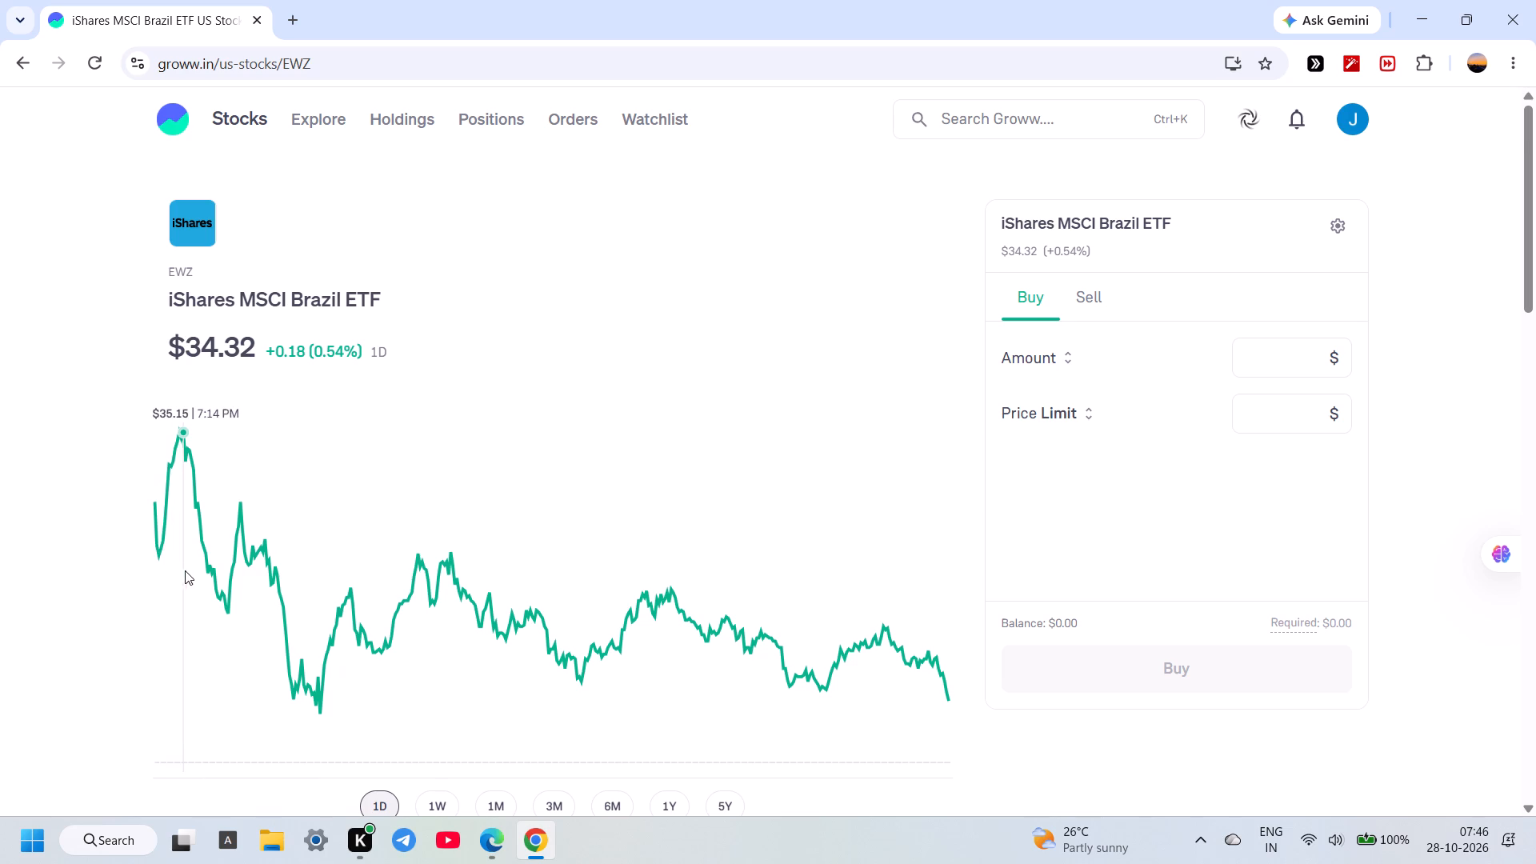
scroll(288, 517, down, 3)
scroll(419, 401, up, 4)
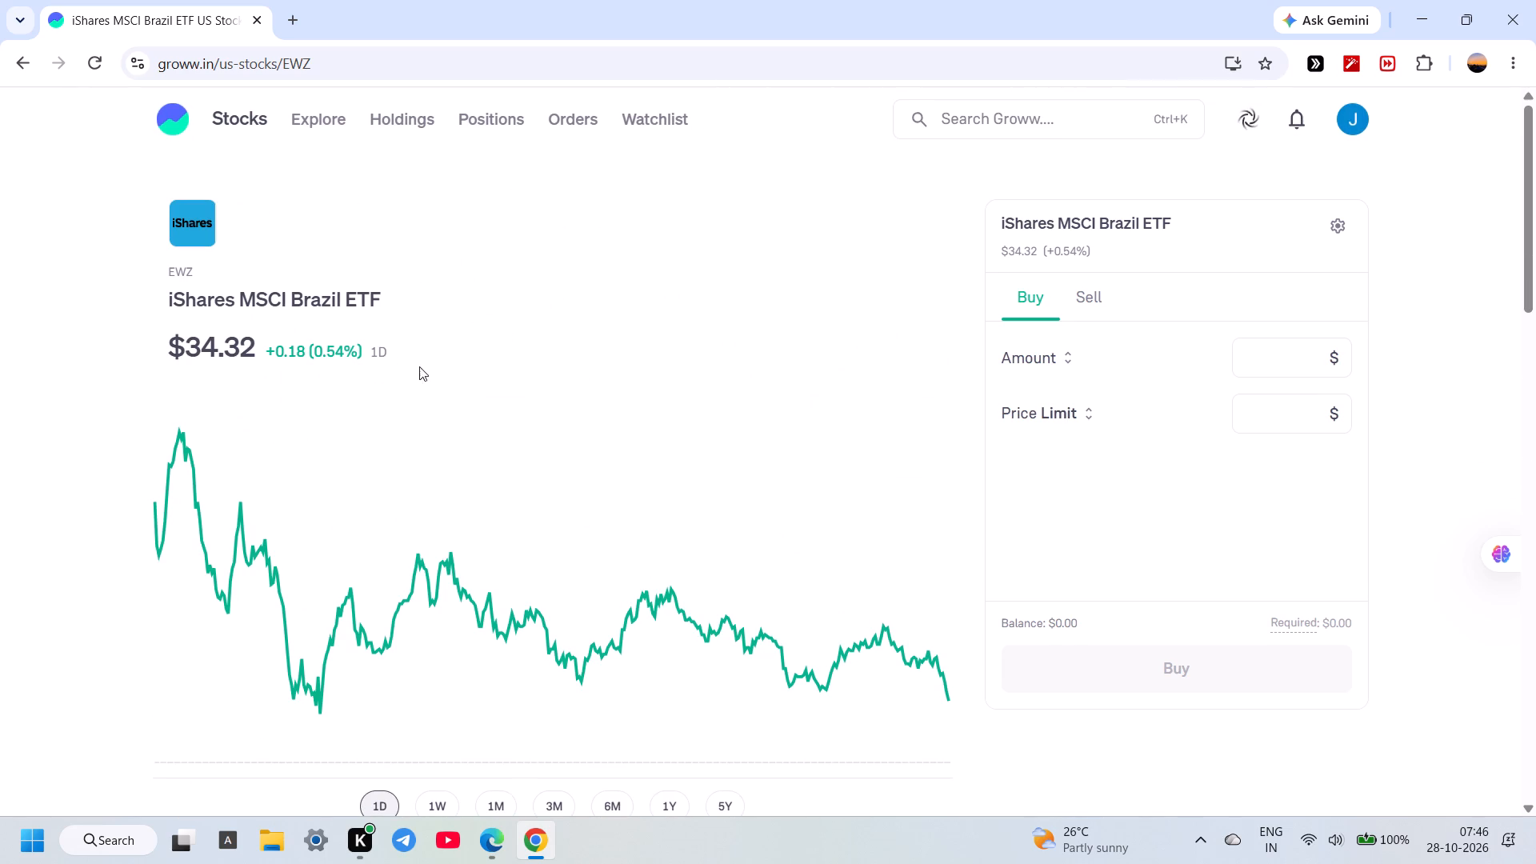
scroll(406, 298, up, 3)
Open the main stocks Explore page and look through its top movers, most traded and intraday stock sections.
click(175, 113)
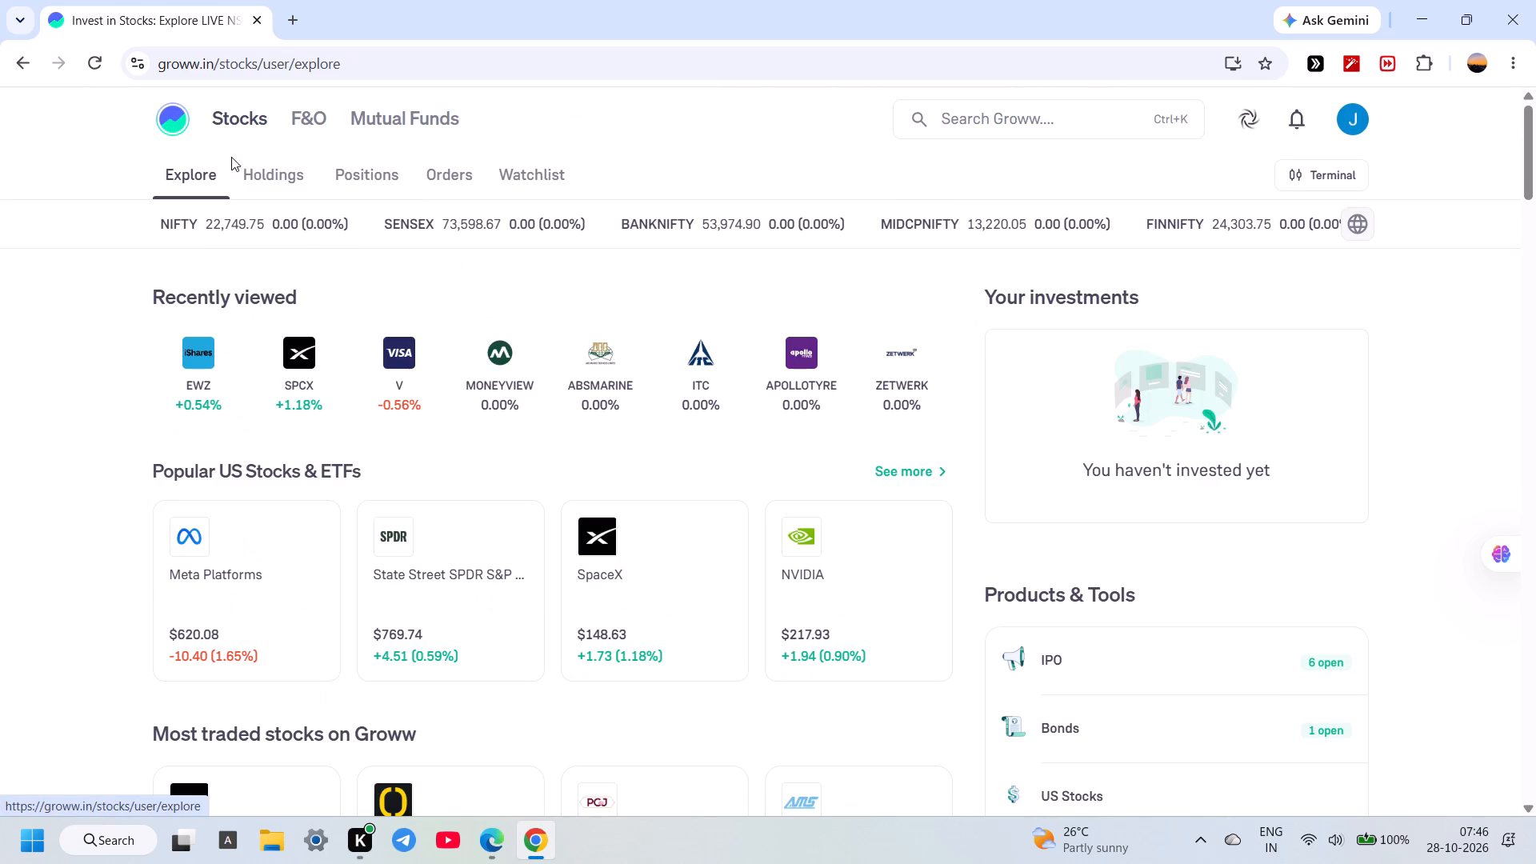
scroll(330, 285, down, 6)
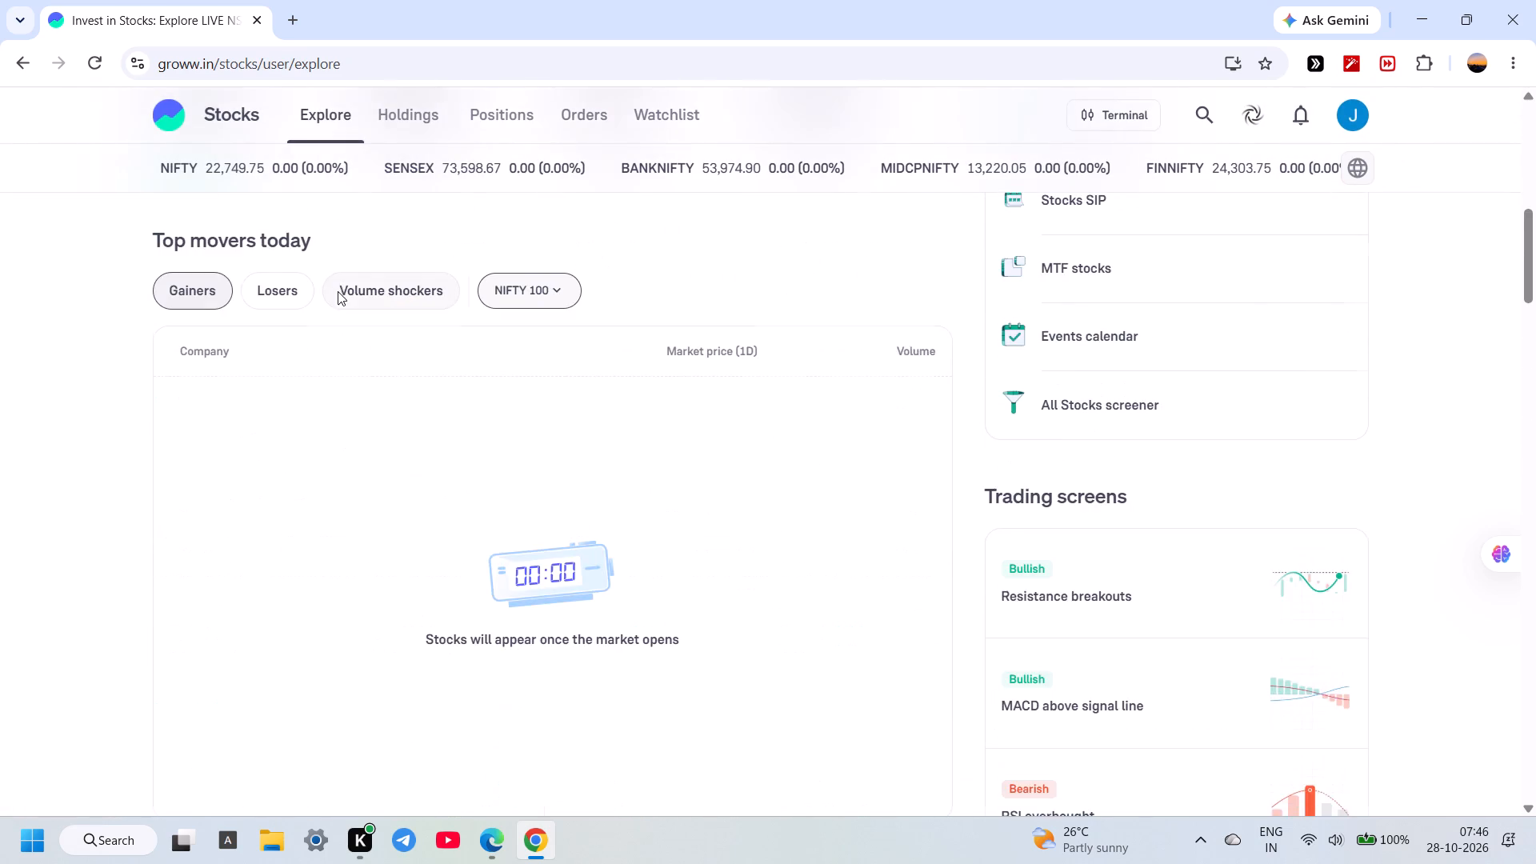
scroll(338, 291, down, 1)
Search Groww for "brent" and open the Bentley Commercial Enterprises stock page from the results.
click(1190, 131)
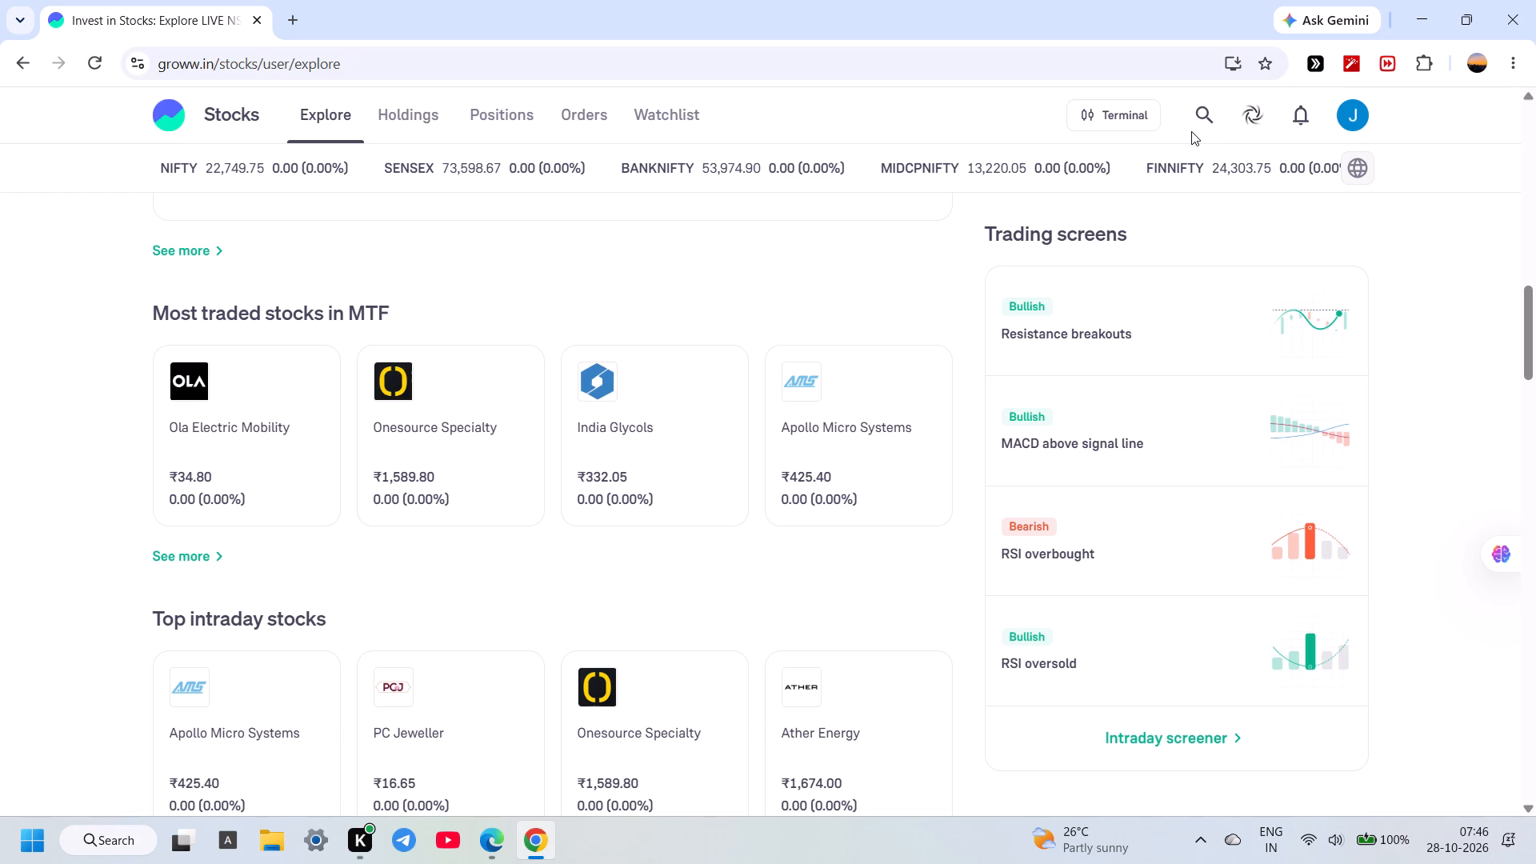
click(1209, 130)
click(1209, 130)
click(1210, 118)
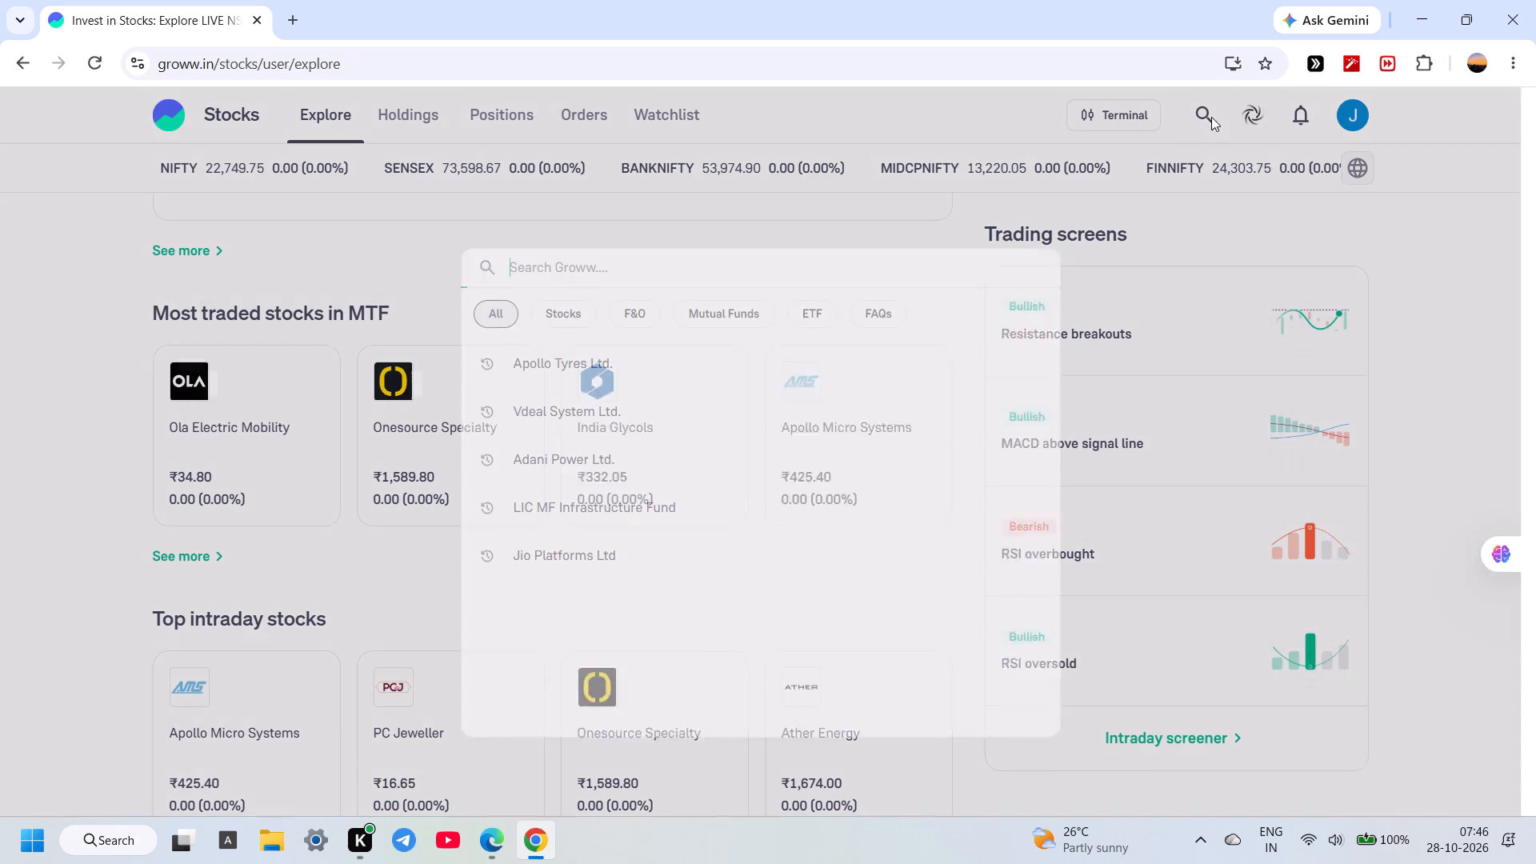
text(bre)
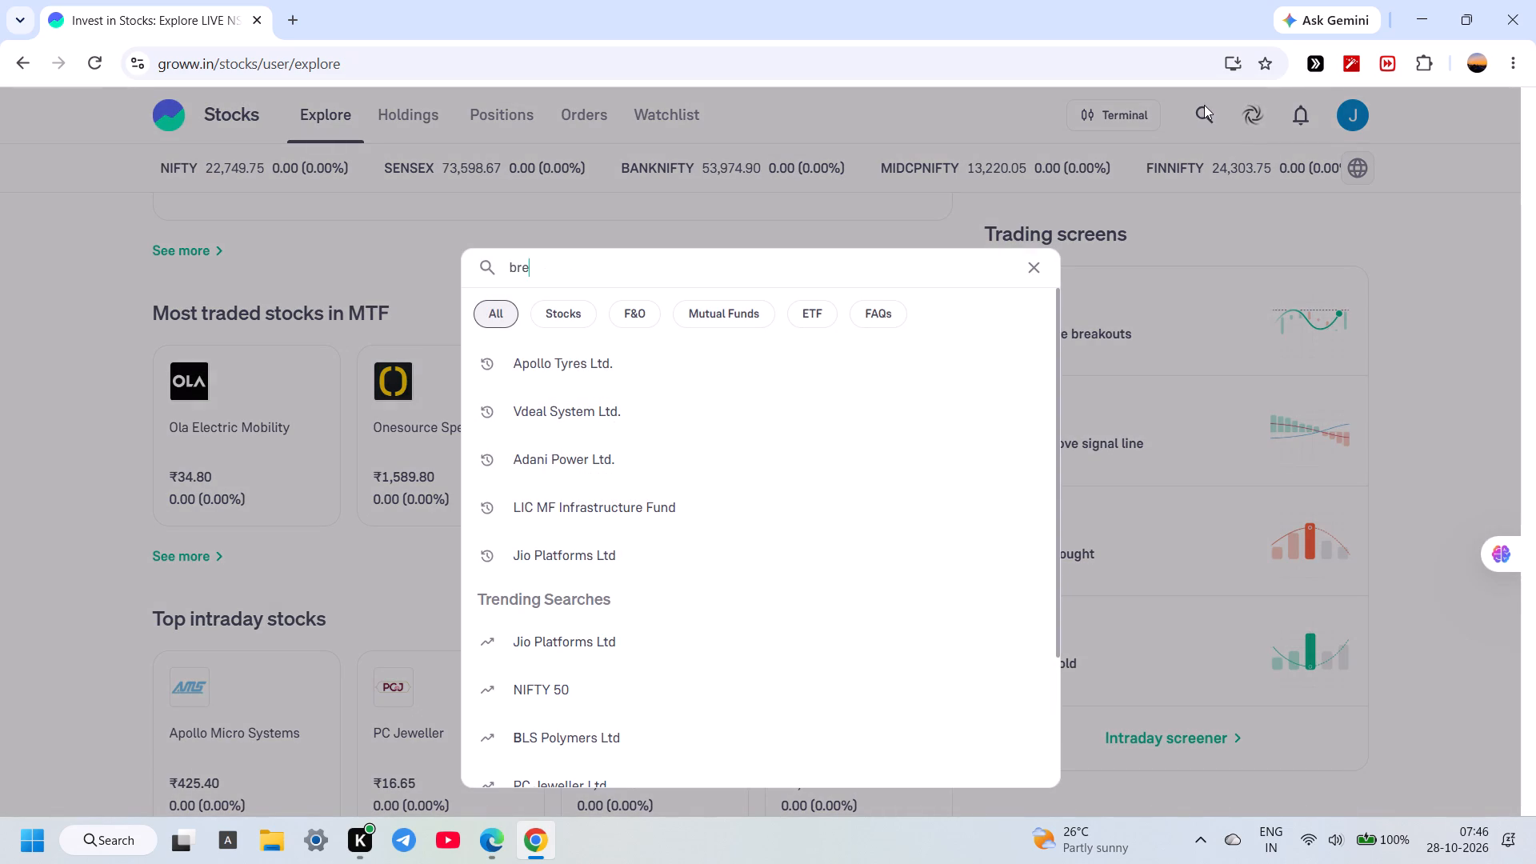
text(nt)
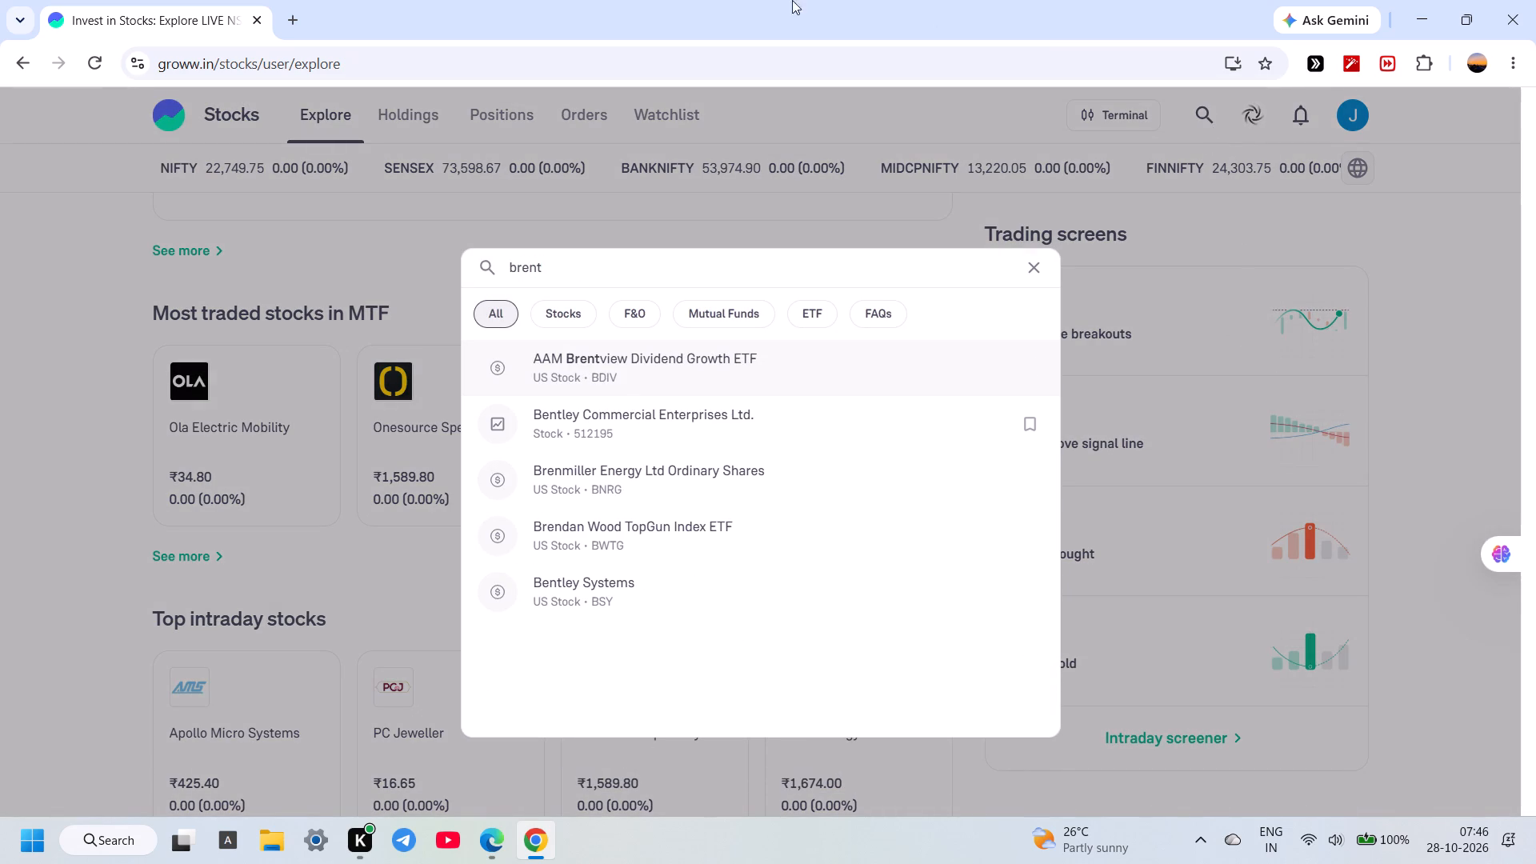
click(506, 440)
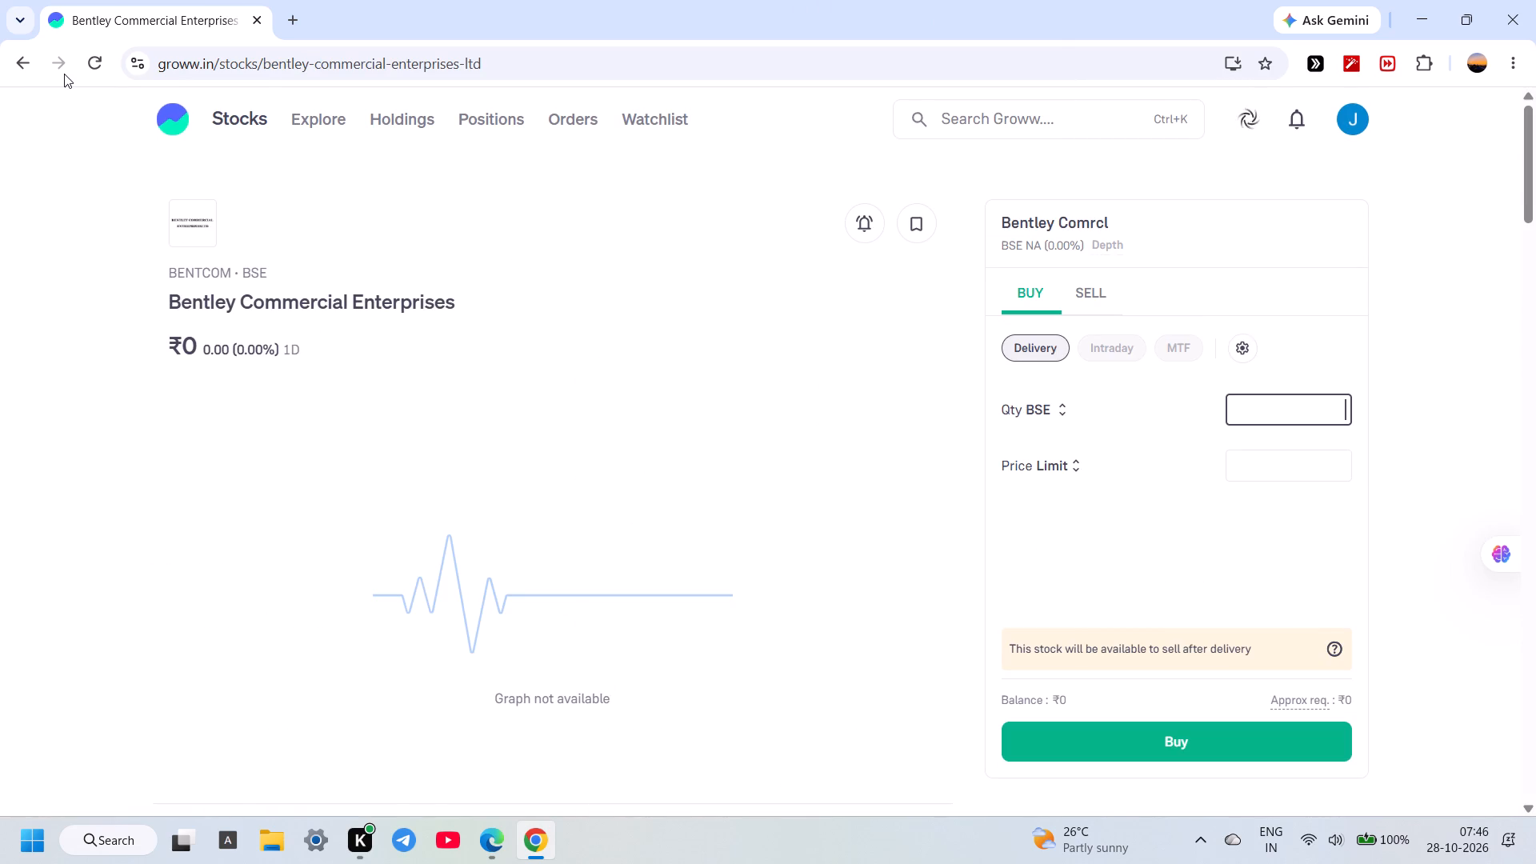
Return to the stocks Explore page, search Groww for "or" and open the US stock Oracle from the results.
click(21, 51)
scroll(298, 197, down, 3)
scroll(305, 199, up, 2)
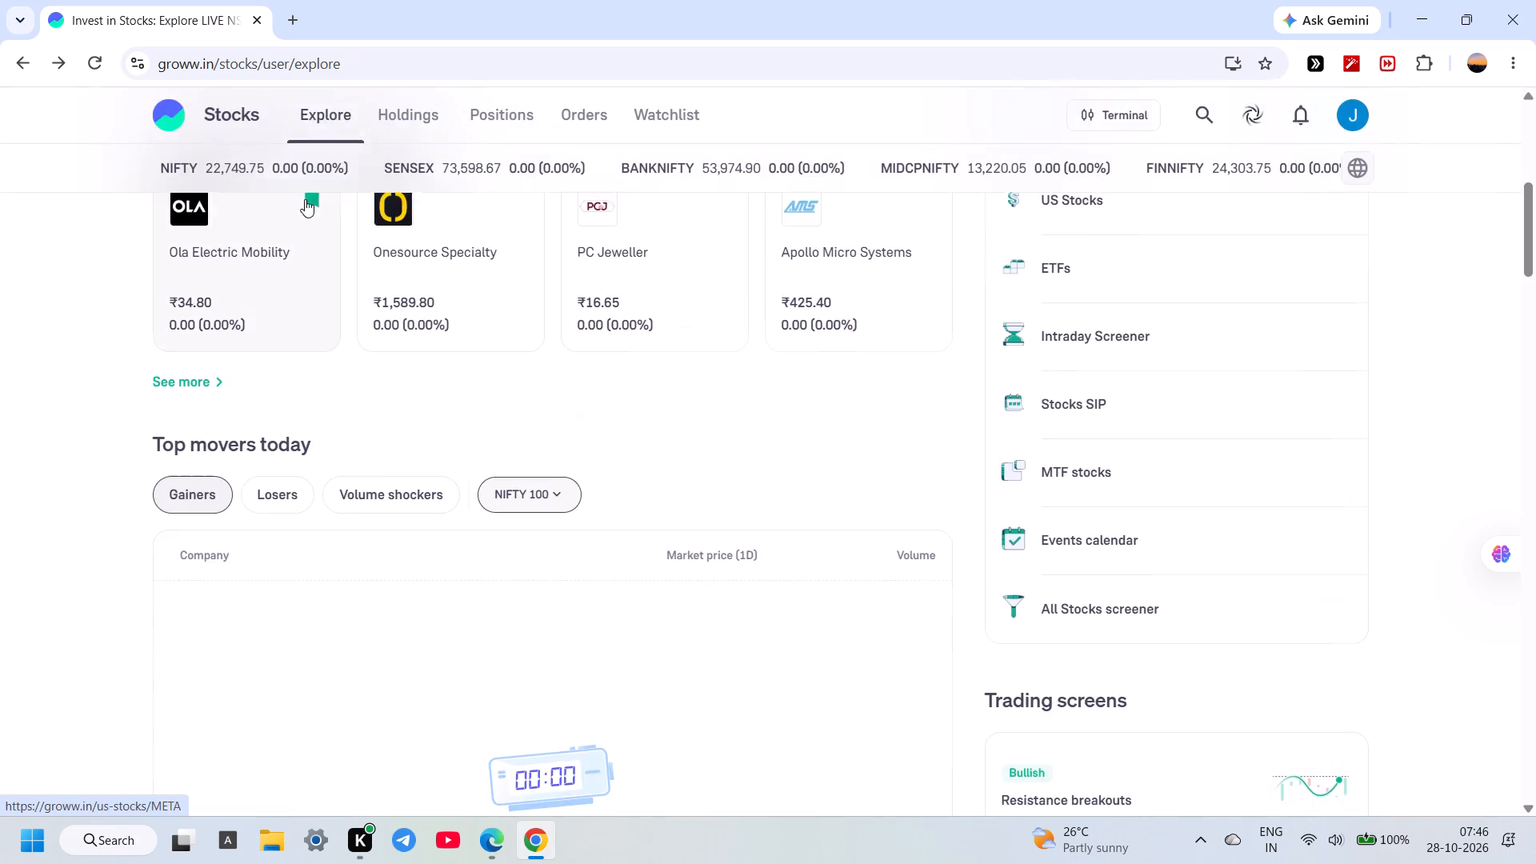
scroll(305, 199, up, 2)
click(943, 106)
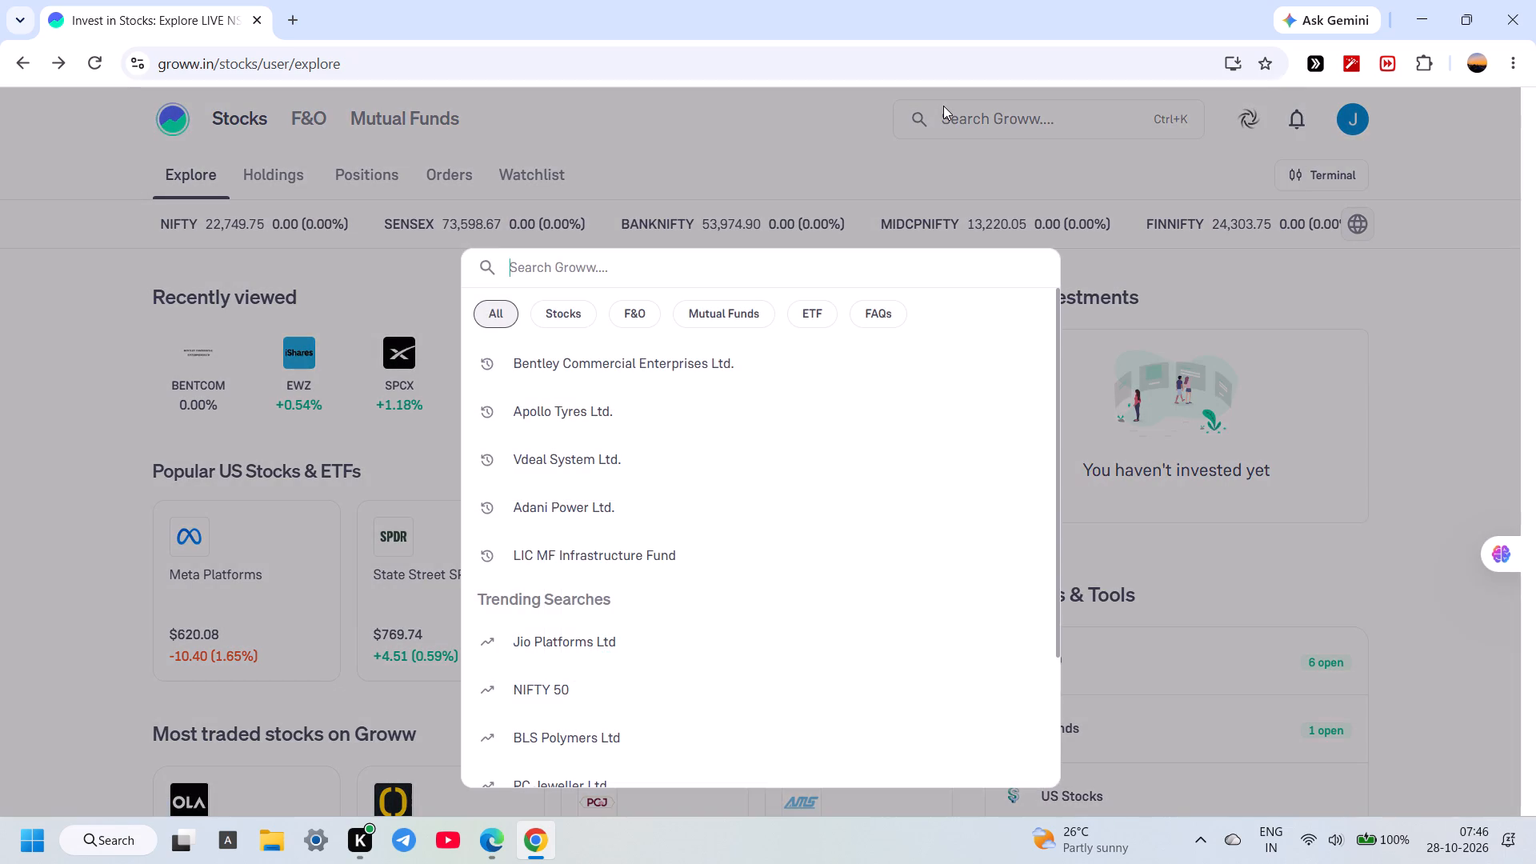
scroll(854, 281, down, 2)
scroll(742, 448, down, 1)
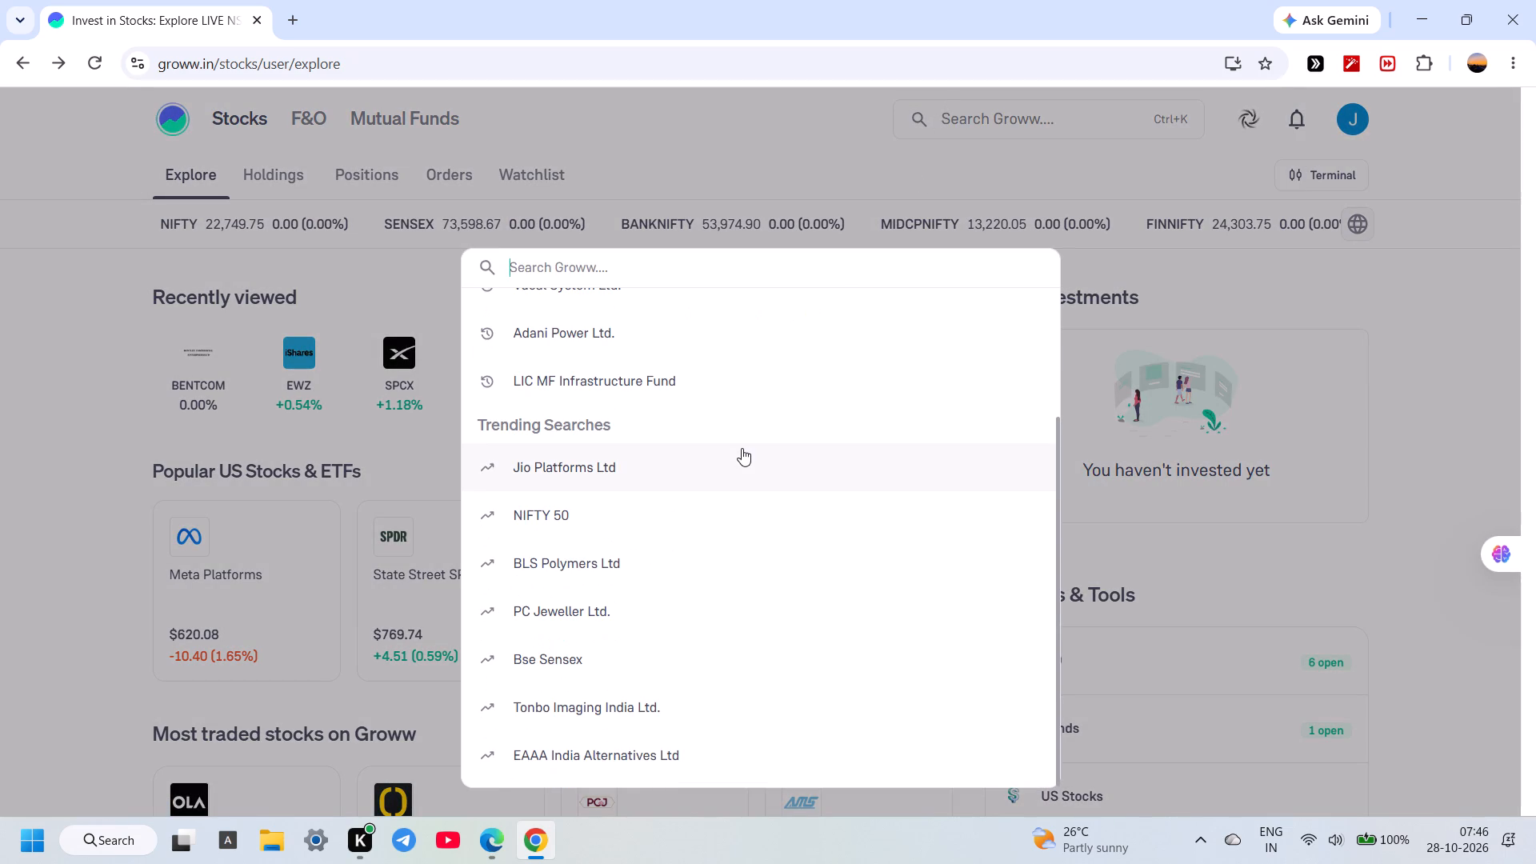
key(o)
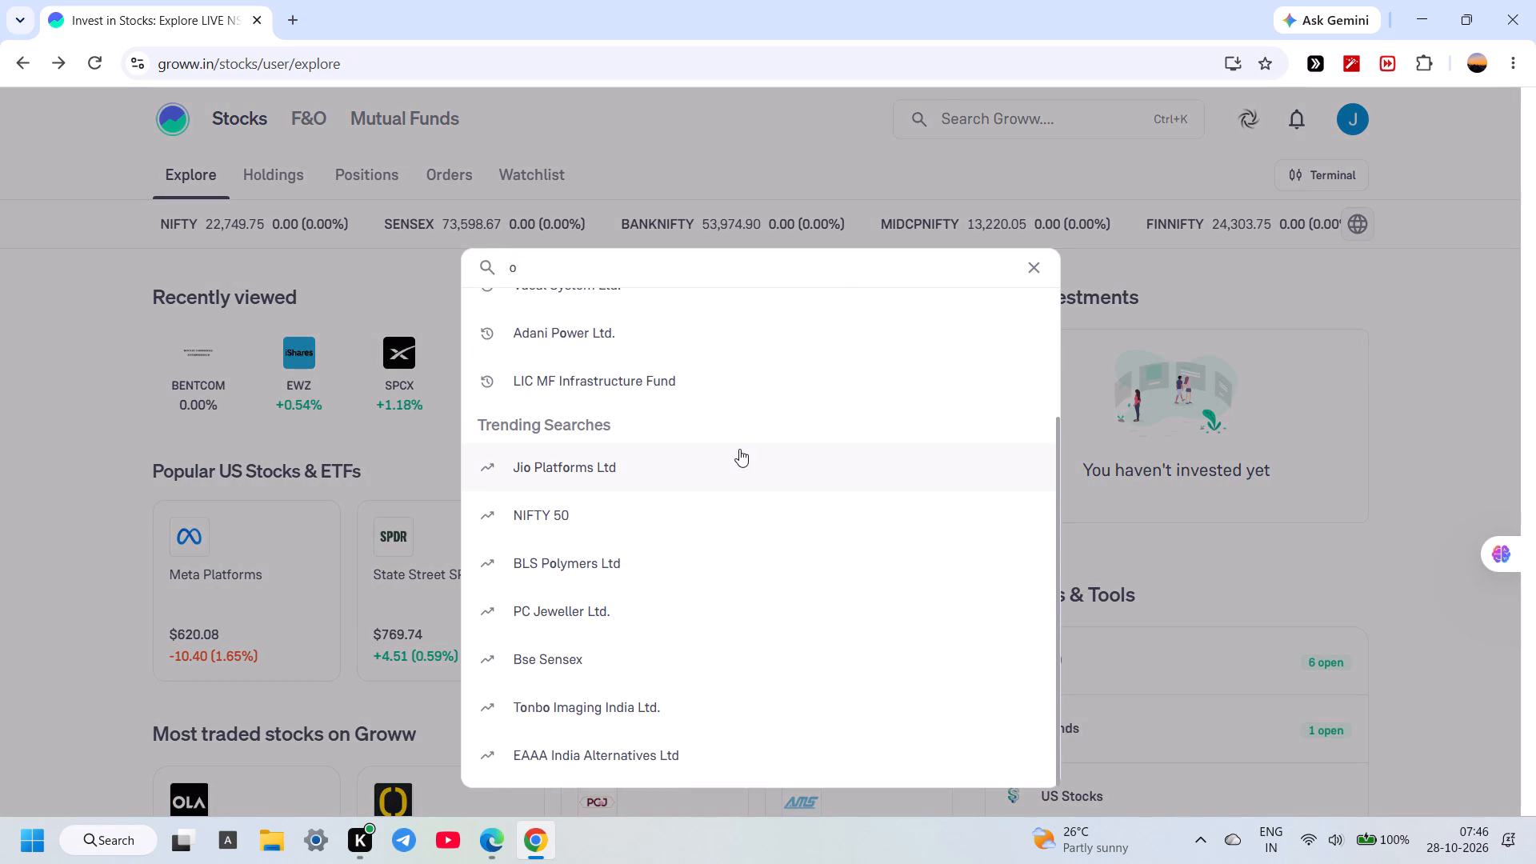
scroll(739, 449, up, 4)
key(r)
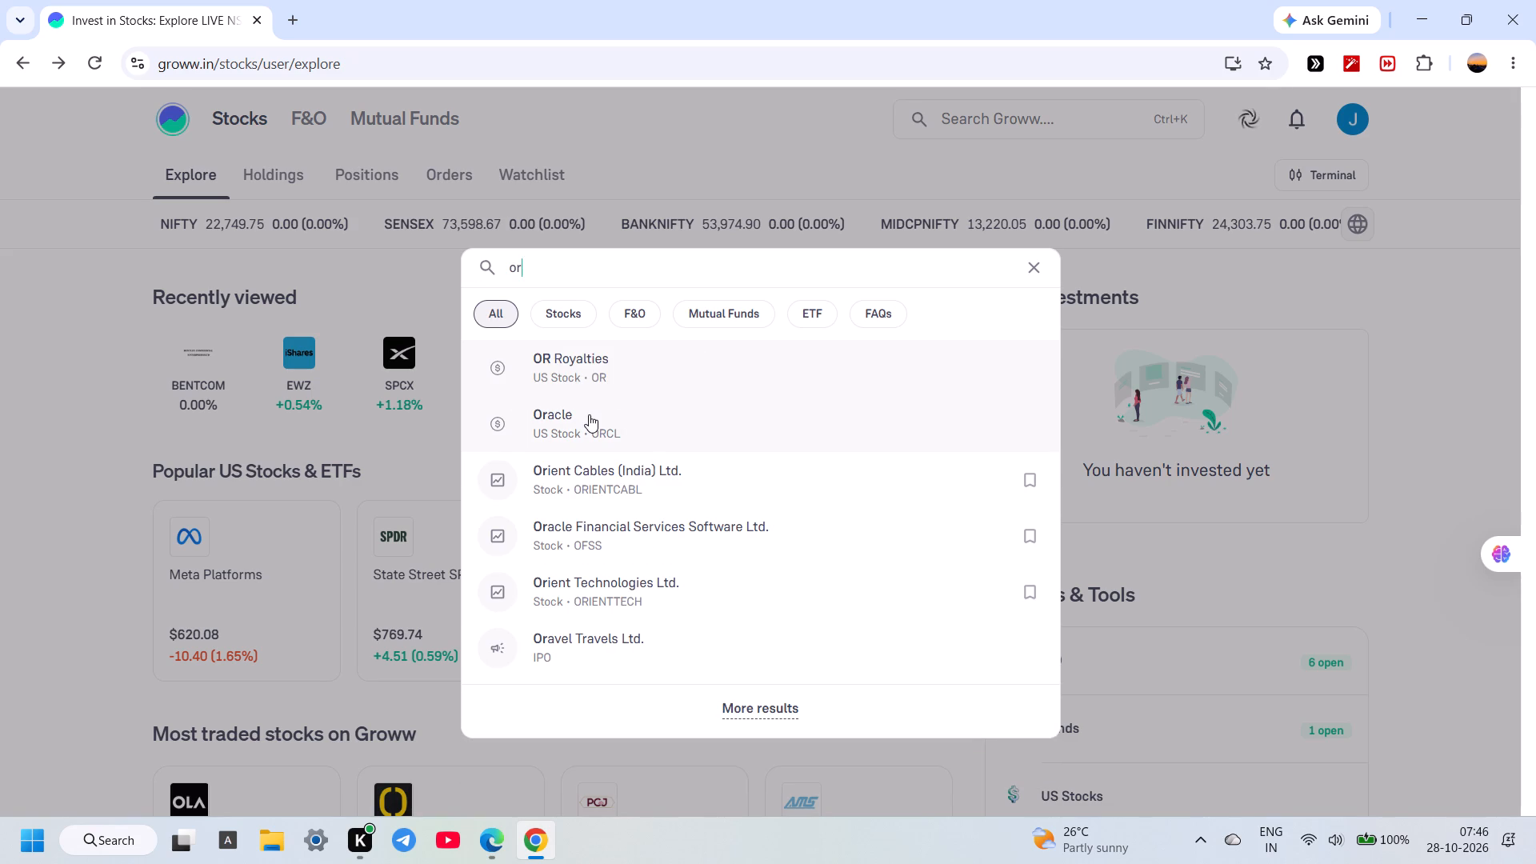
click(589, 414)
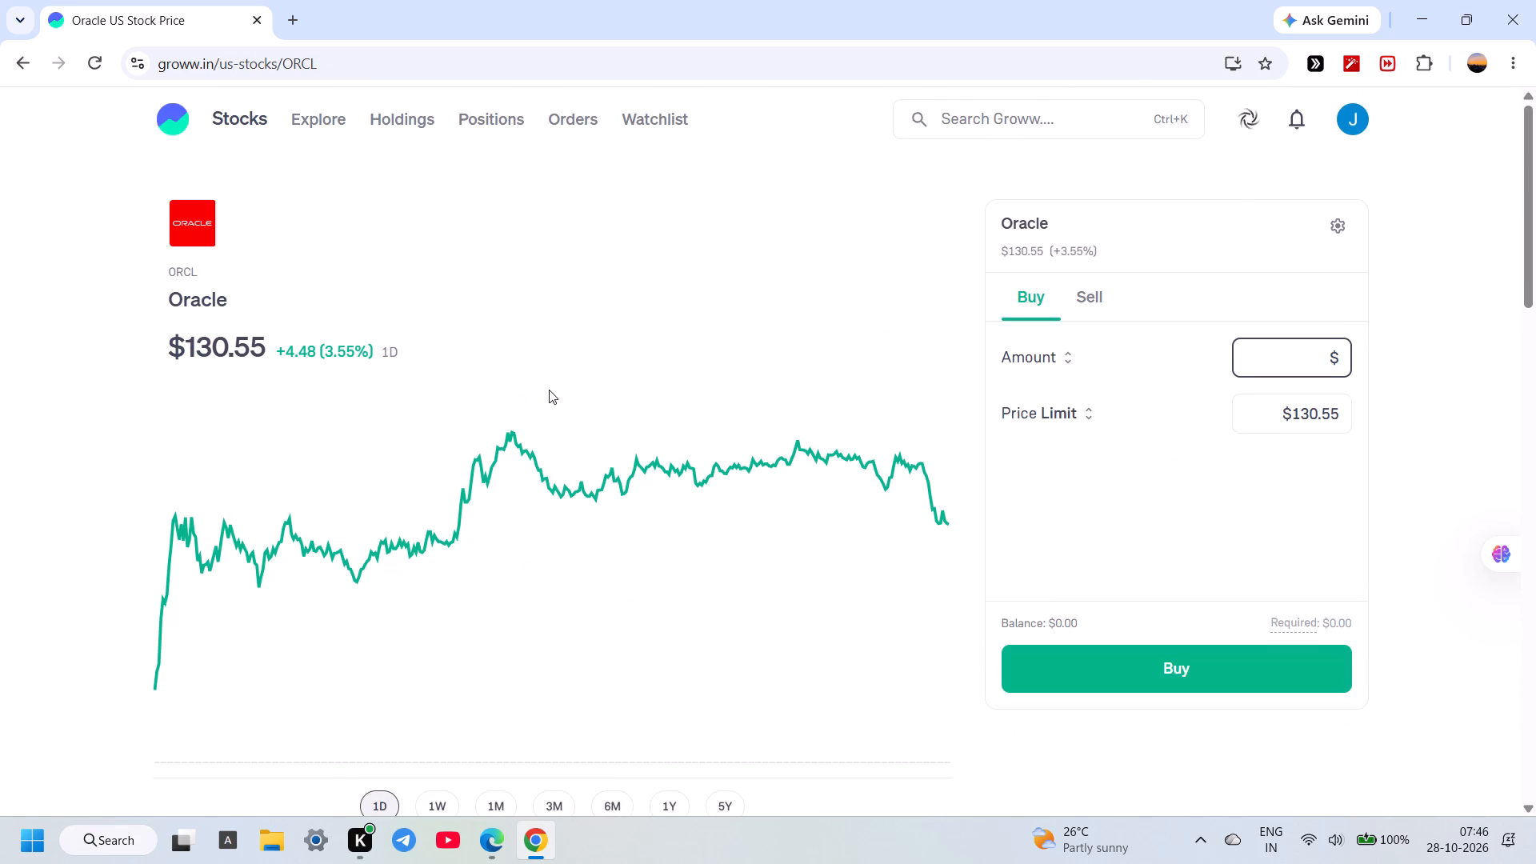
View Oracle's price chart over the 3M and 6M periods.
scroll(549, 390, down, 1)
scroll(549, 390, up, 1)
scroll(549, 390, down, 2)
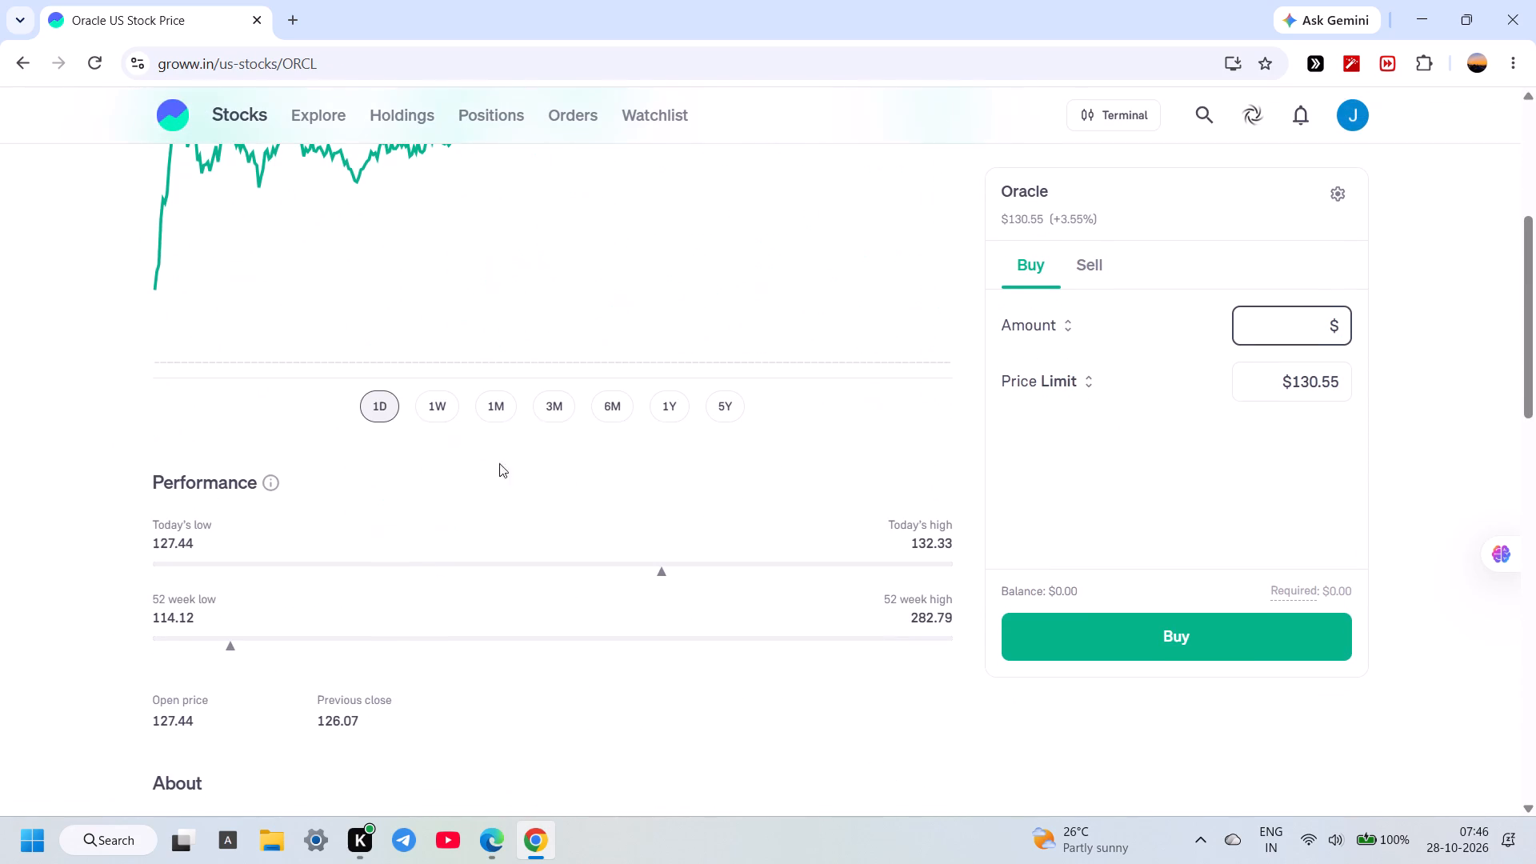
click(564, 401)
scroll(564, 401, up, 4)
scroll(430, 599, down, 2)
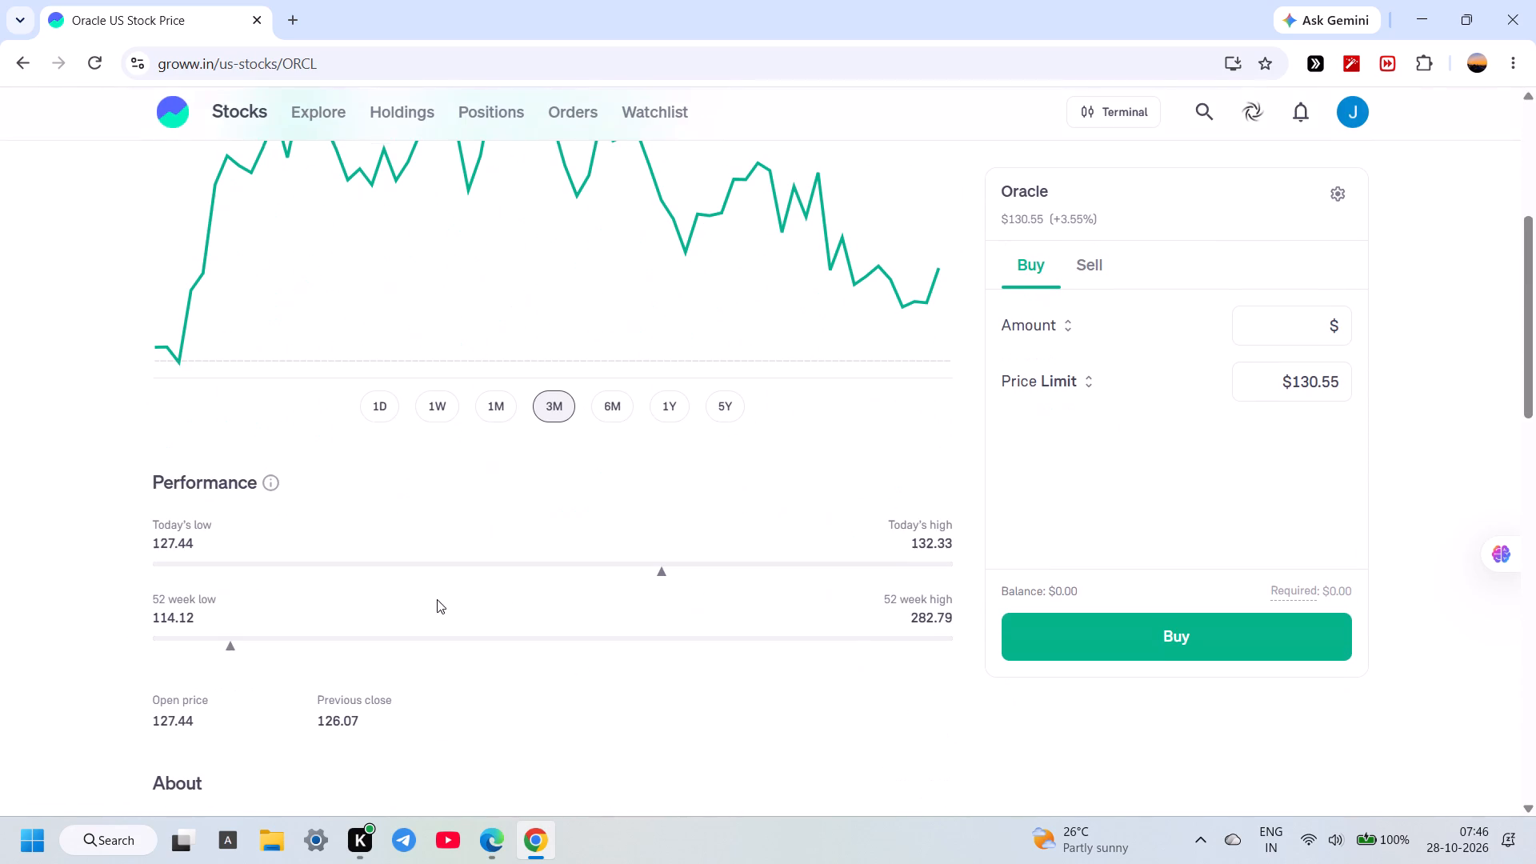
click(607, 420)
scroll(606, 420, up, 2)
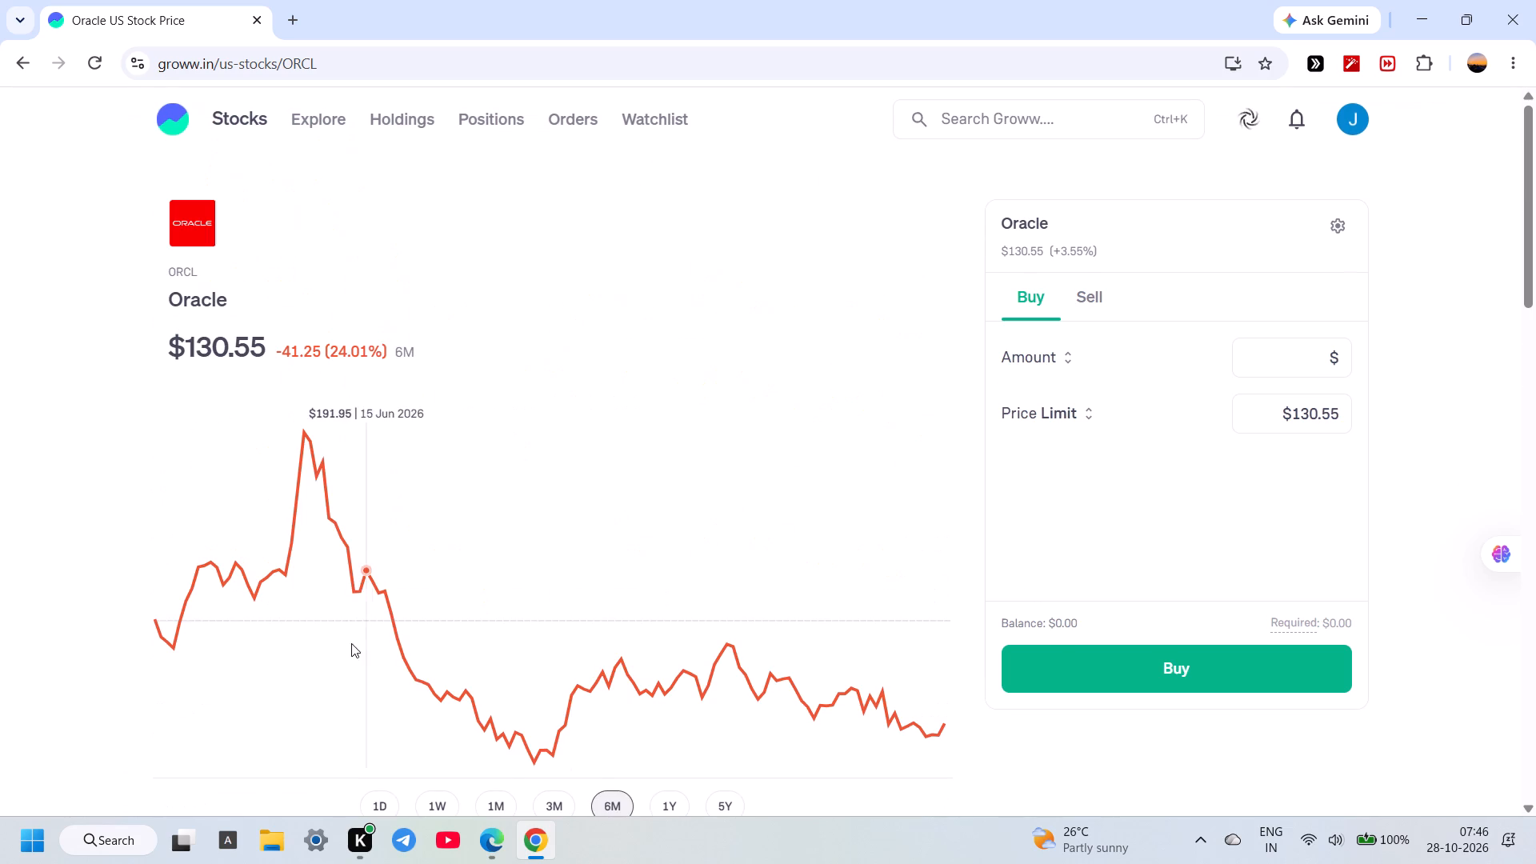
Check Oracle's price change on the 6M chart from 29 Apr 2026 to 1 Jun and 7 Jul 2026.
drag(165, 659, 187, 658)
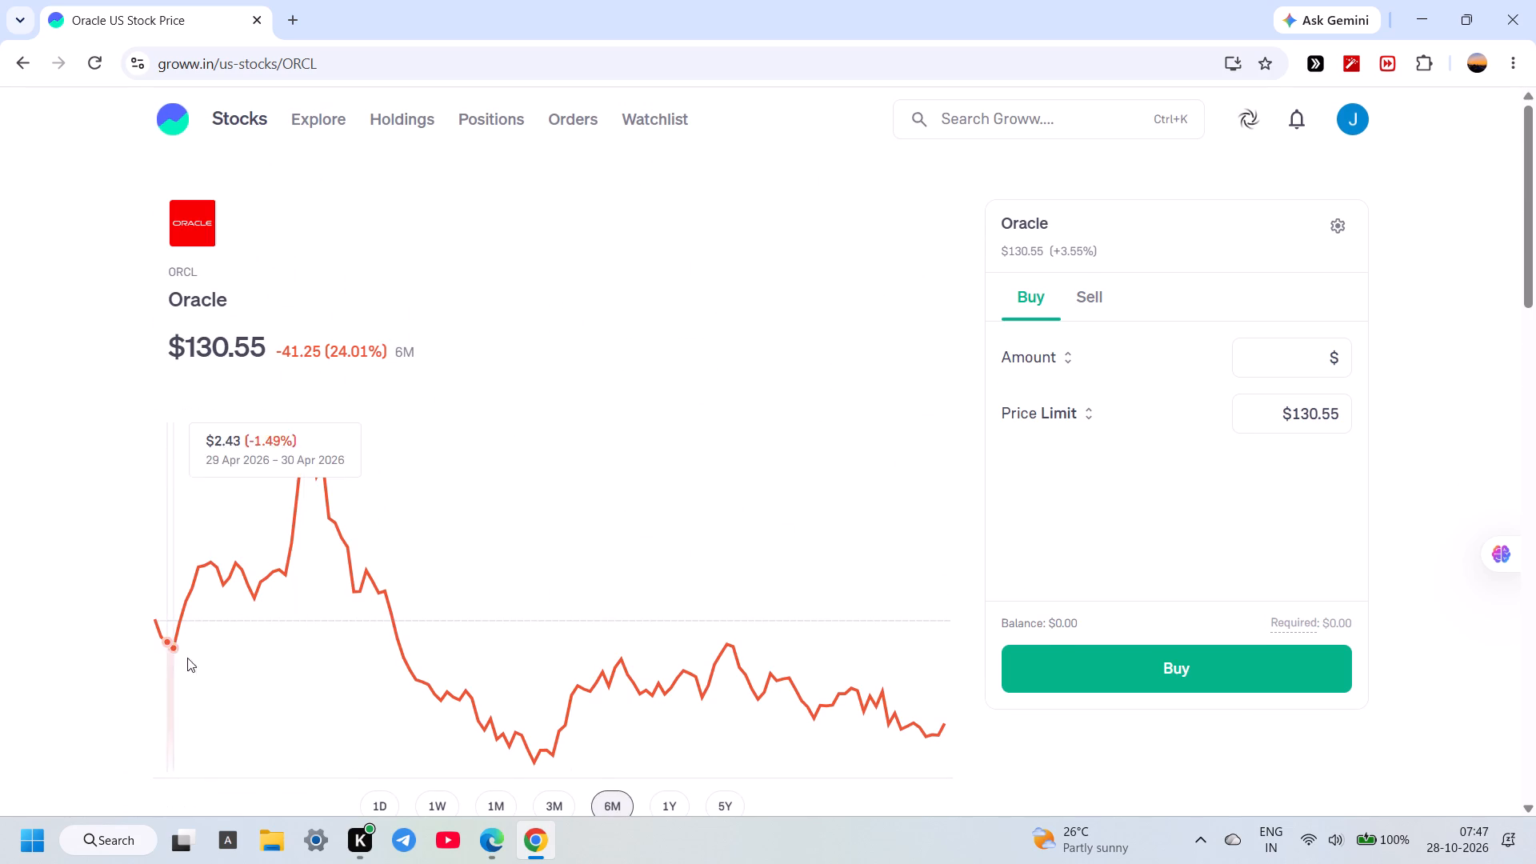
drag(187, 658, 288, 633)
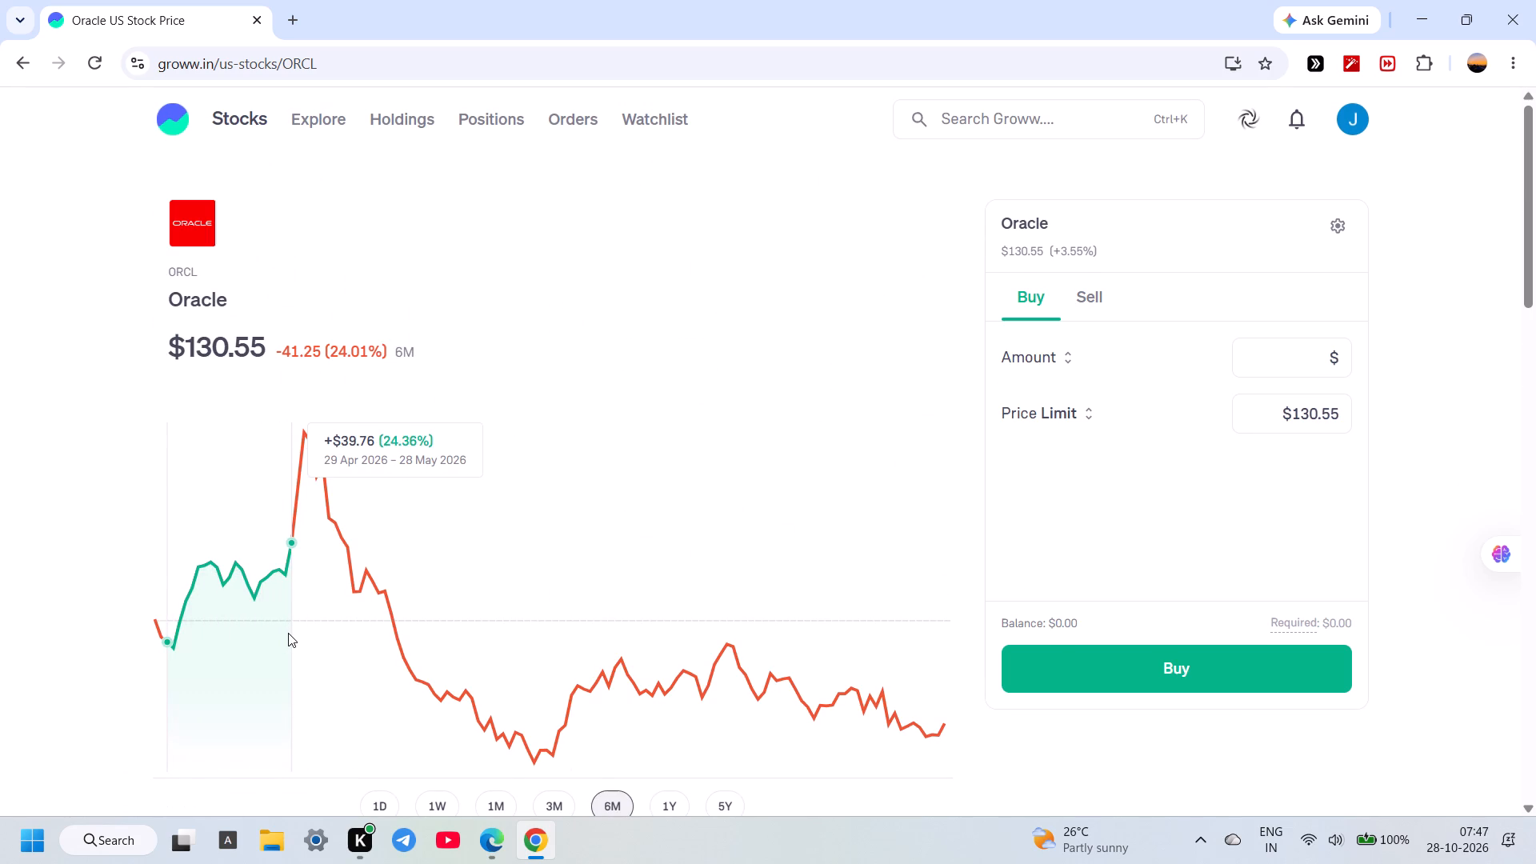
drag(288, 633, 307, 626)
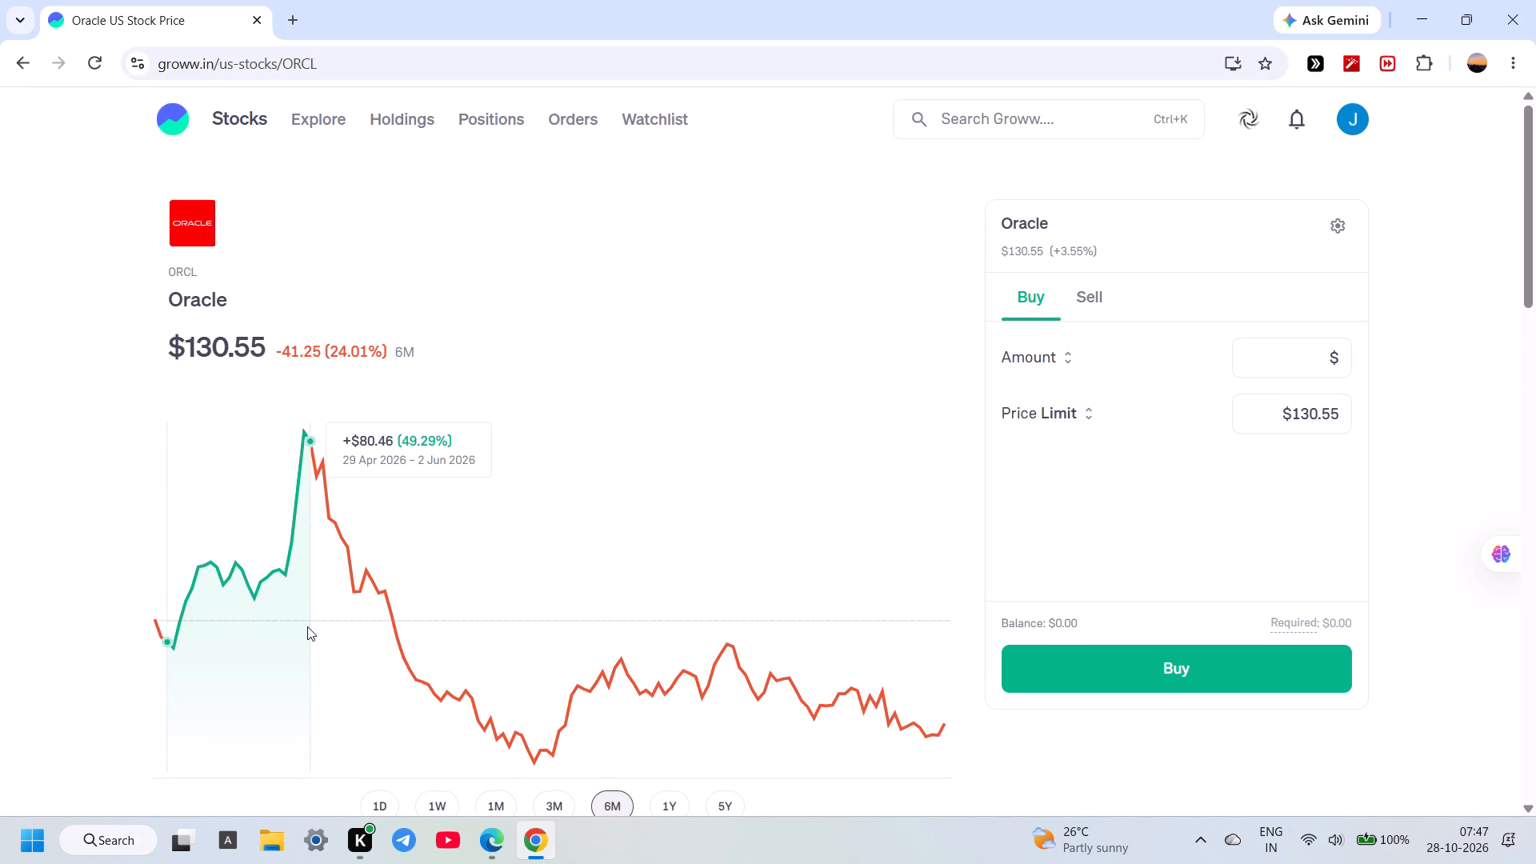
drag(307, 626, 278, 632)
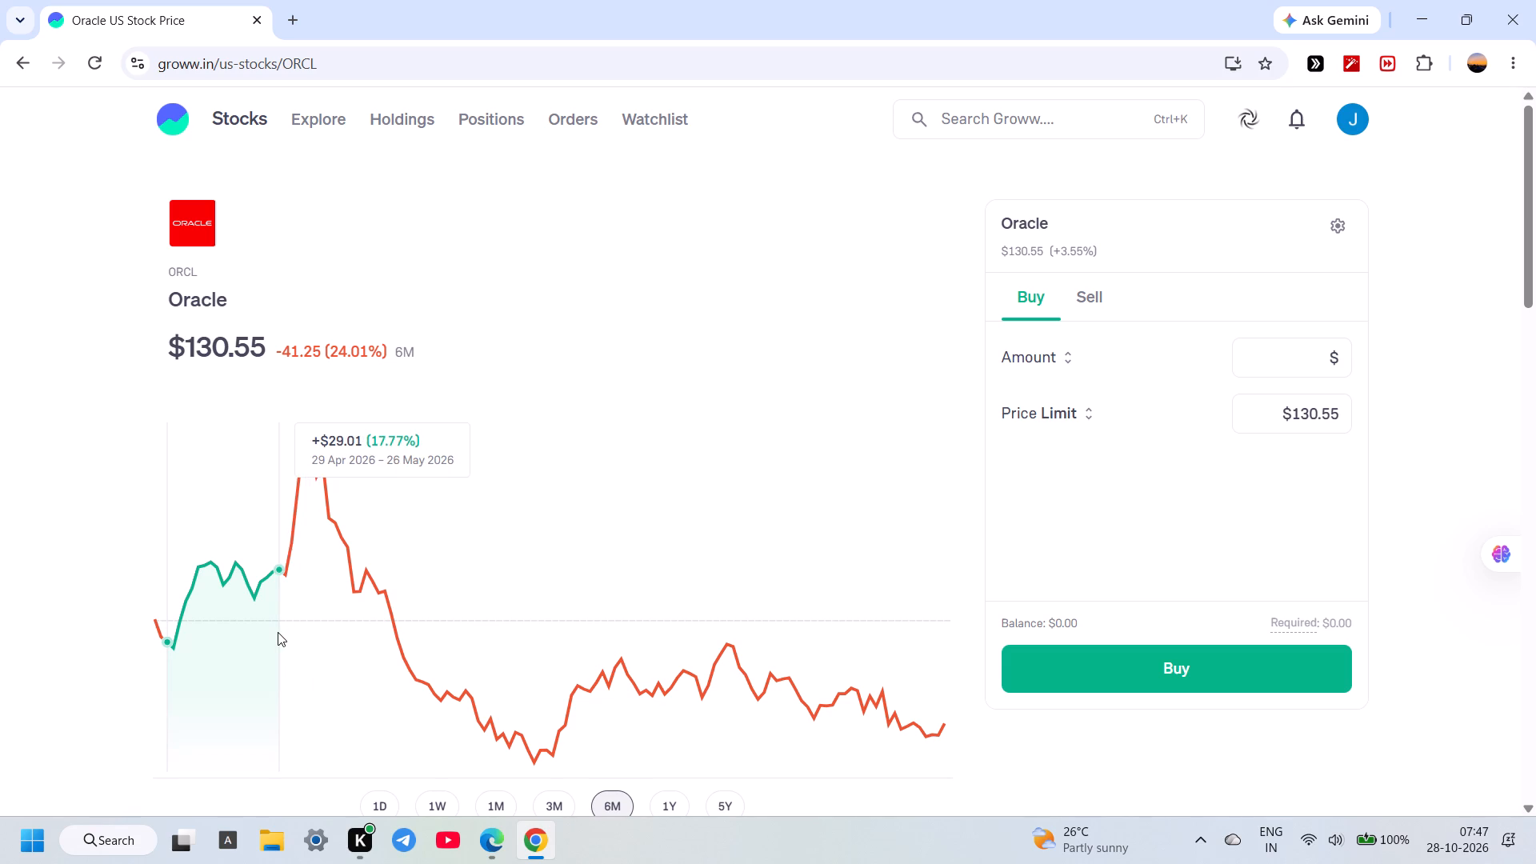
drag(278, 632, 302, 626)
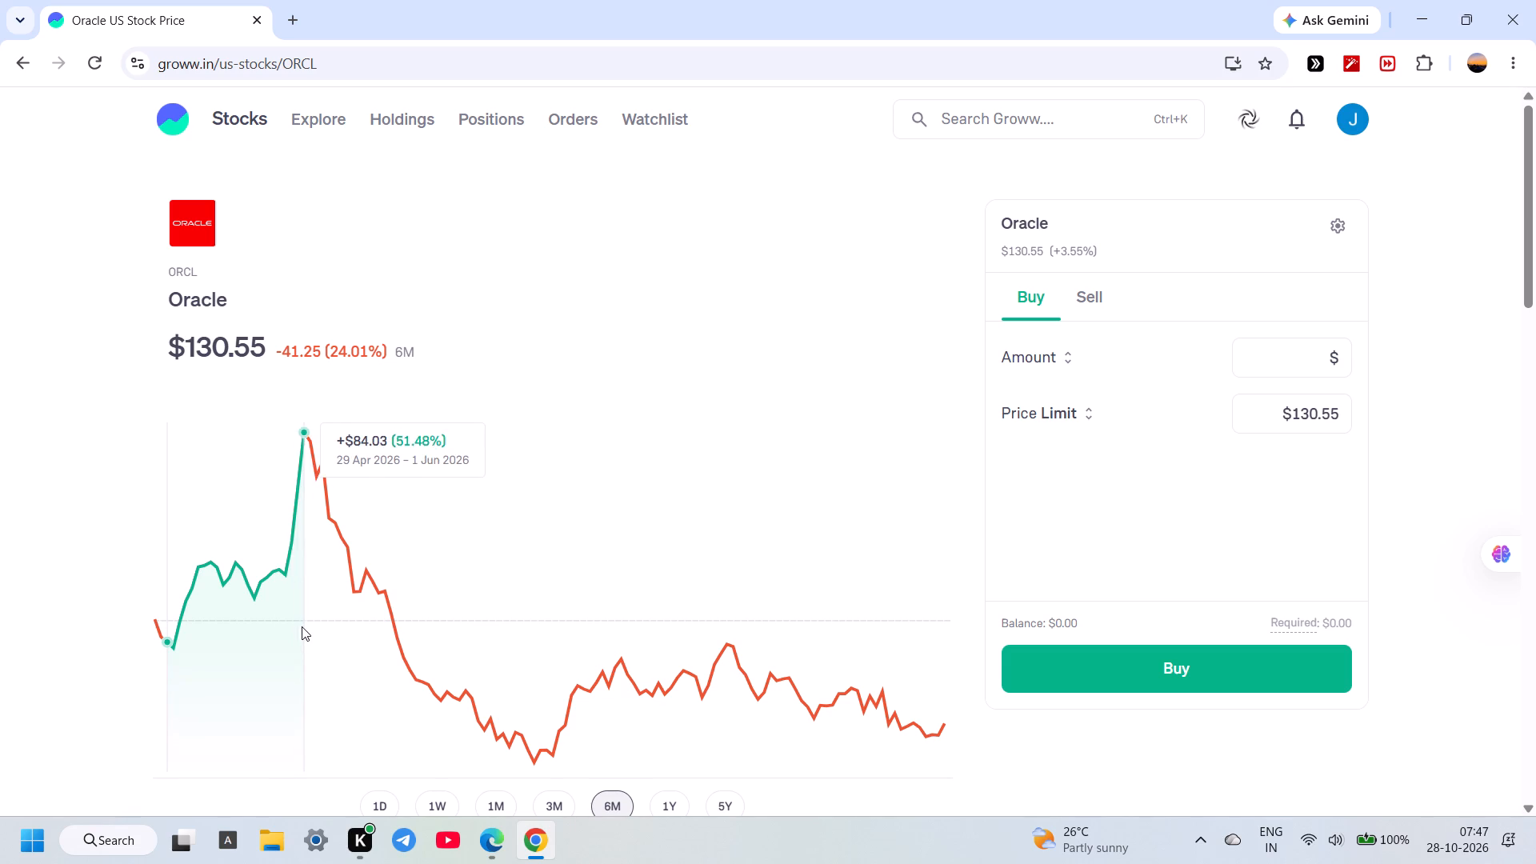
drag(302, 626, 450, 592)
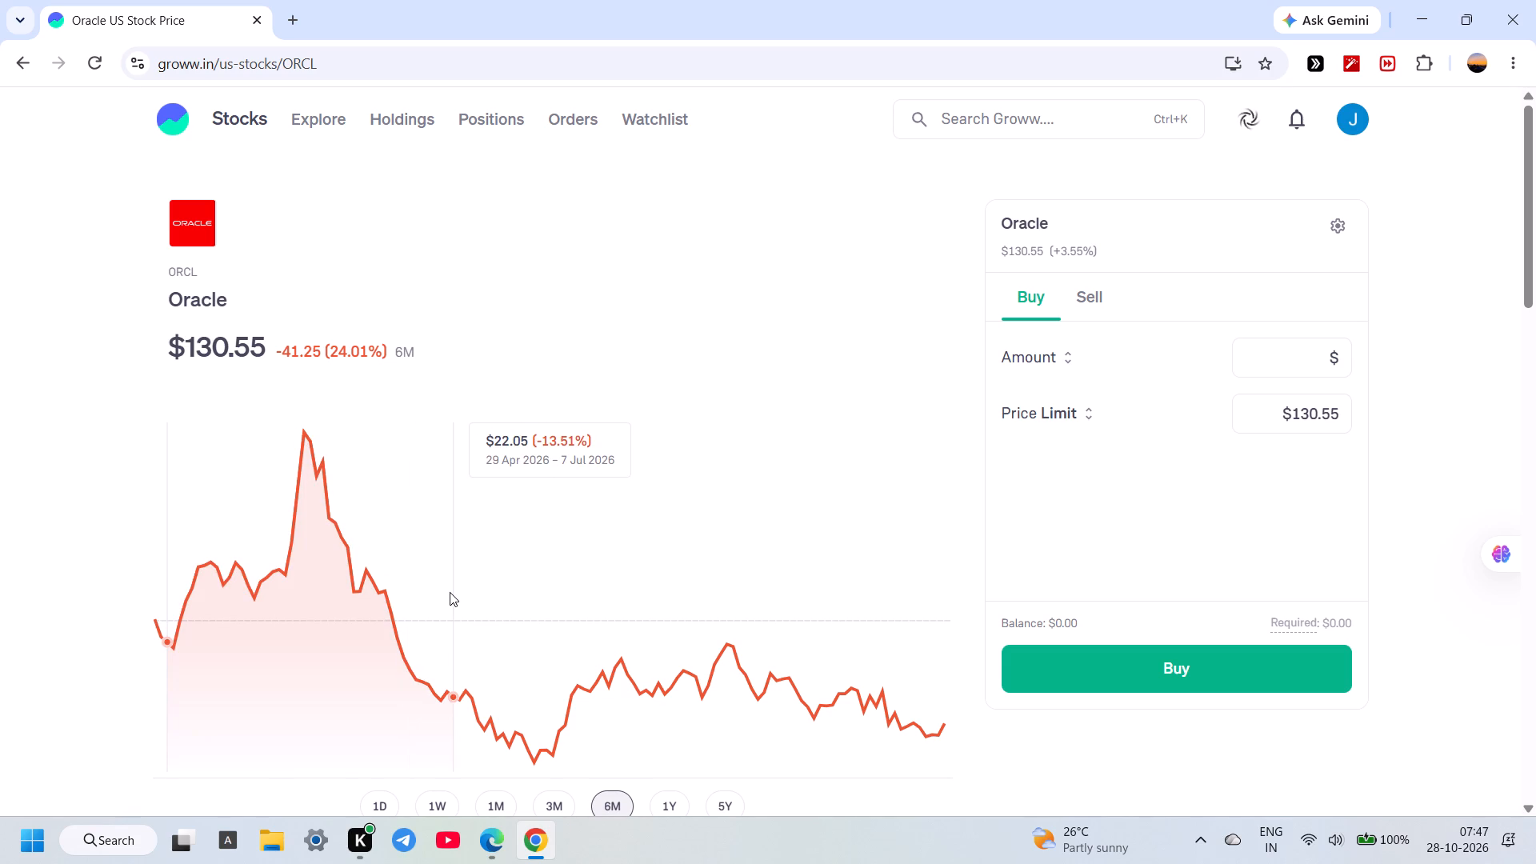
drag(450, 592, 472, 585)
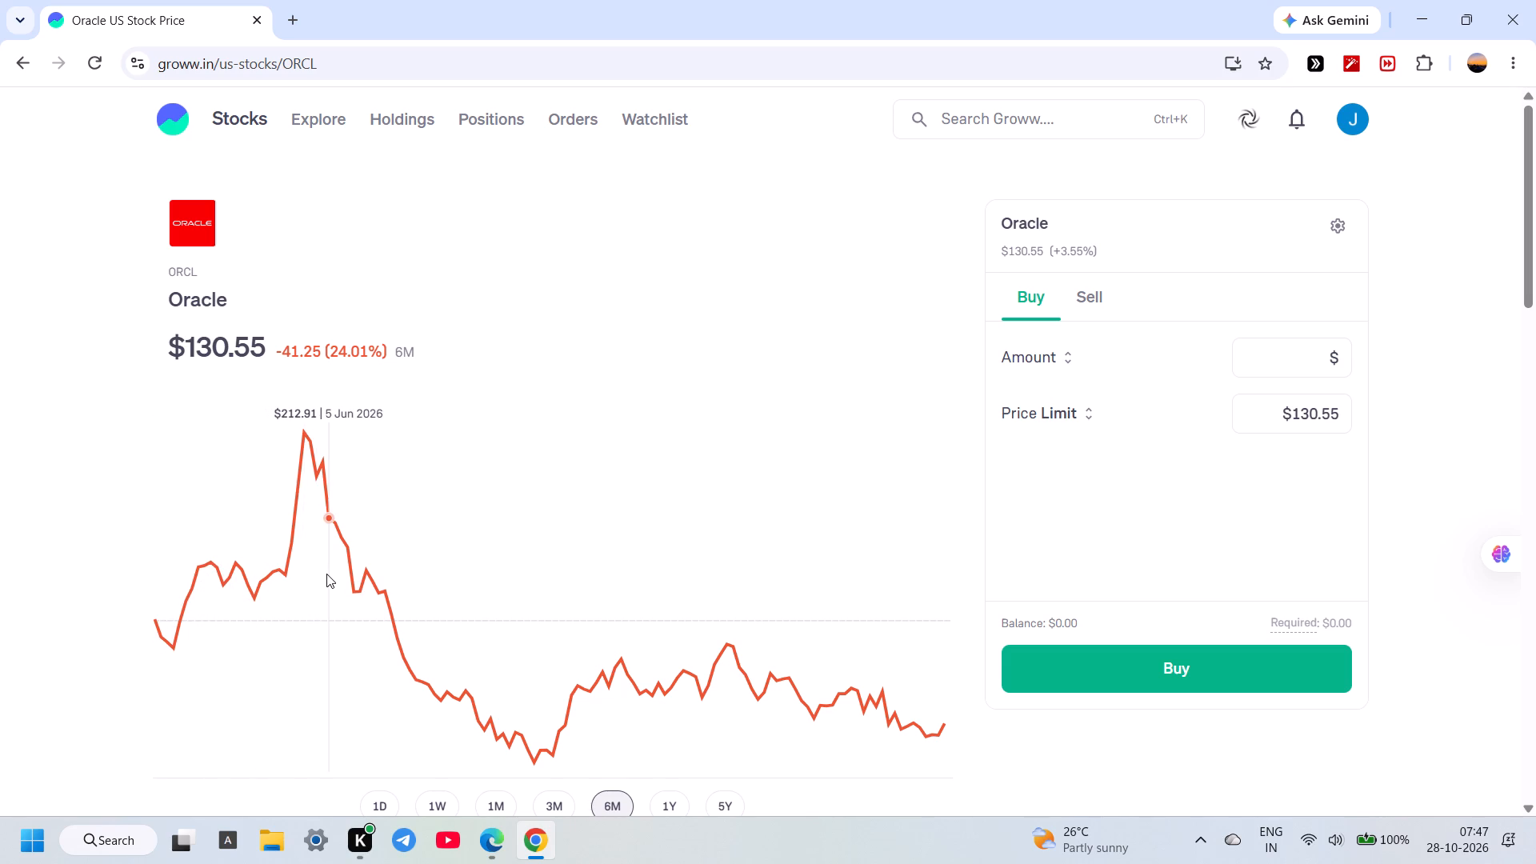
Review Oracle's performance figures and expand the About section to read the full company description.
scroll(354, 586, down, 4)
scroll(354, 586, up, 3)
scroll(354, 586, down, 2)
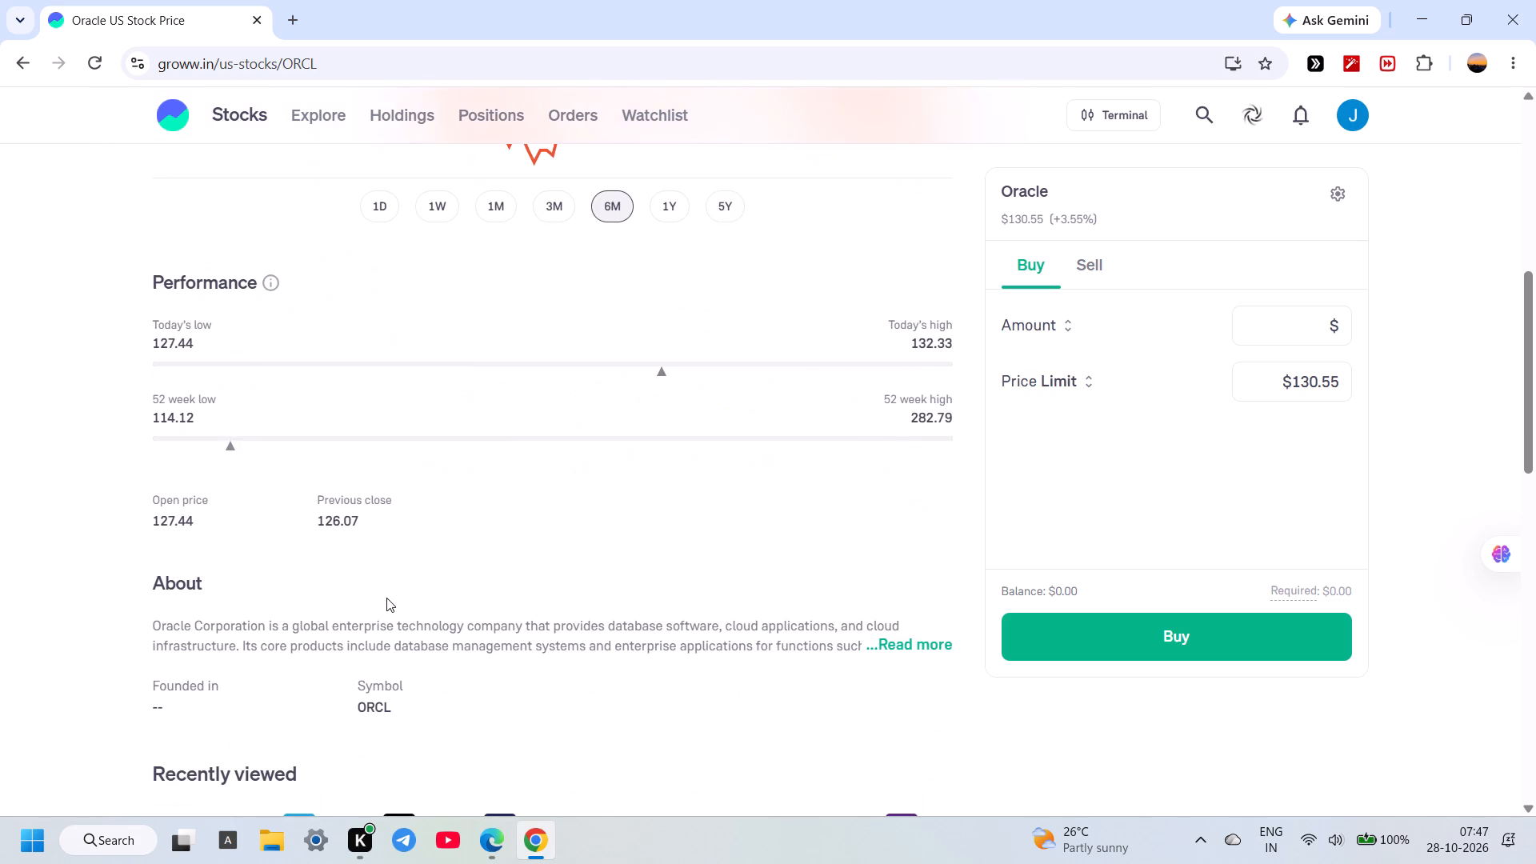
scroll(386, 598, down, 4)
scroll(386, 598, up, 3)
click(919, 454)
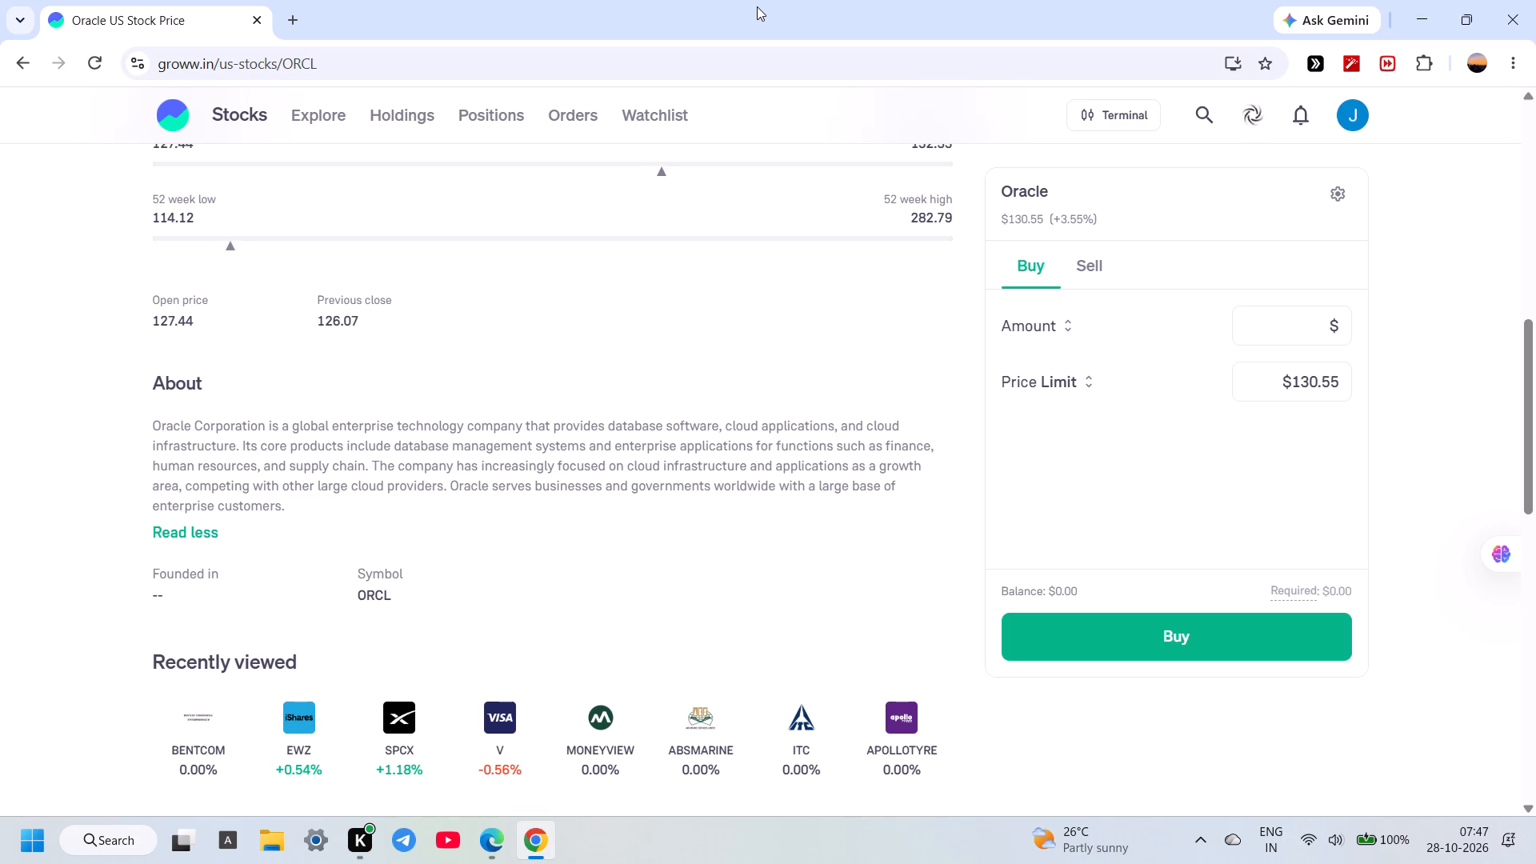
scroll(754, 8, up, 4)
scroll(539, 148, up, 4)
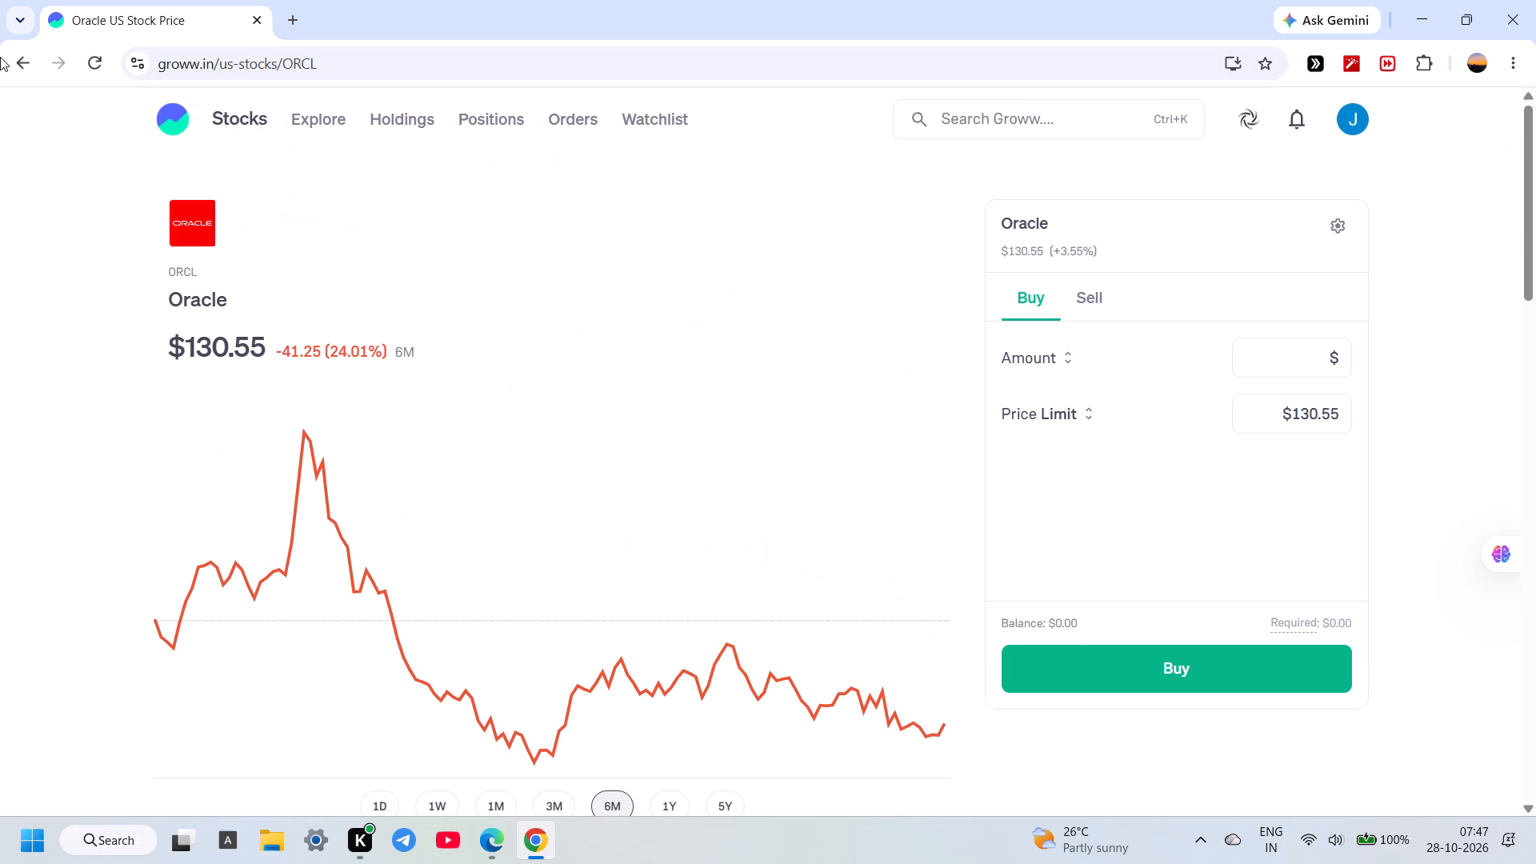
Look through the full popular US stocks and ETFs list from the Explore page and open the Micron Technology page.
click(0, 57)
scroll(395, 131, down, 1)
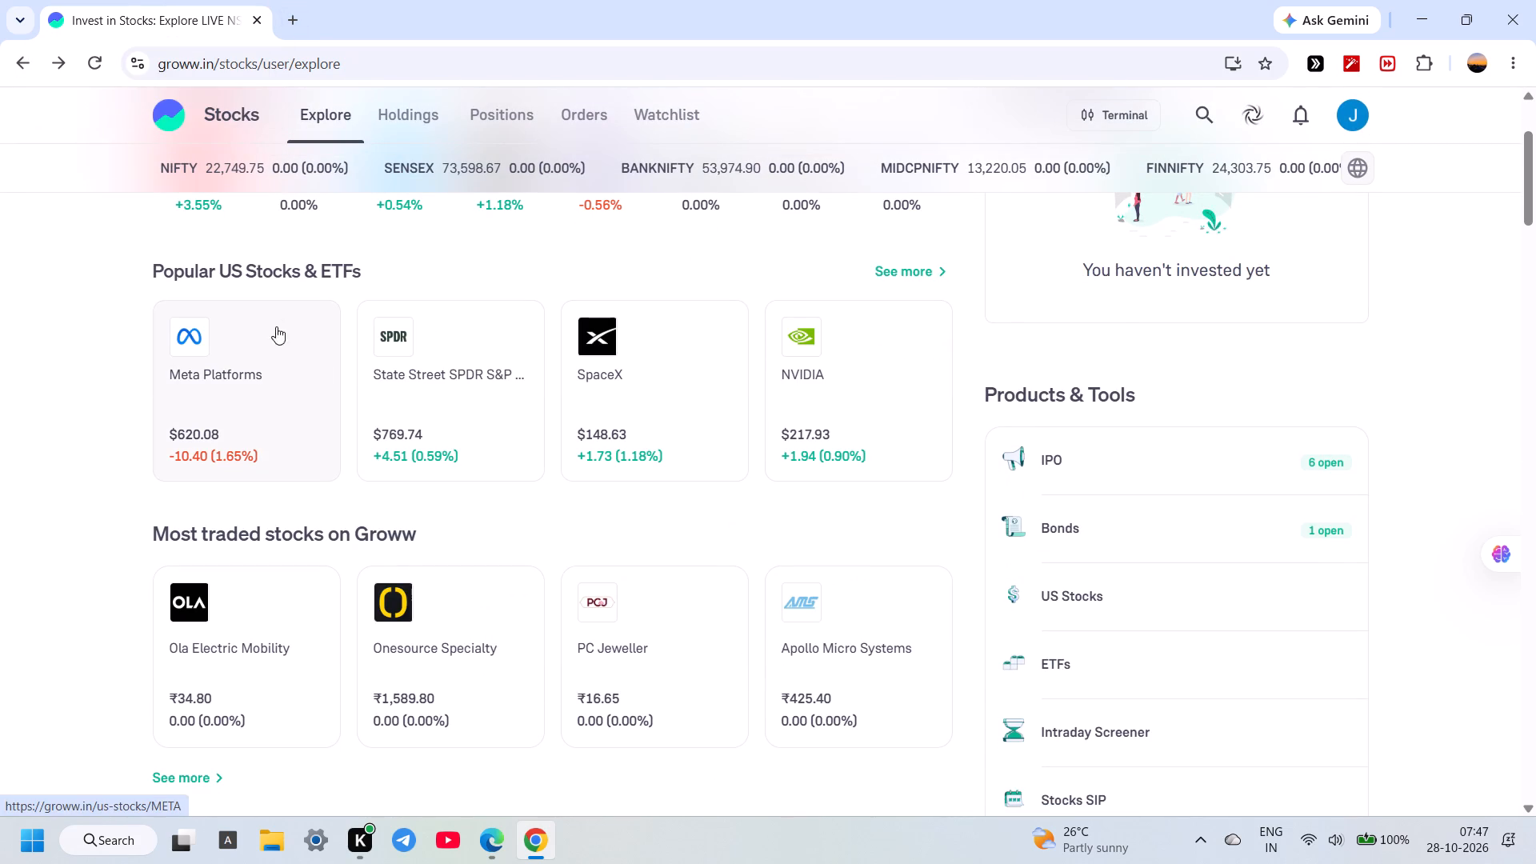
click(898, 249)
click(901, 266)
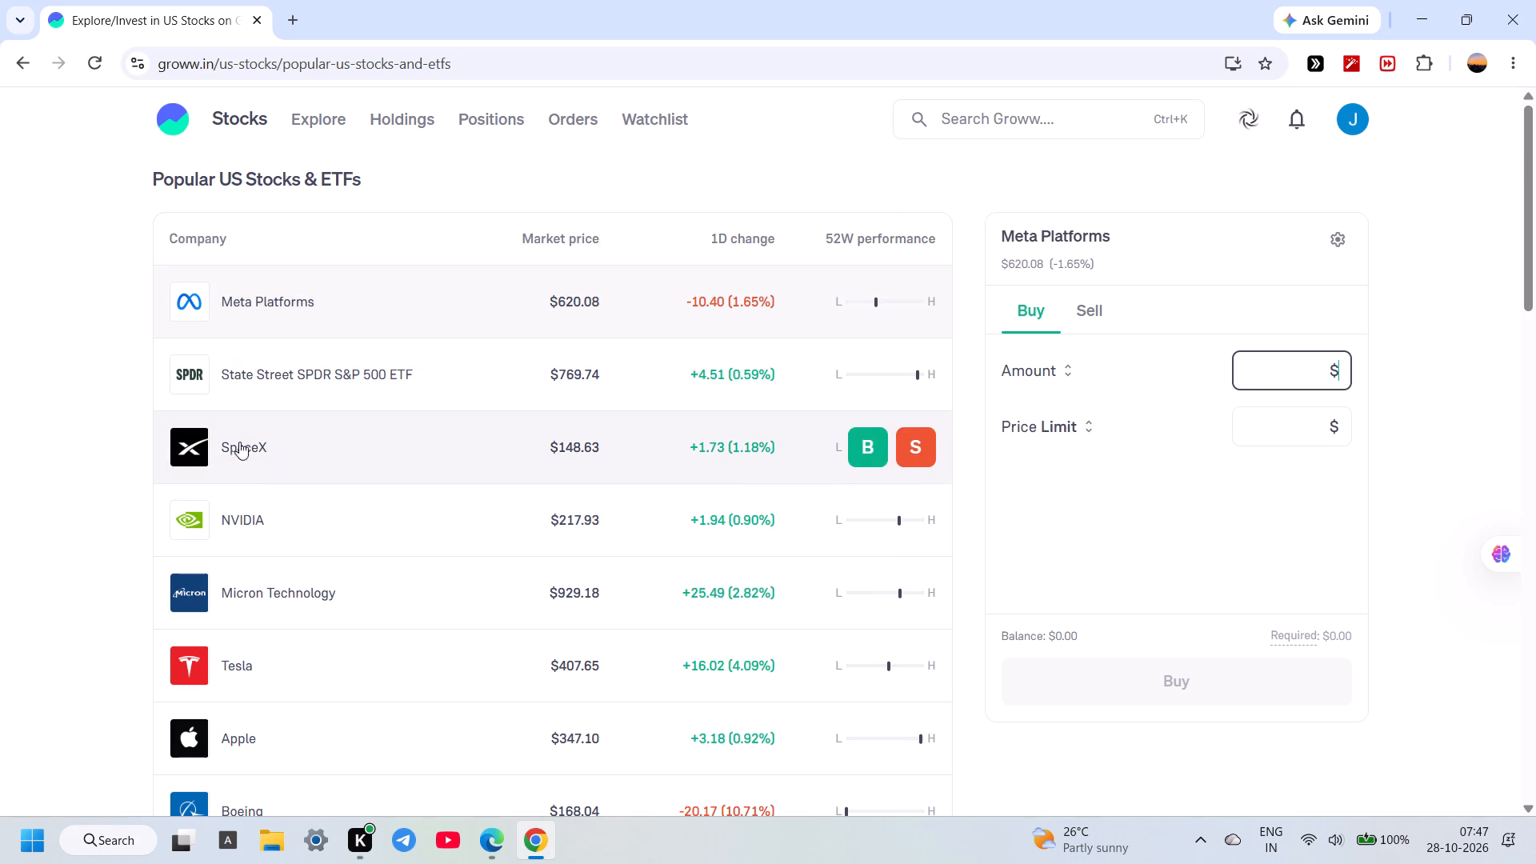
scroll(222, 477, down, 3)
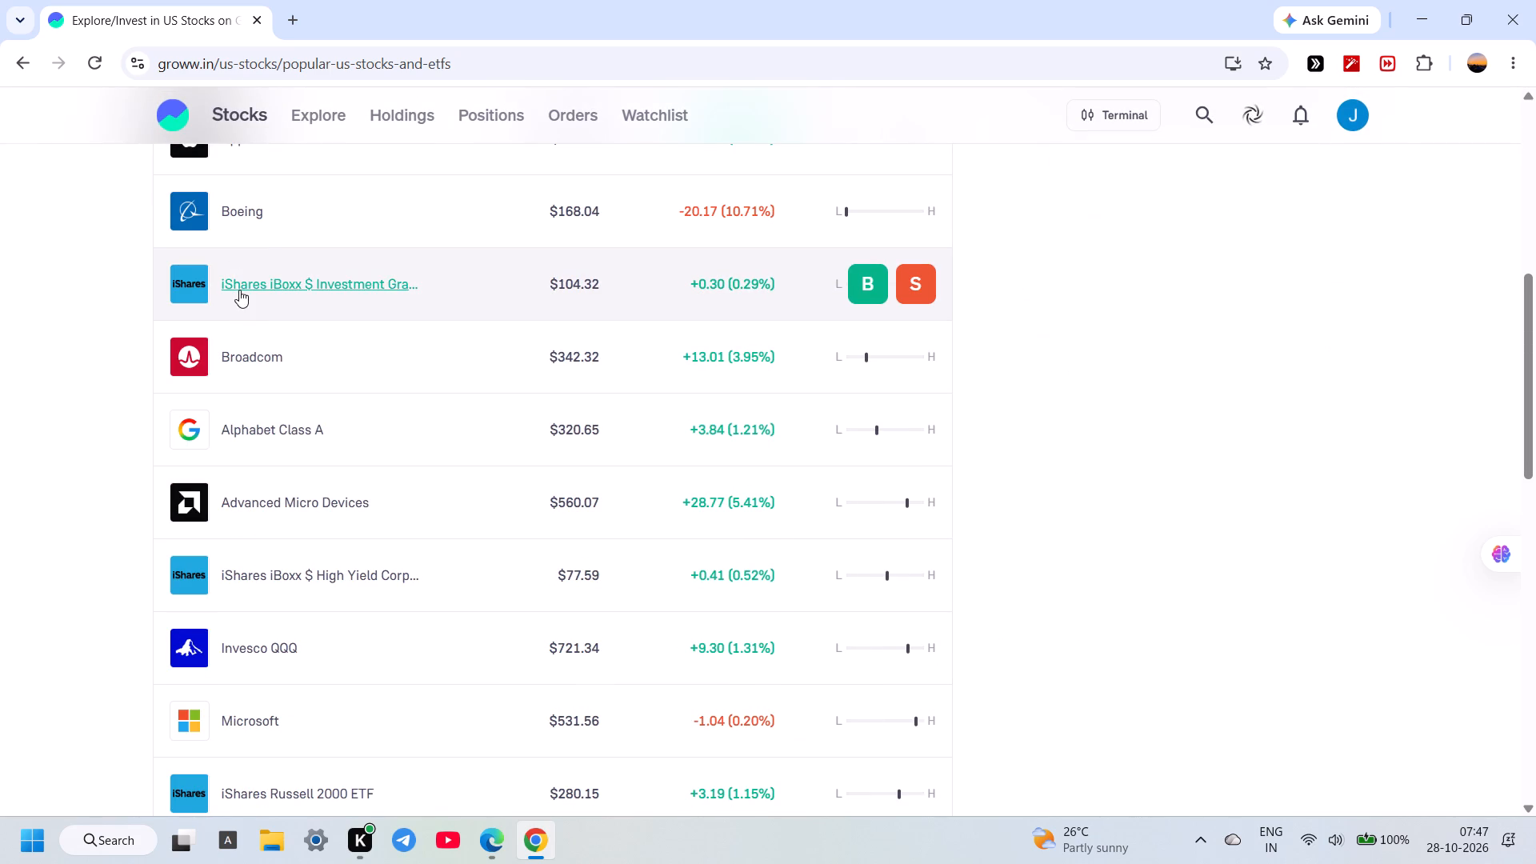
click(240, 342)
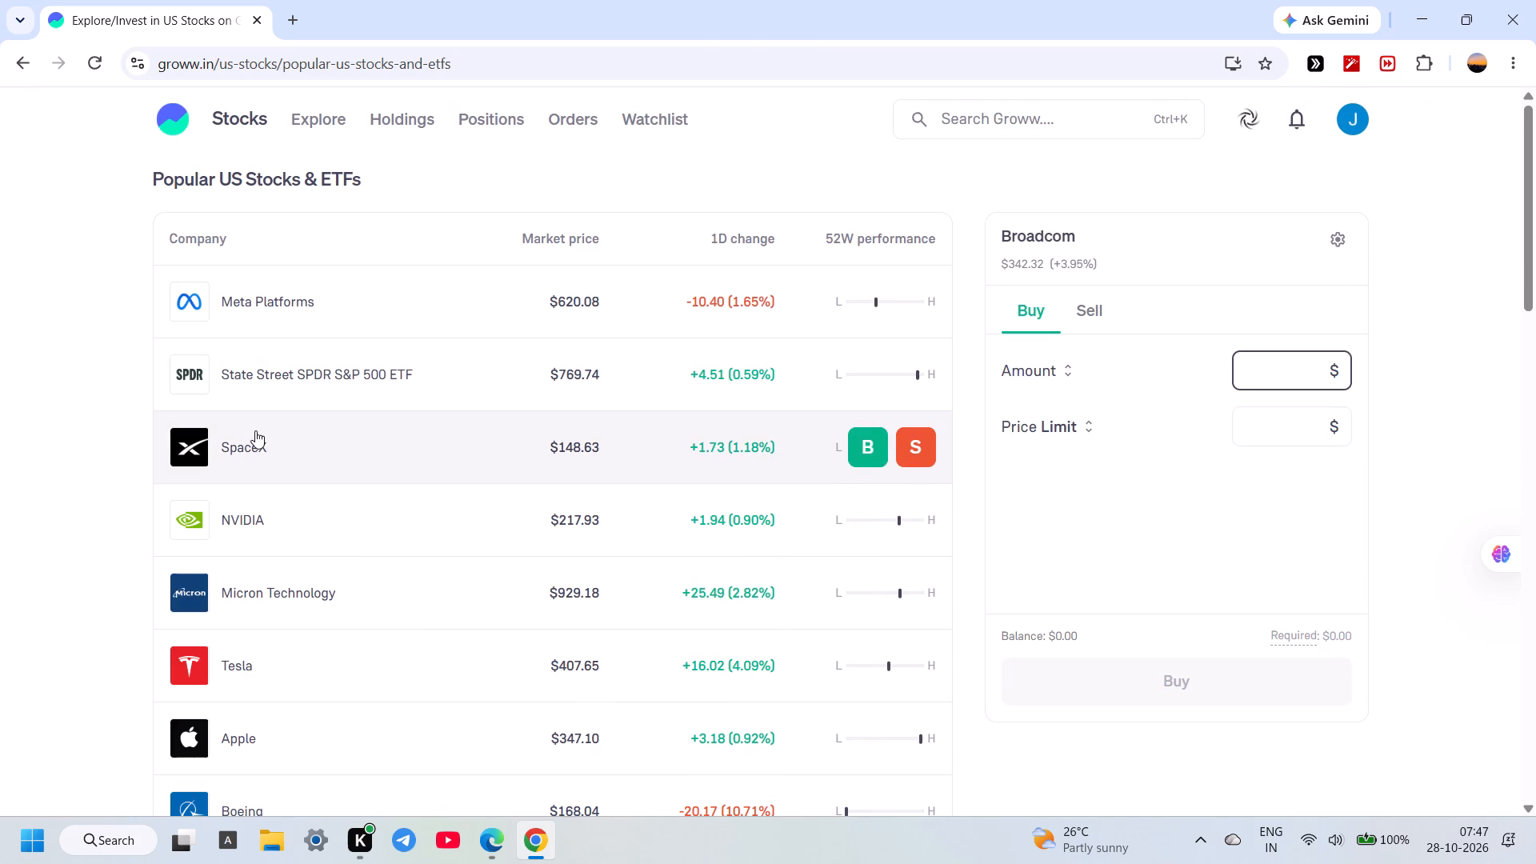
click(227, 591)
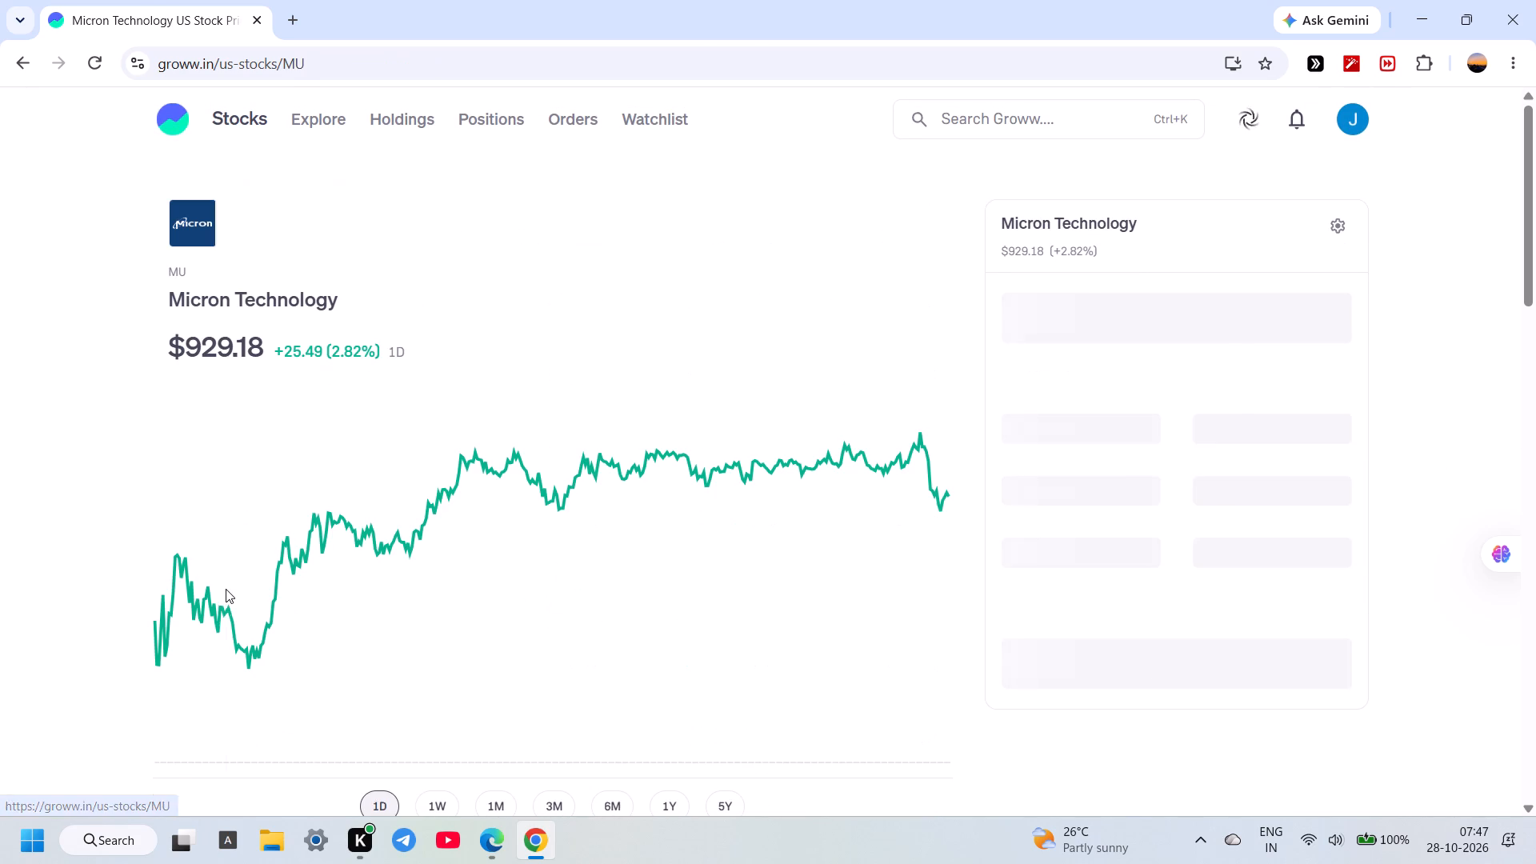
Go back to the Explore page and show the Losers under today's top movers.
click(169, 103)
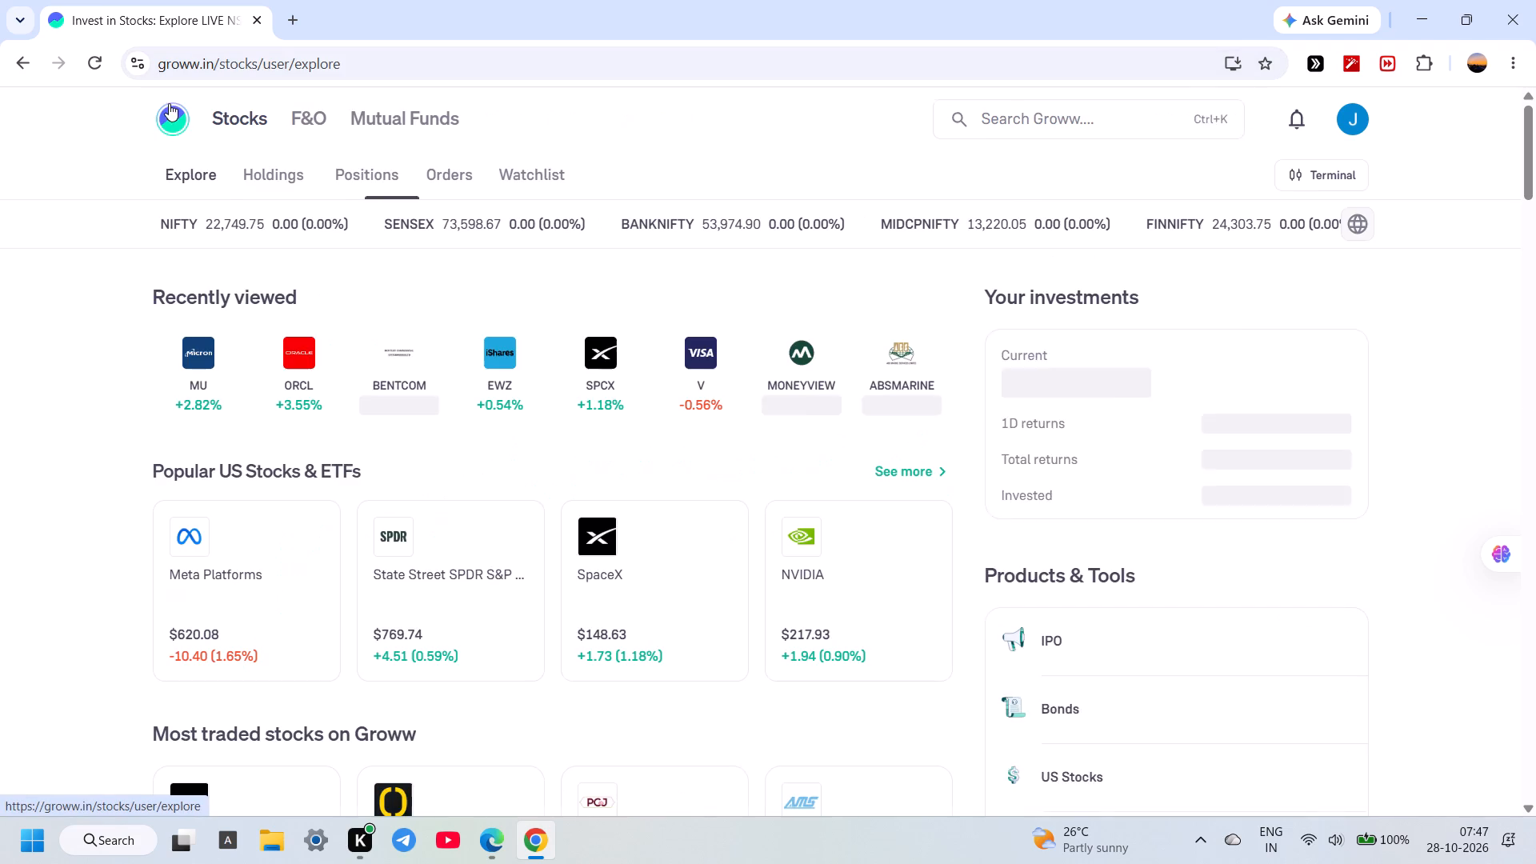
scroll(619, 200, down, 3)
scroll(351, 395, down, 1)
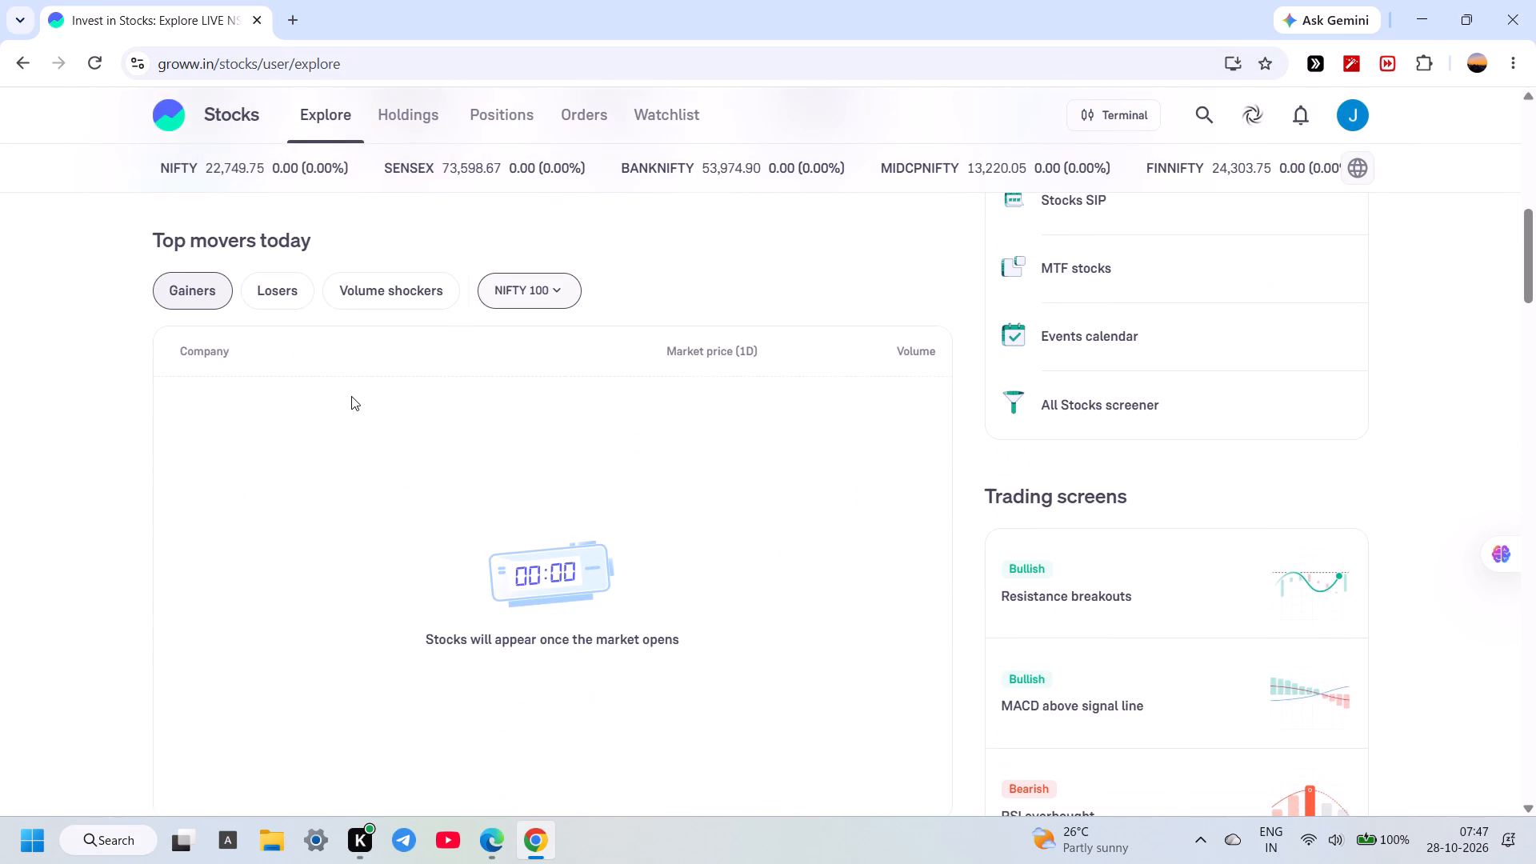
click(281, 305)
scroll(286, 242, up, 7)
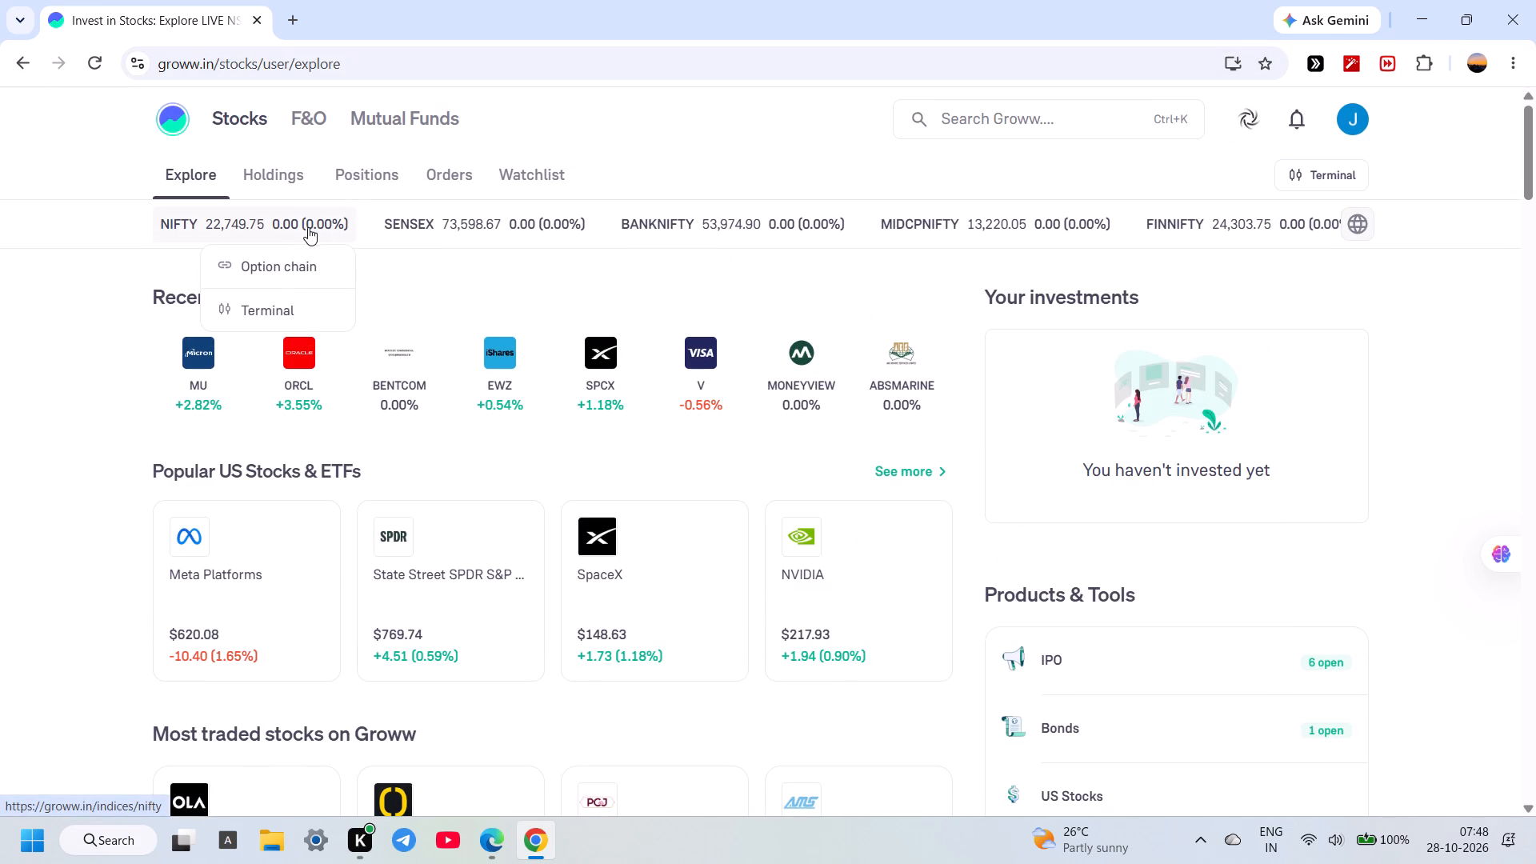
Open the NIFTY index chart in the Terminal.
click(269, 311)
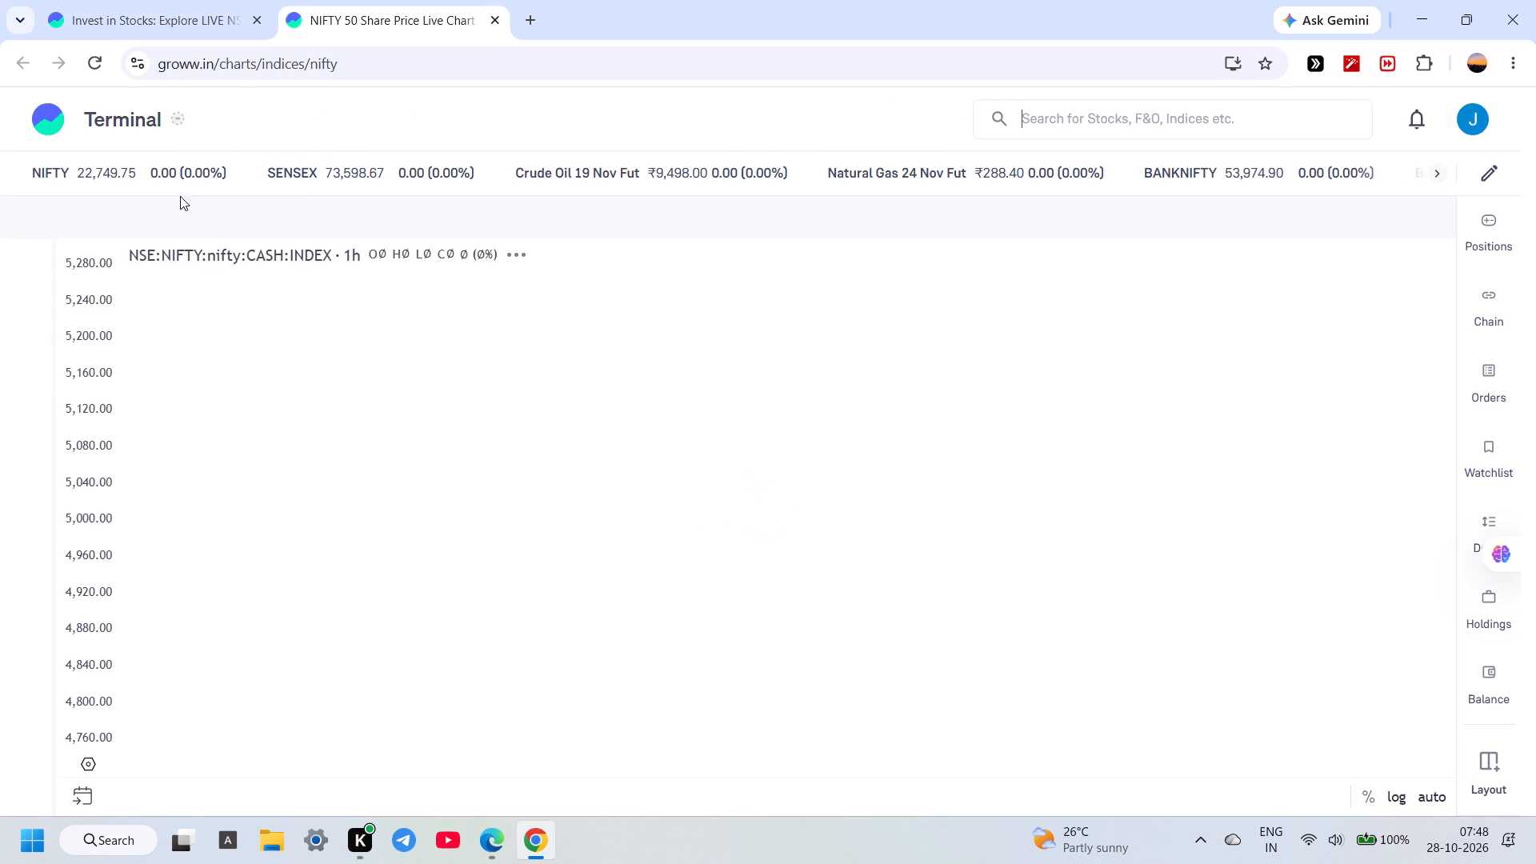
Move a point of the projected price path near 27 Oct on the NIFTY 50 chart up to about 23,742.
drag(780, 398, 354, 390)
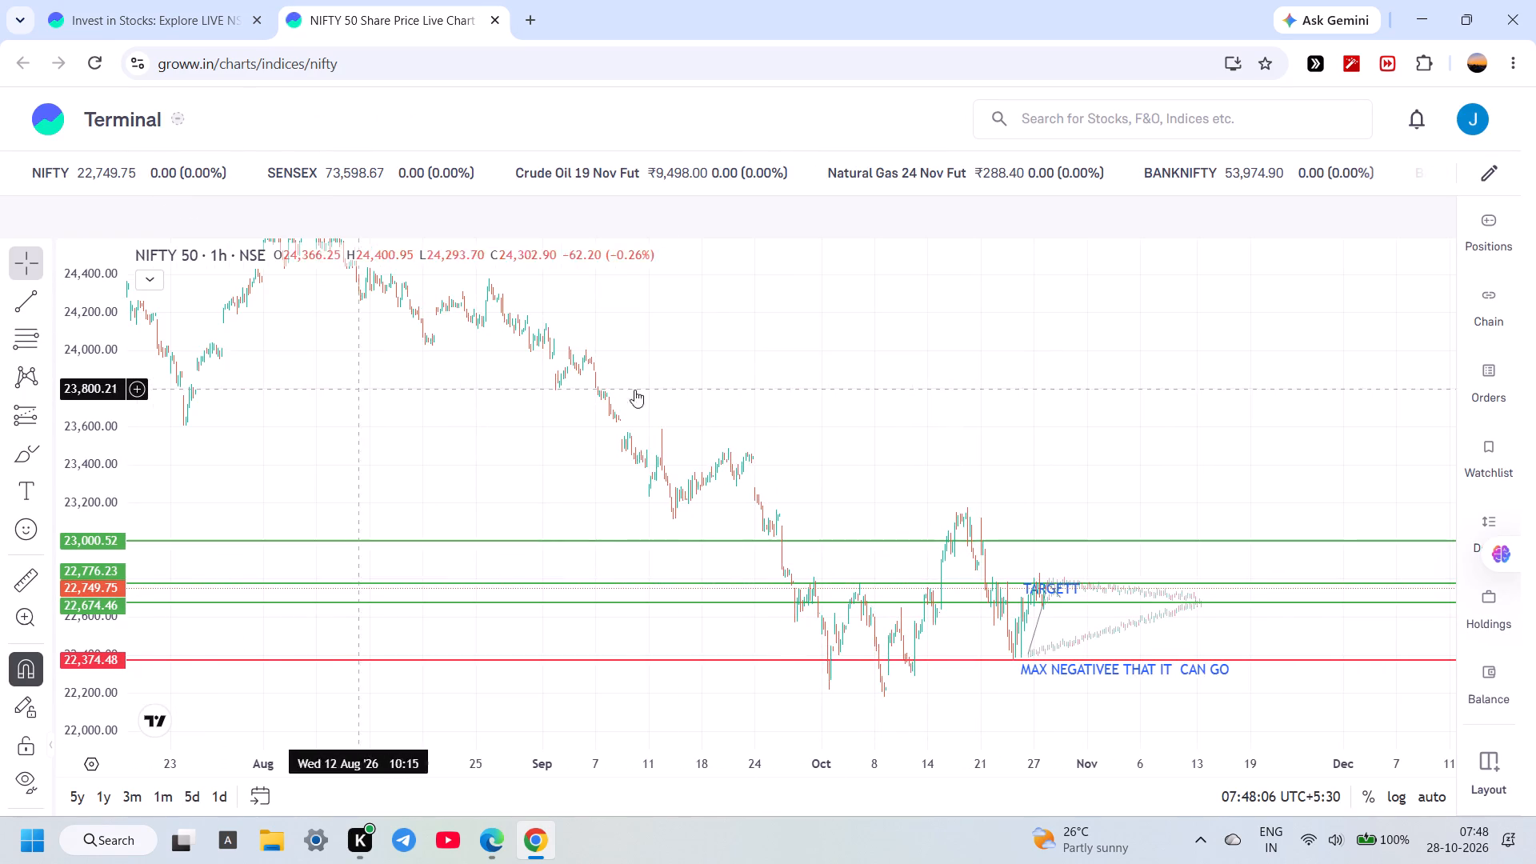
scroll(1013, 576, up, 1)
scroll(1021, 570, down, 3)
scroll(970, 550, up, 9)
drag(673, 606, 681, 397)
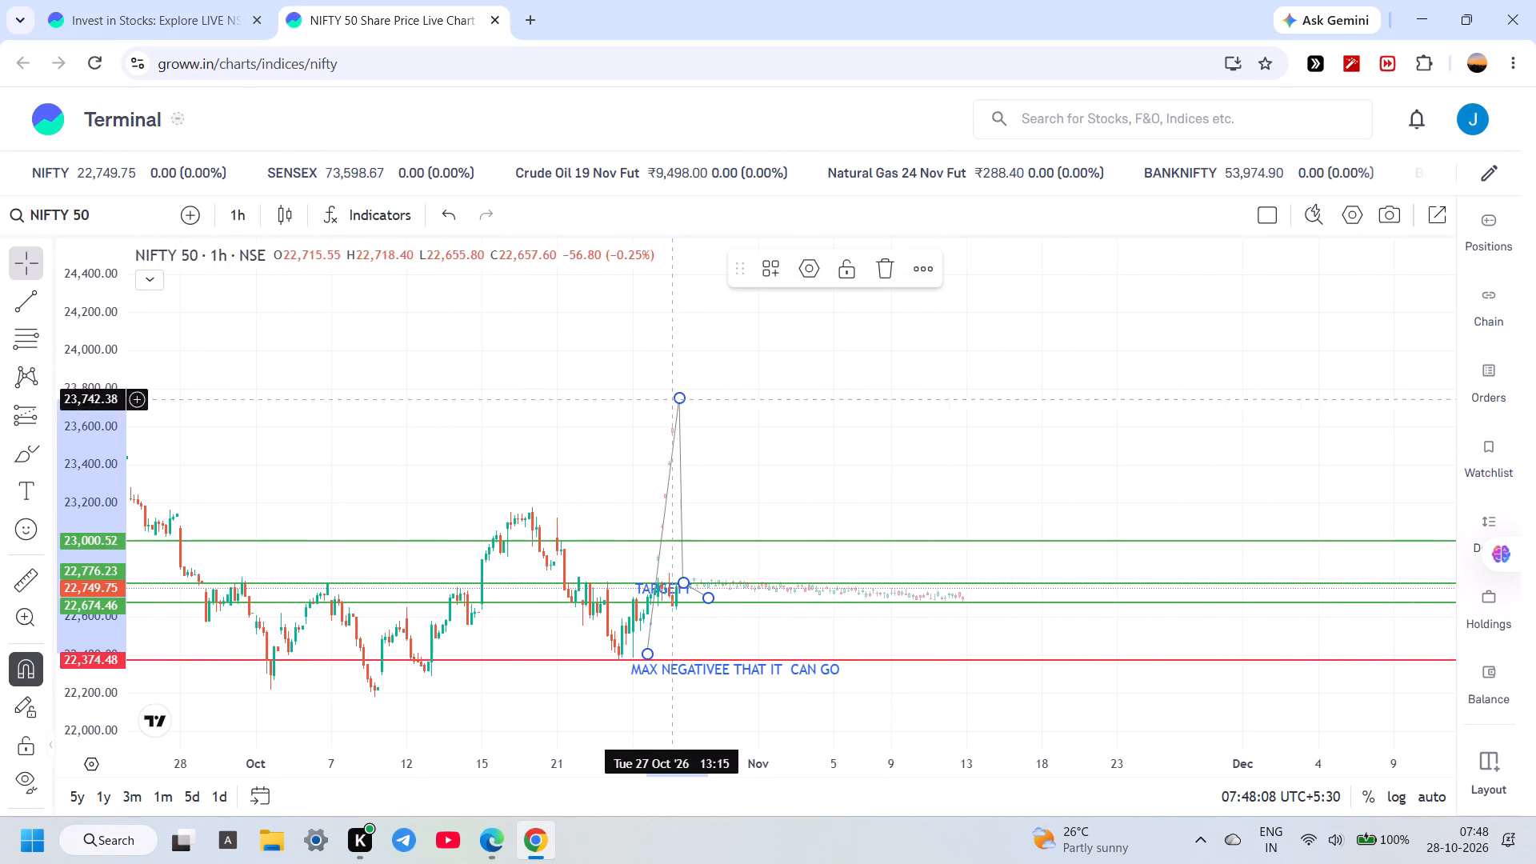
Set the NIFTY 50 chart interval to 5 minutes.
click(242, 214)
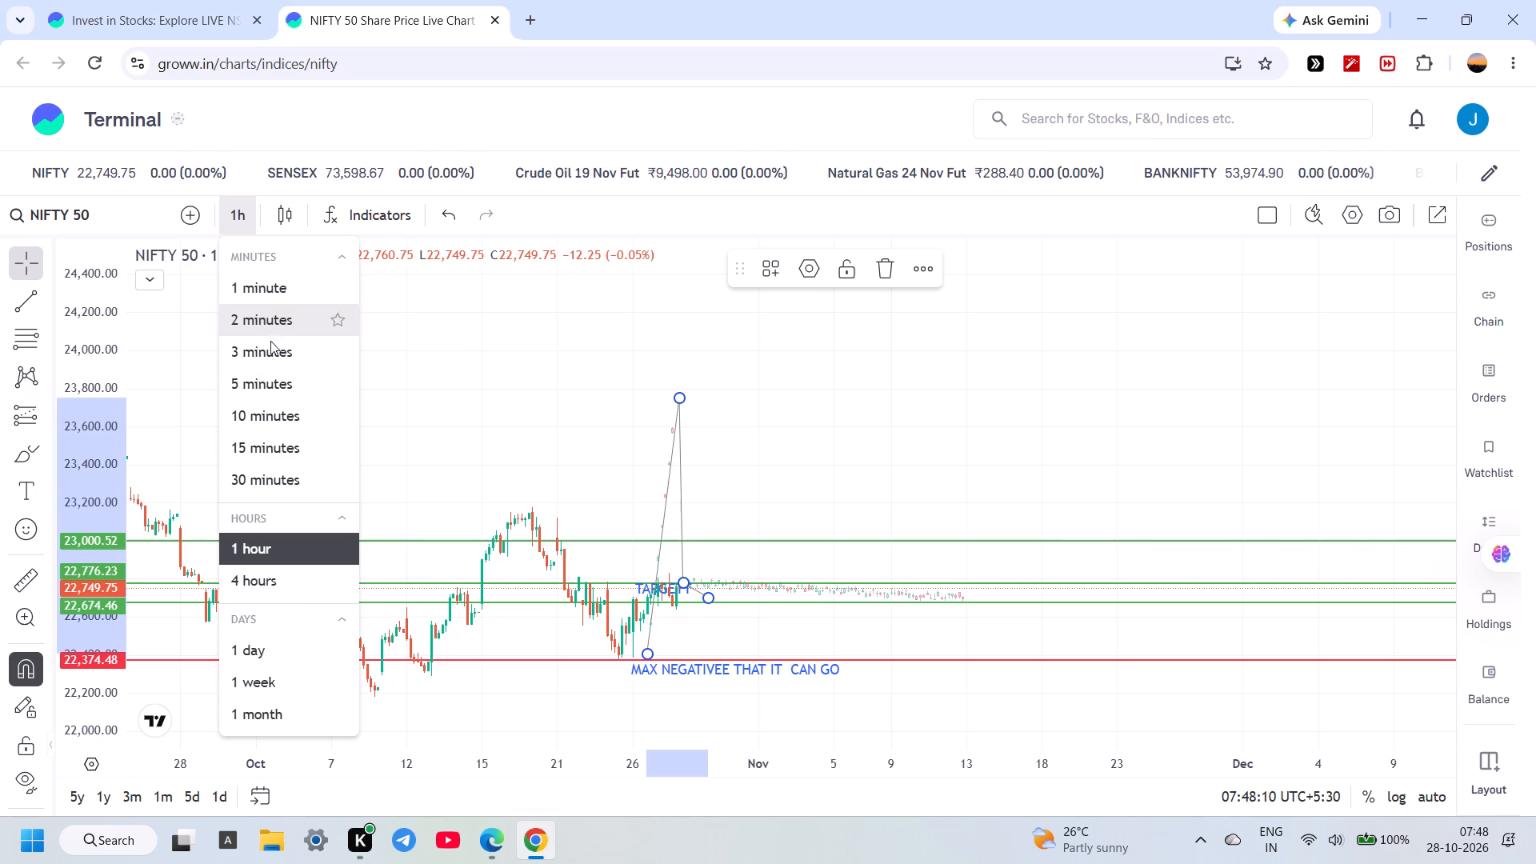
click(293, 387)
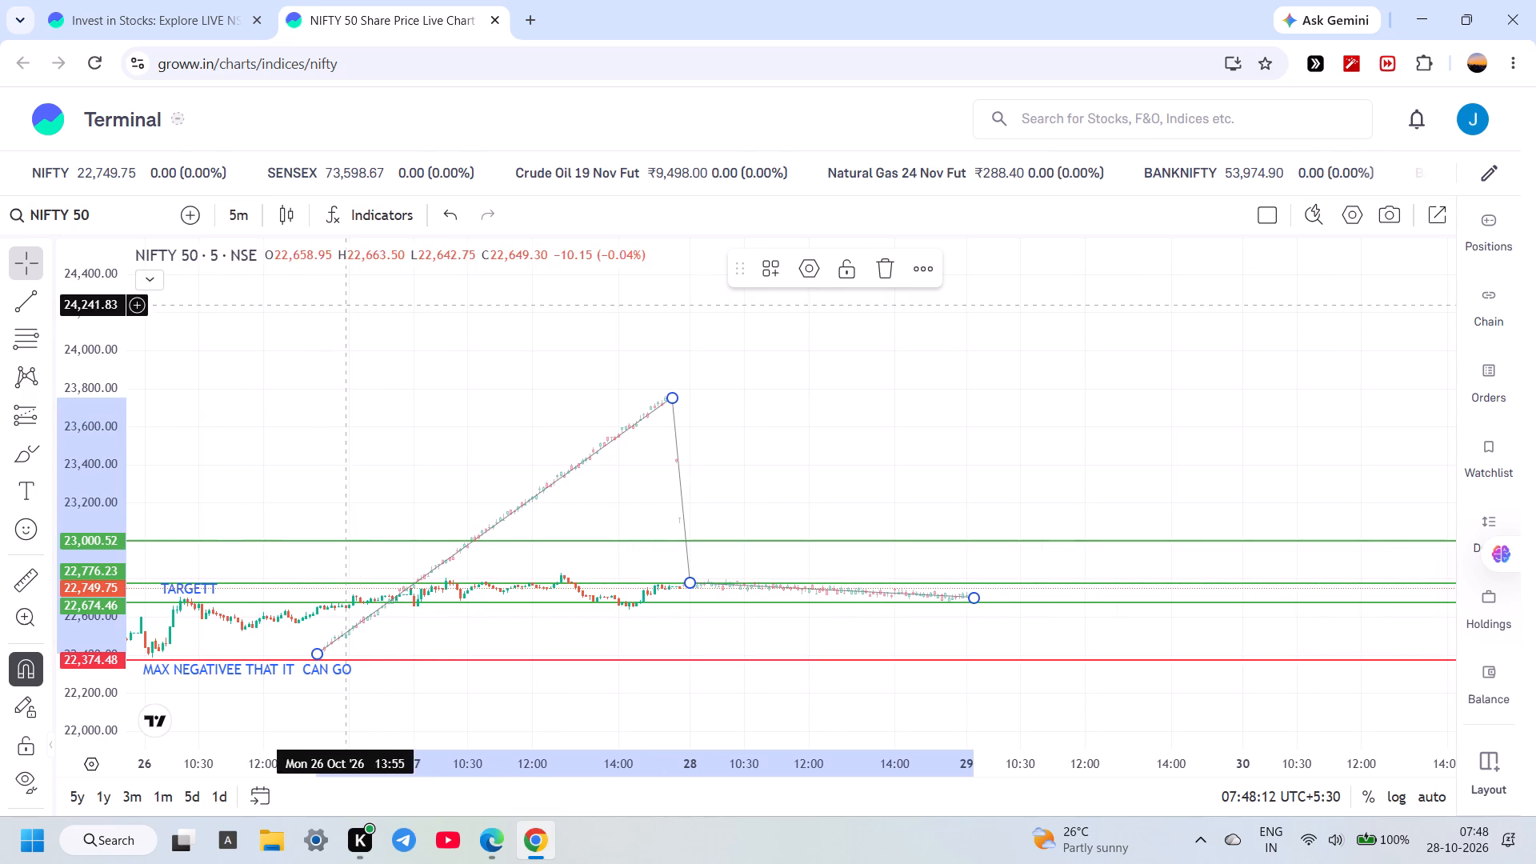
Set the NIFTY 50 chart interval to 15 minutes.
click(238, 228)
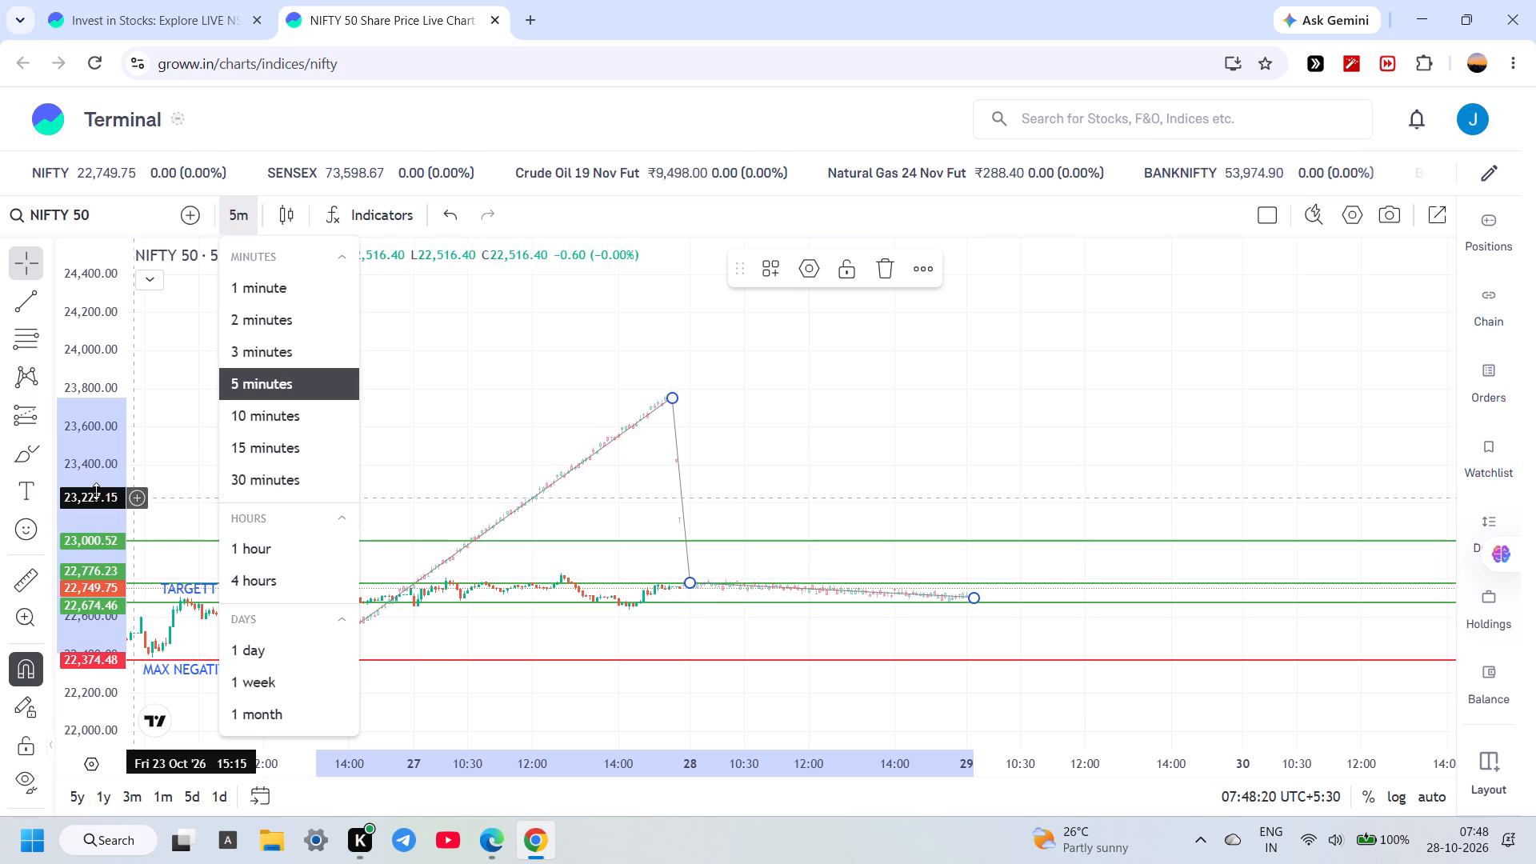
scroll(94, 494, down, 5)
scroll(94, 502, up, 19)
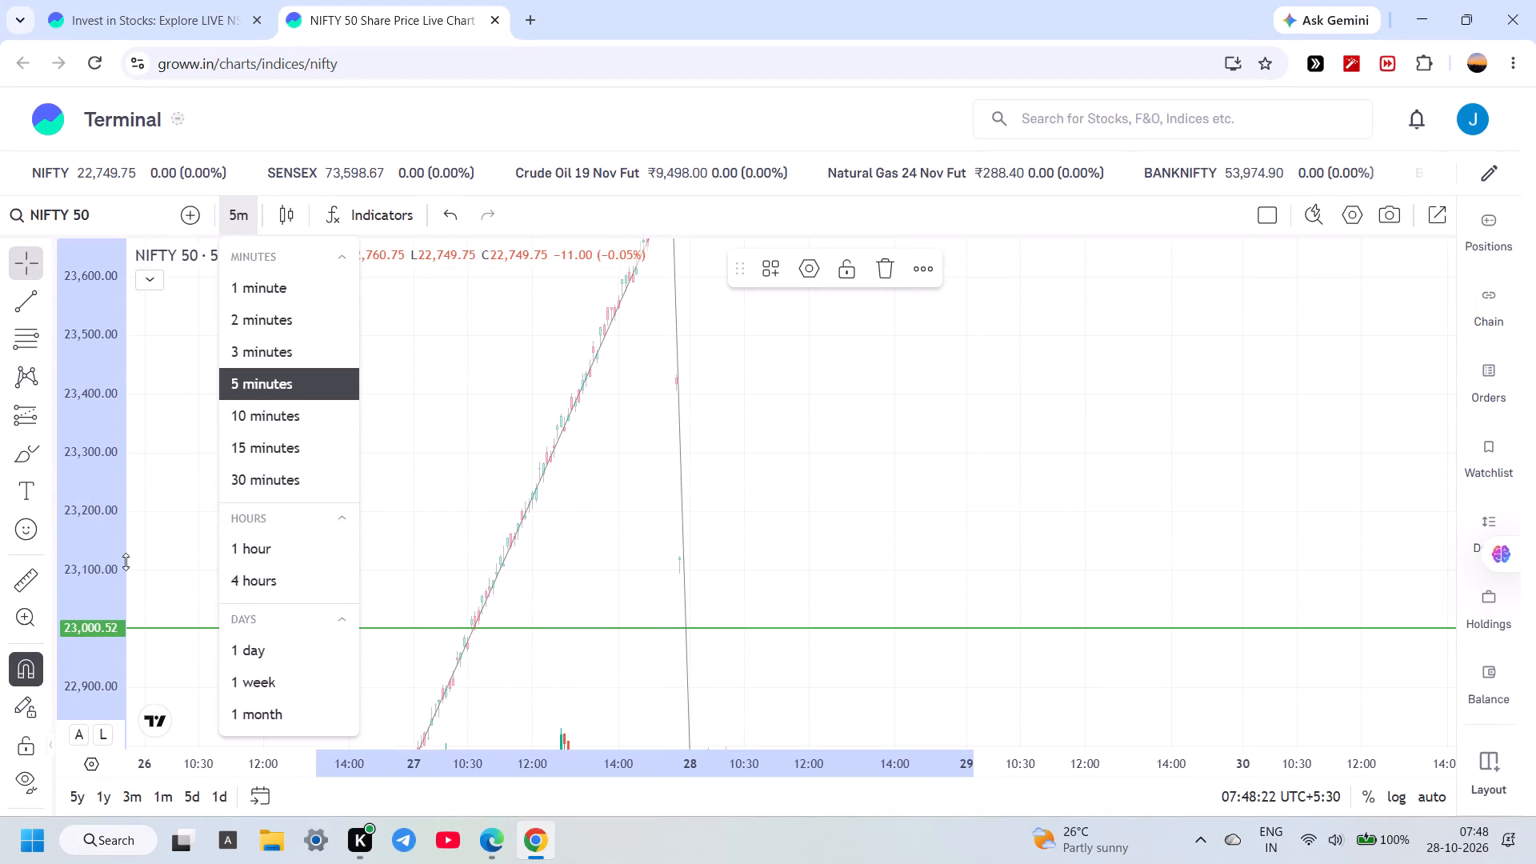
click(262, 439)
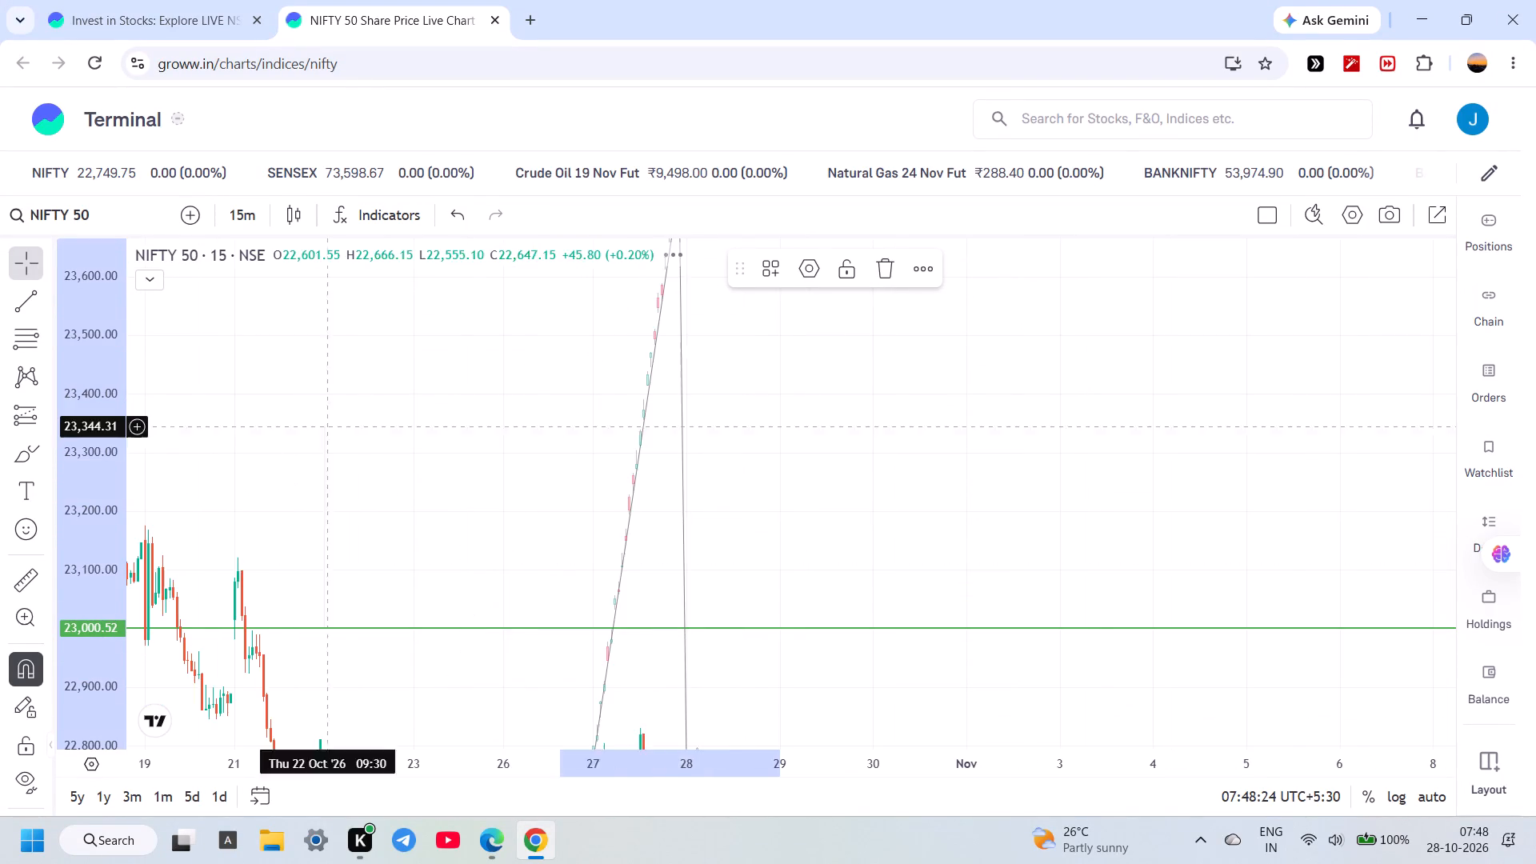
Lower the peak point of the projected price path to about 22,820 near 12:45 on 27 Oct.
scroll(640, 408, down, 1)
drag(456, 454, 414, 204)
drag(660, 434, 651, 438)
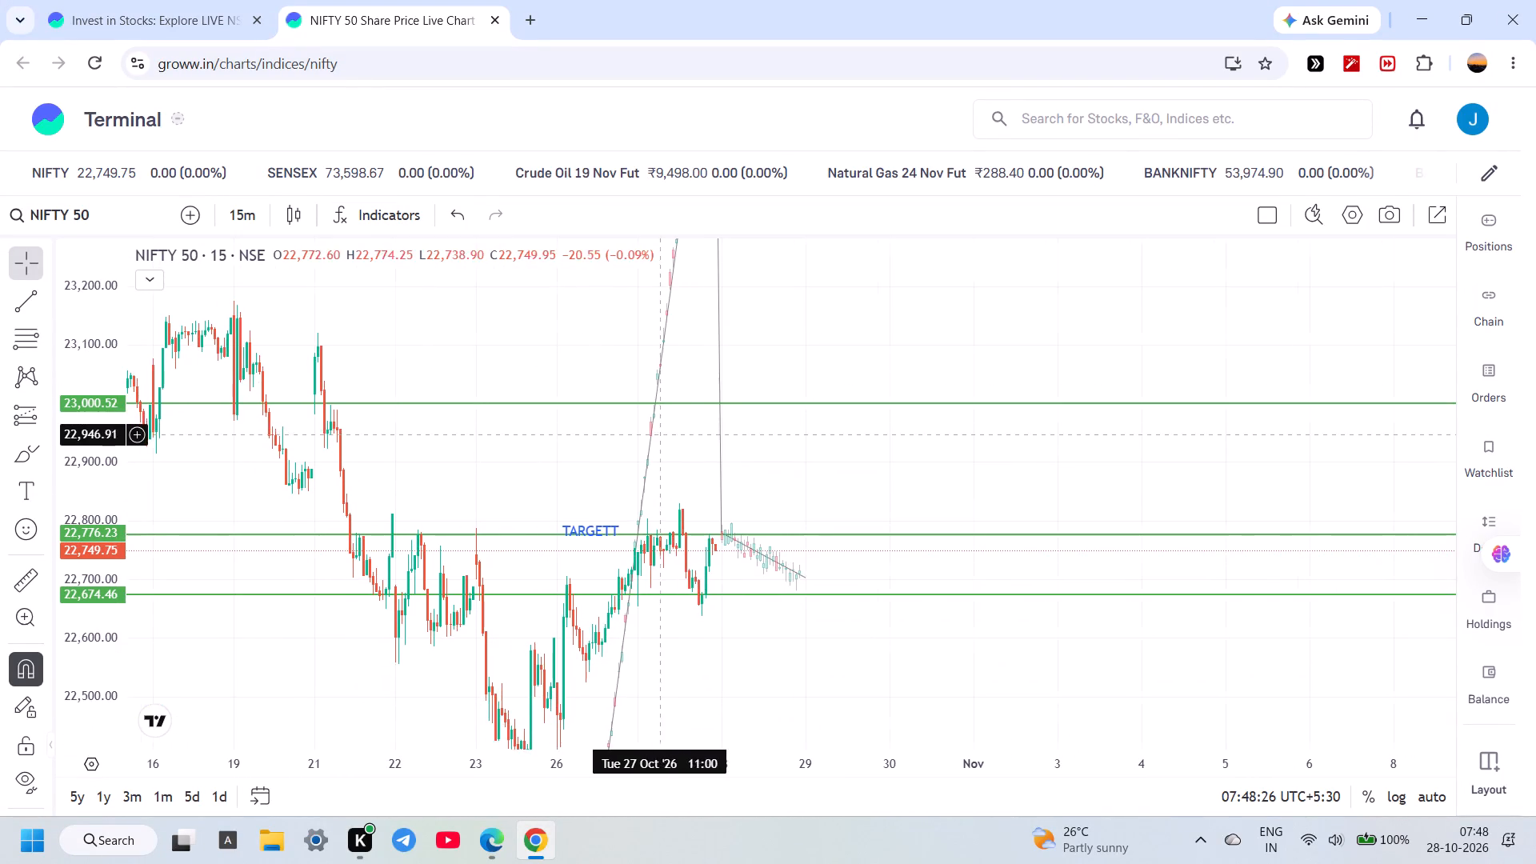
drag(651, 438, 533, 500)
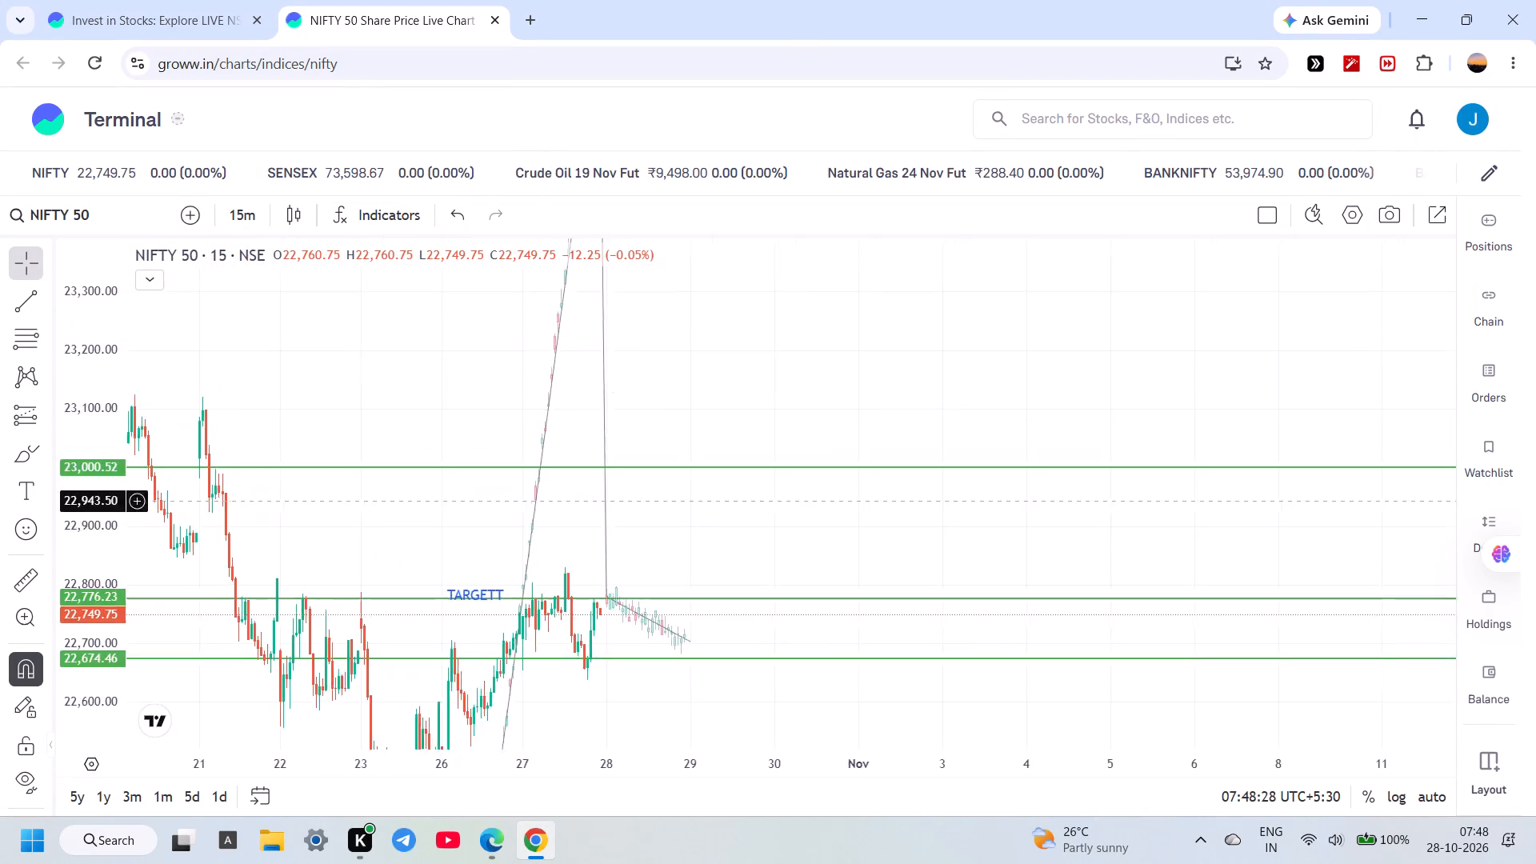
drag(533, 500, 517, 830)
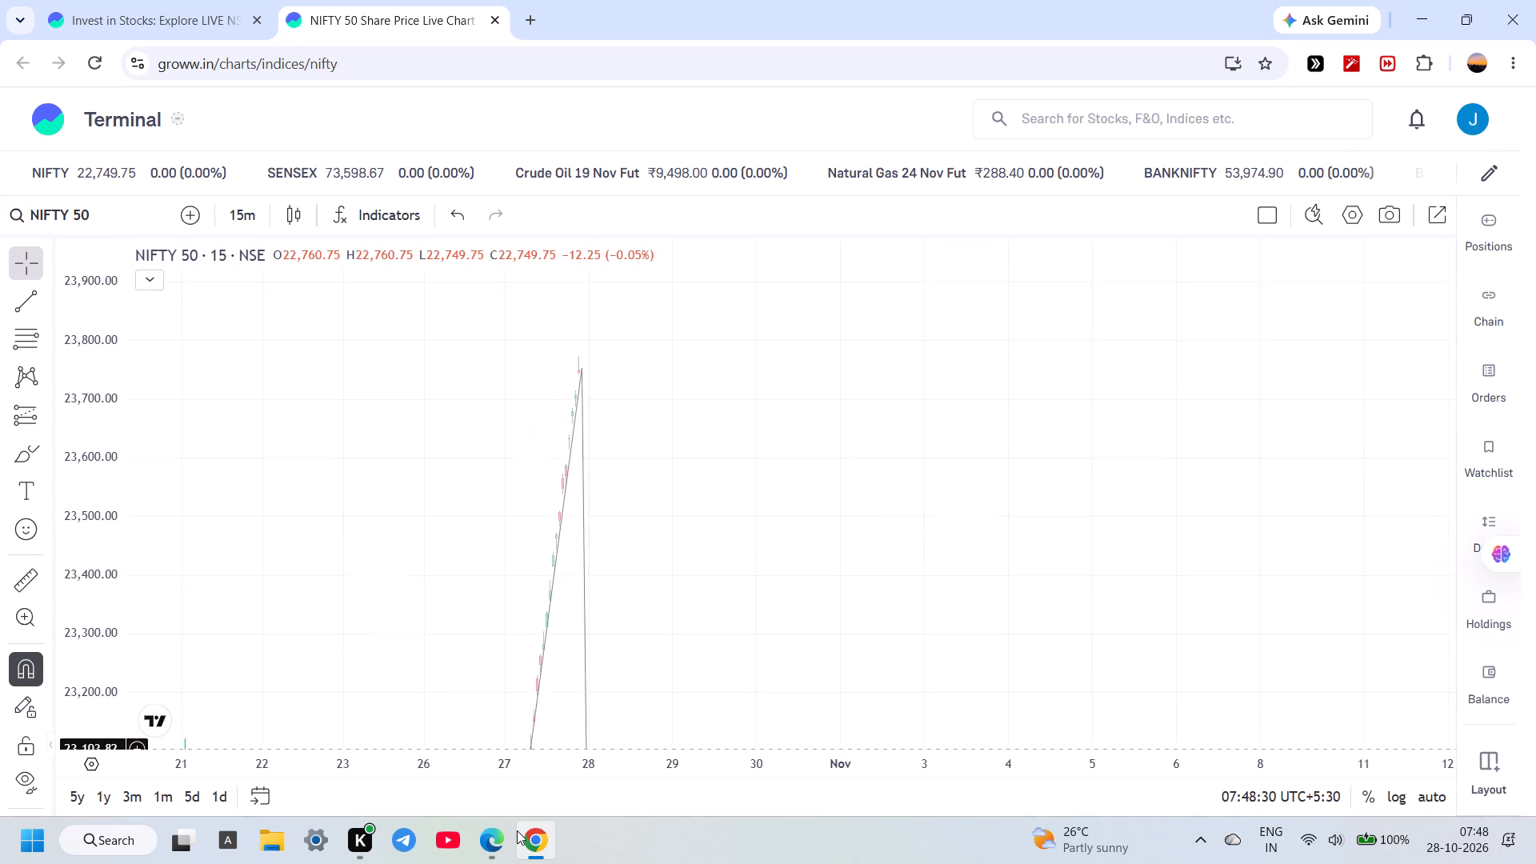
drag(517, 830, 525, 726)
drag(529, 322, 501, 432)
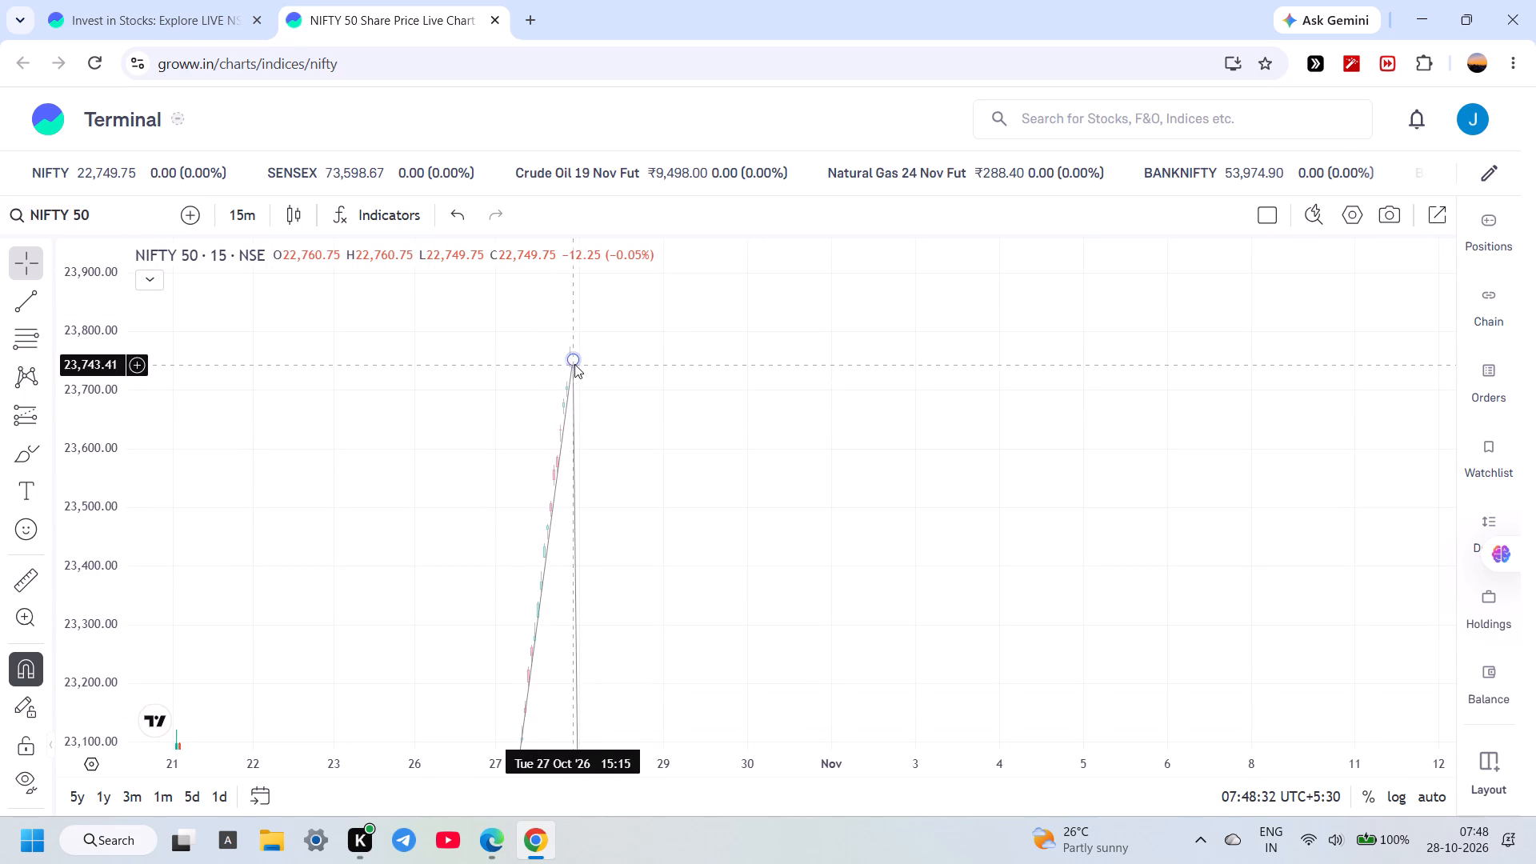
drag(570, 364, 586, 653)
scroll(466, 569, down, 4)
drag(527, 558, 459, 231)
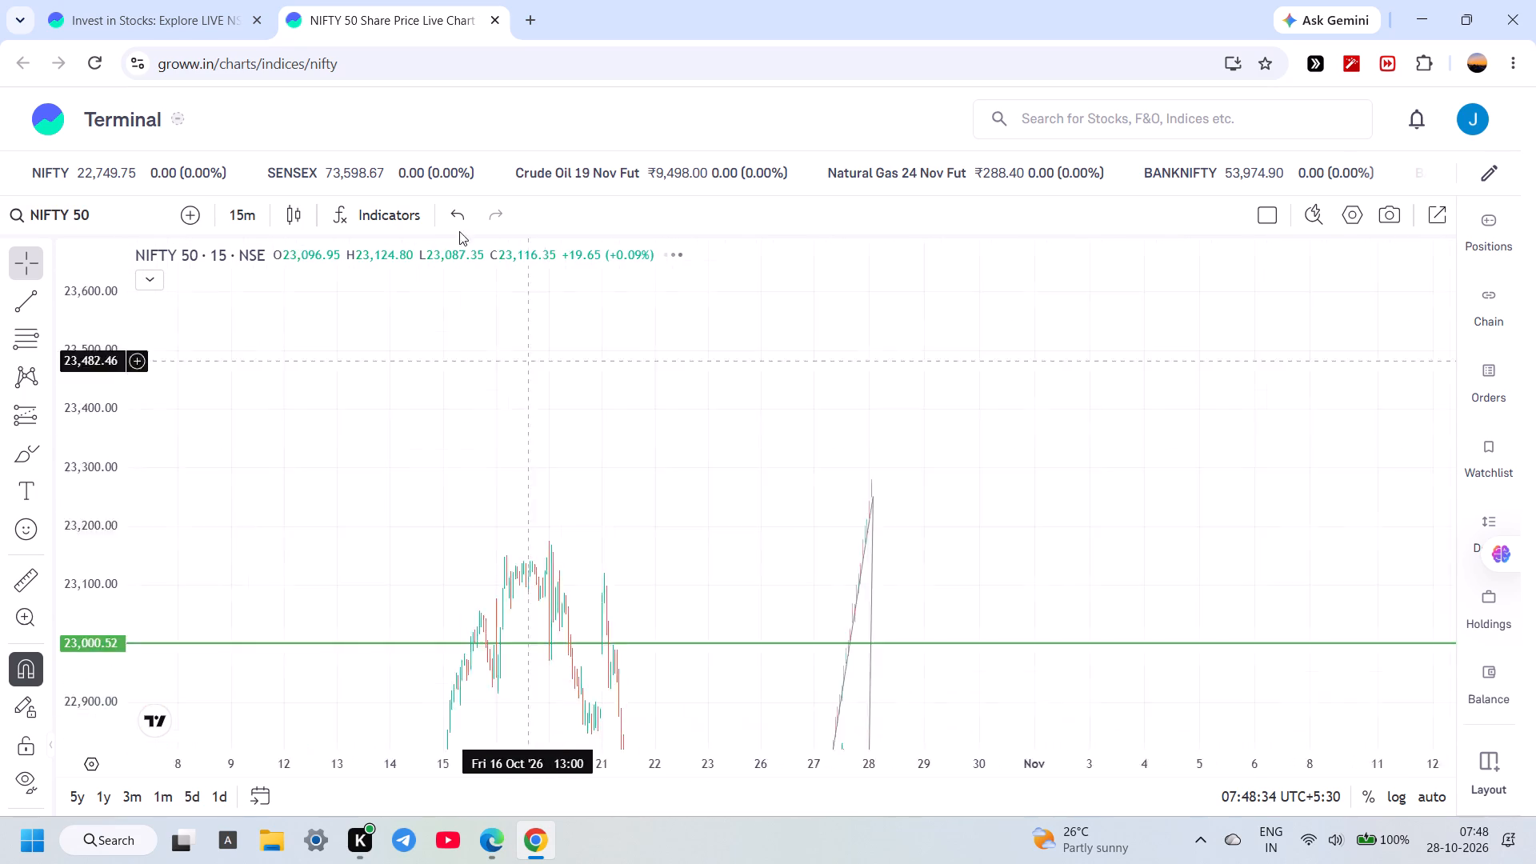
drag(459, 231, 424, 173)
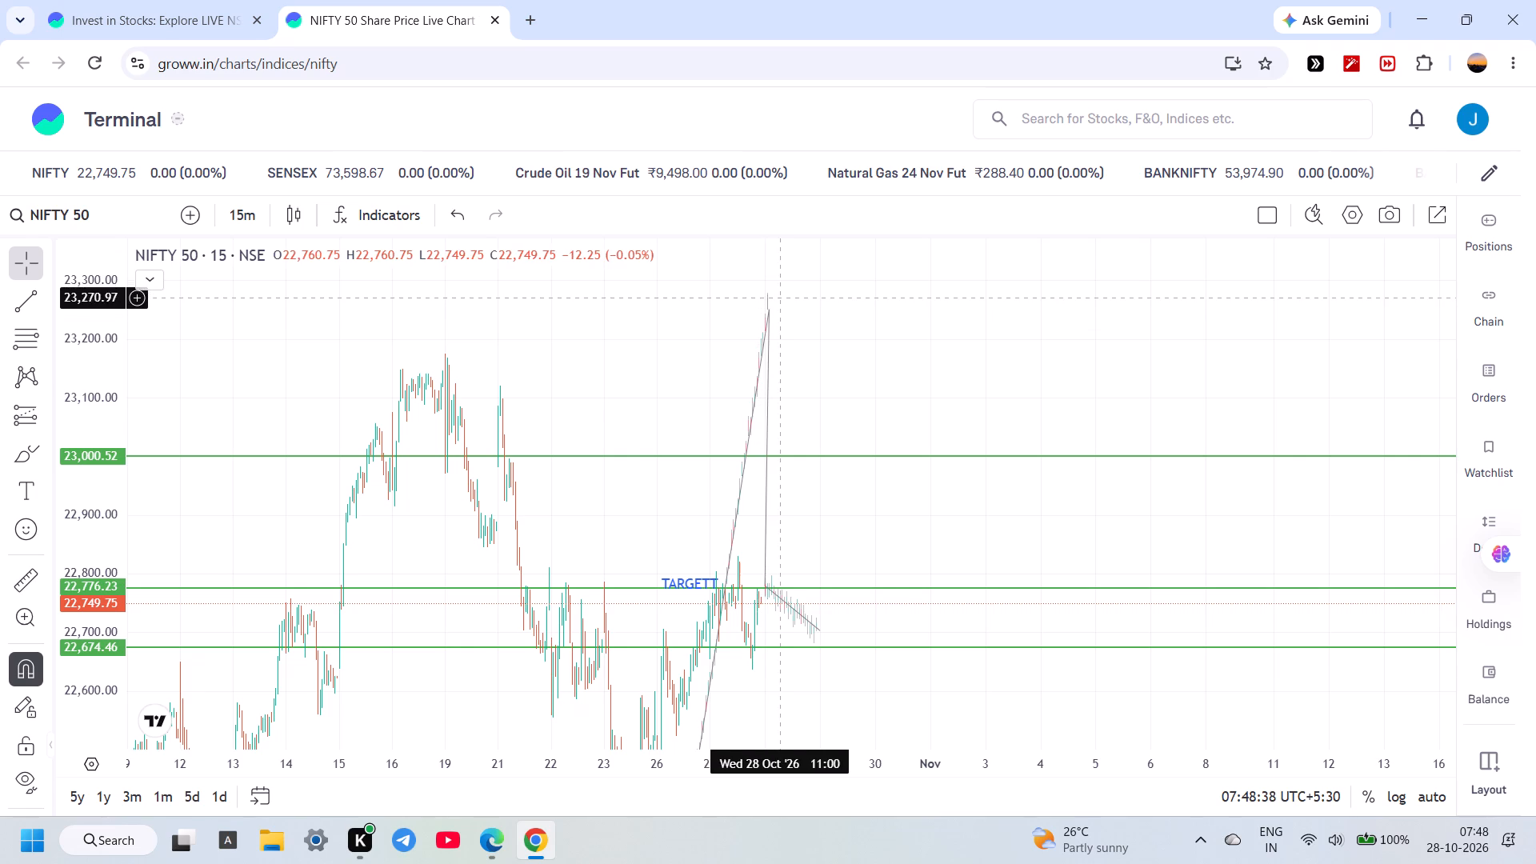
drag(768, 305, 740, 493)
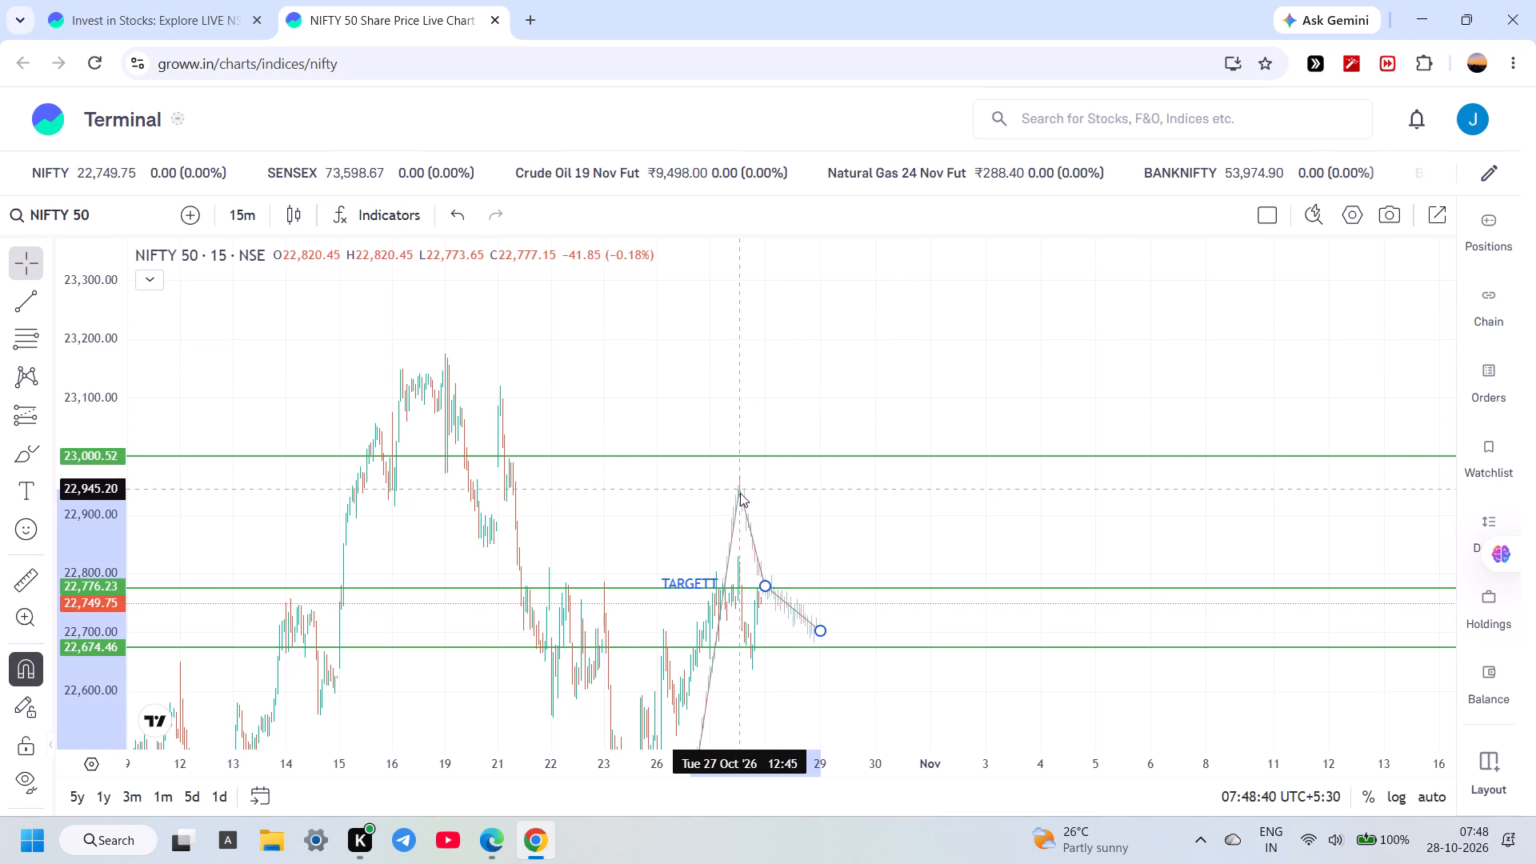
drag(740, 493, 746, 521)
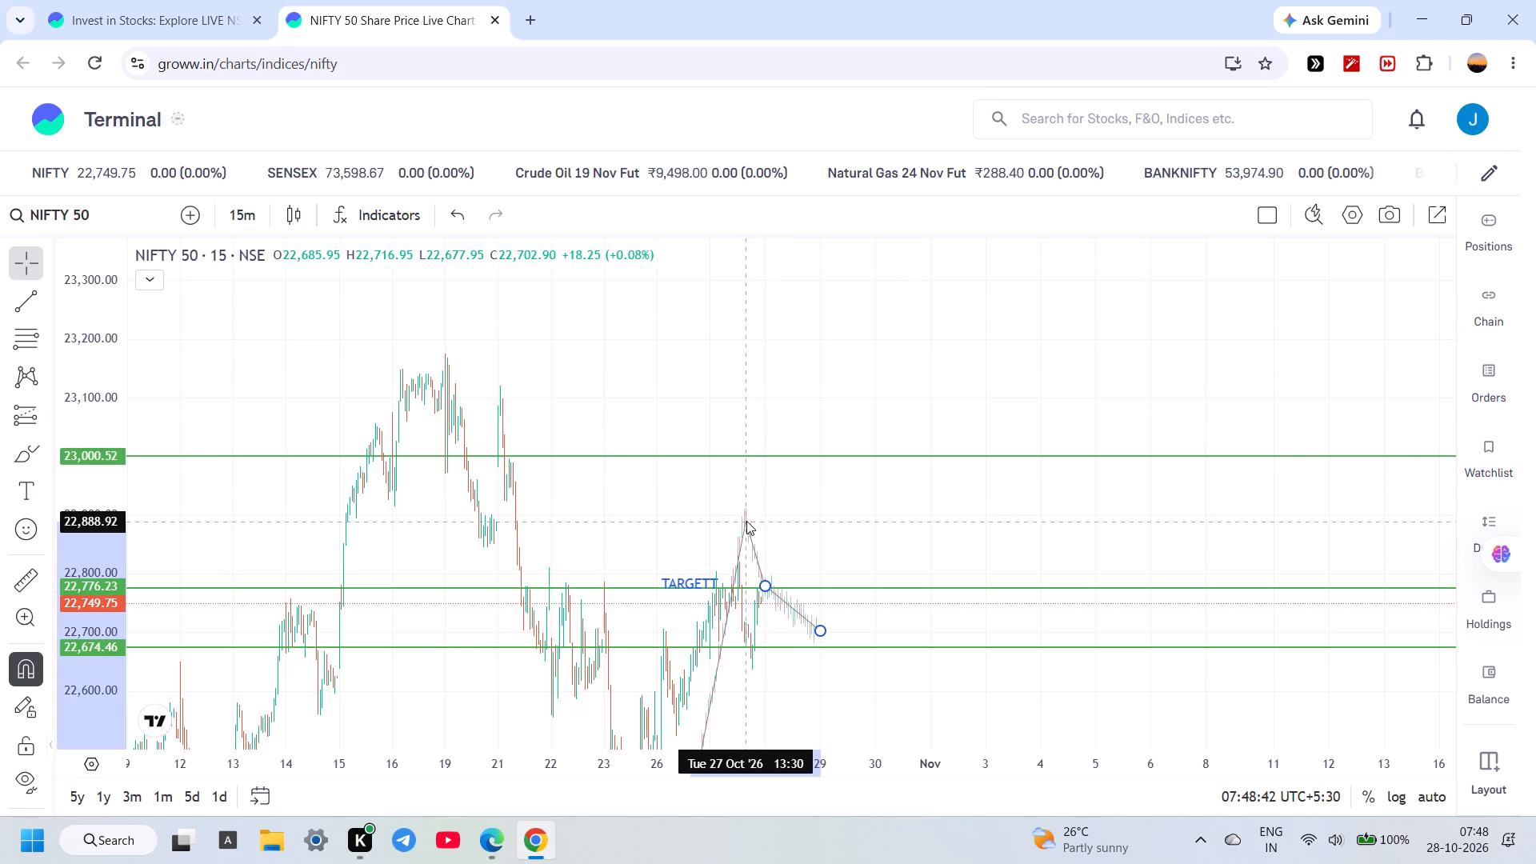
drag(746, 521, 792, 582)
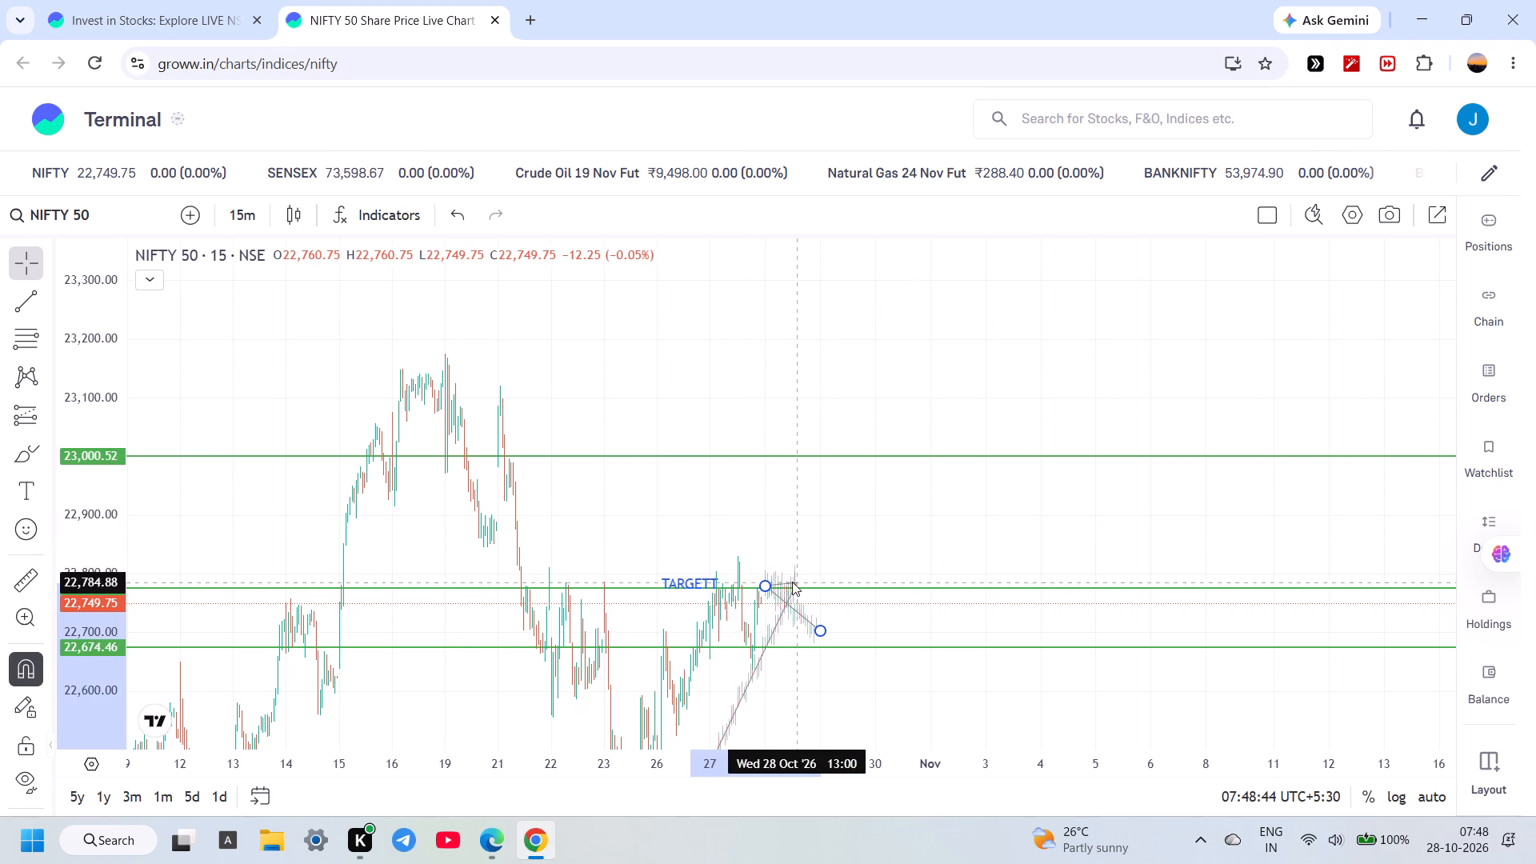
drag(792, 582, 739, 553)
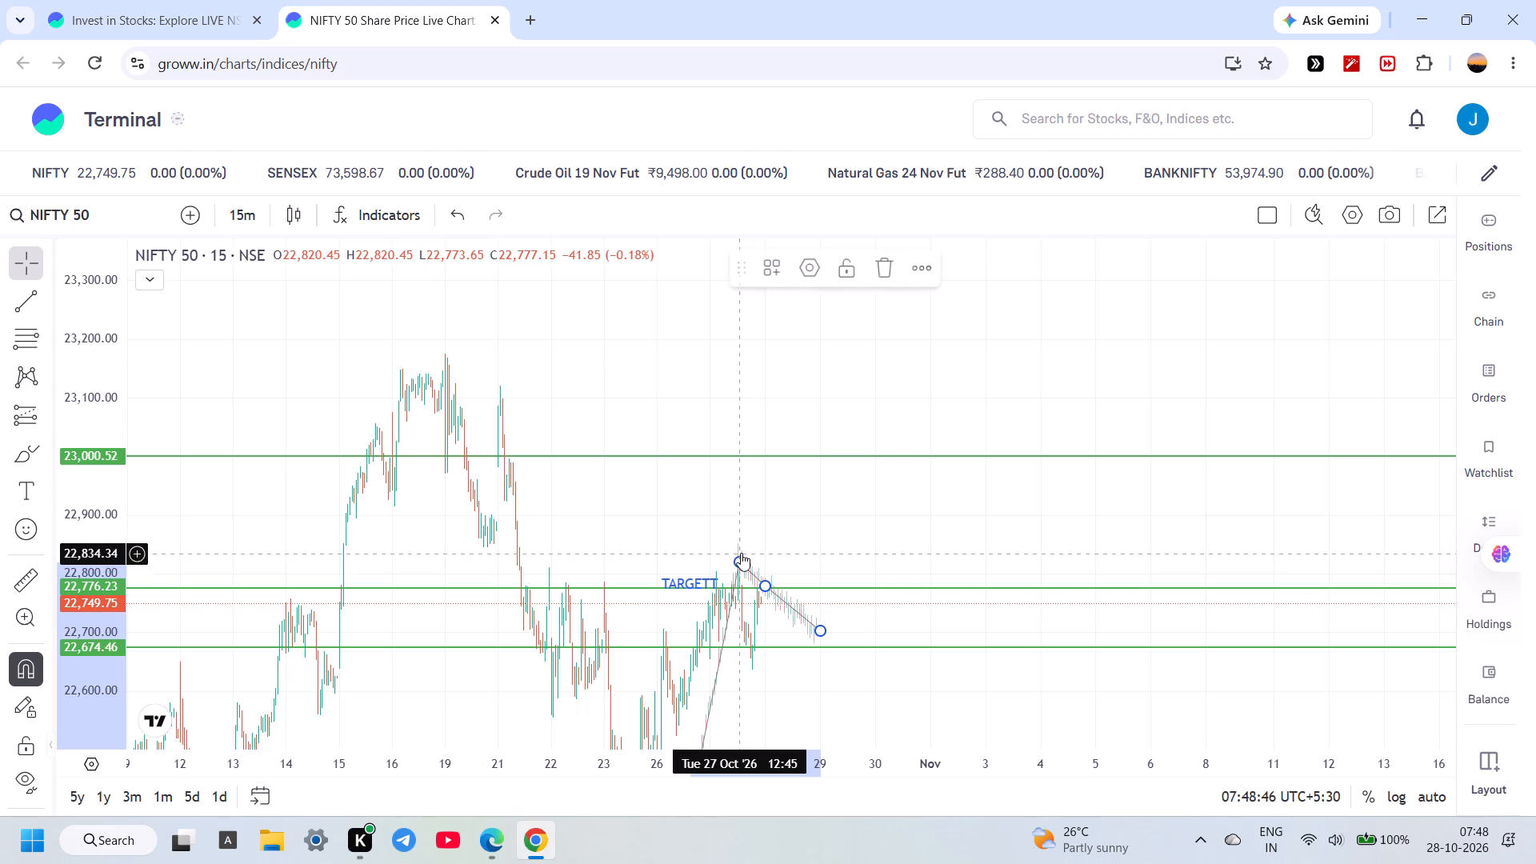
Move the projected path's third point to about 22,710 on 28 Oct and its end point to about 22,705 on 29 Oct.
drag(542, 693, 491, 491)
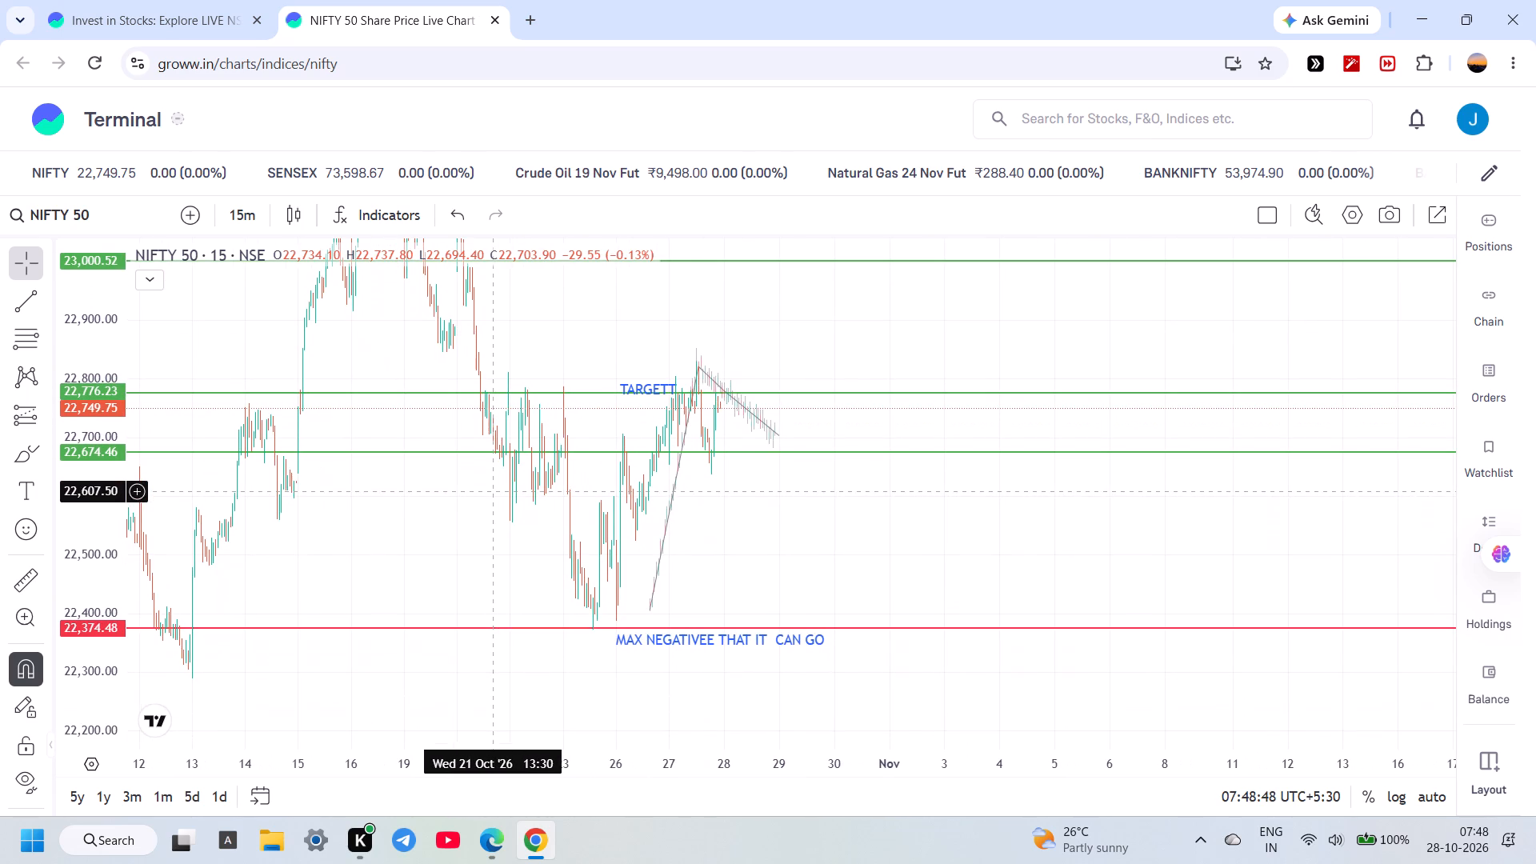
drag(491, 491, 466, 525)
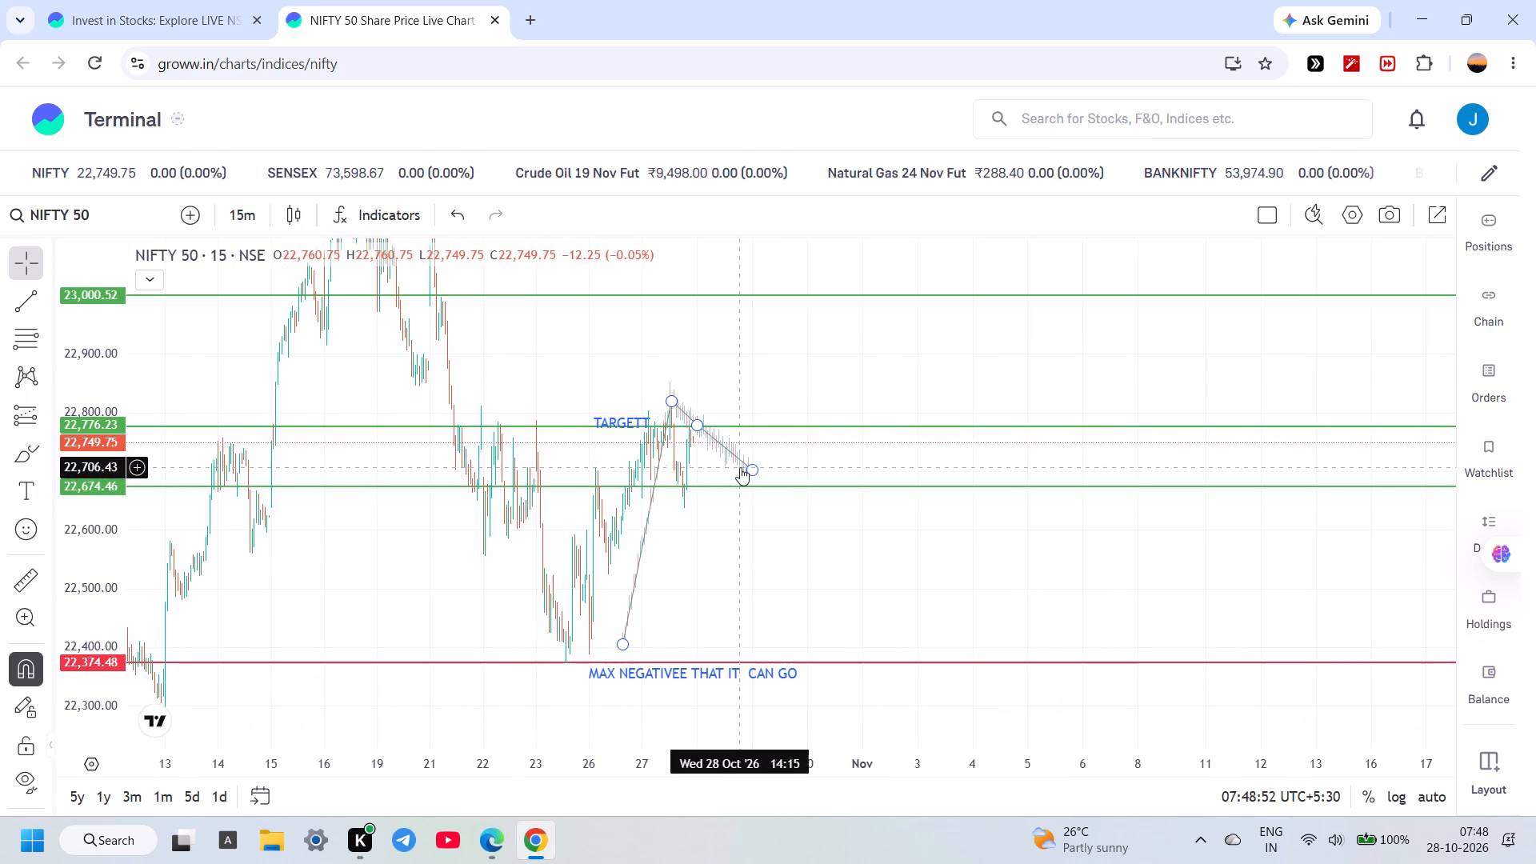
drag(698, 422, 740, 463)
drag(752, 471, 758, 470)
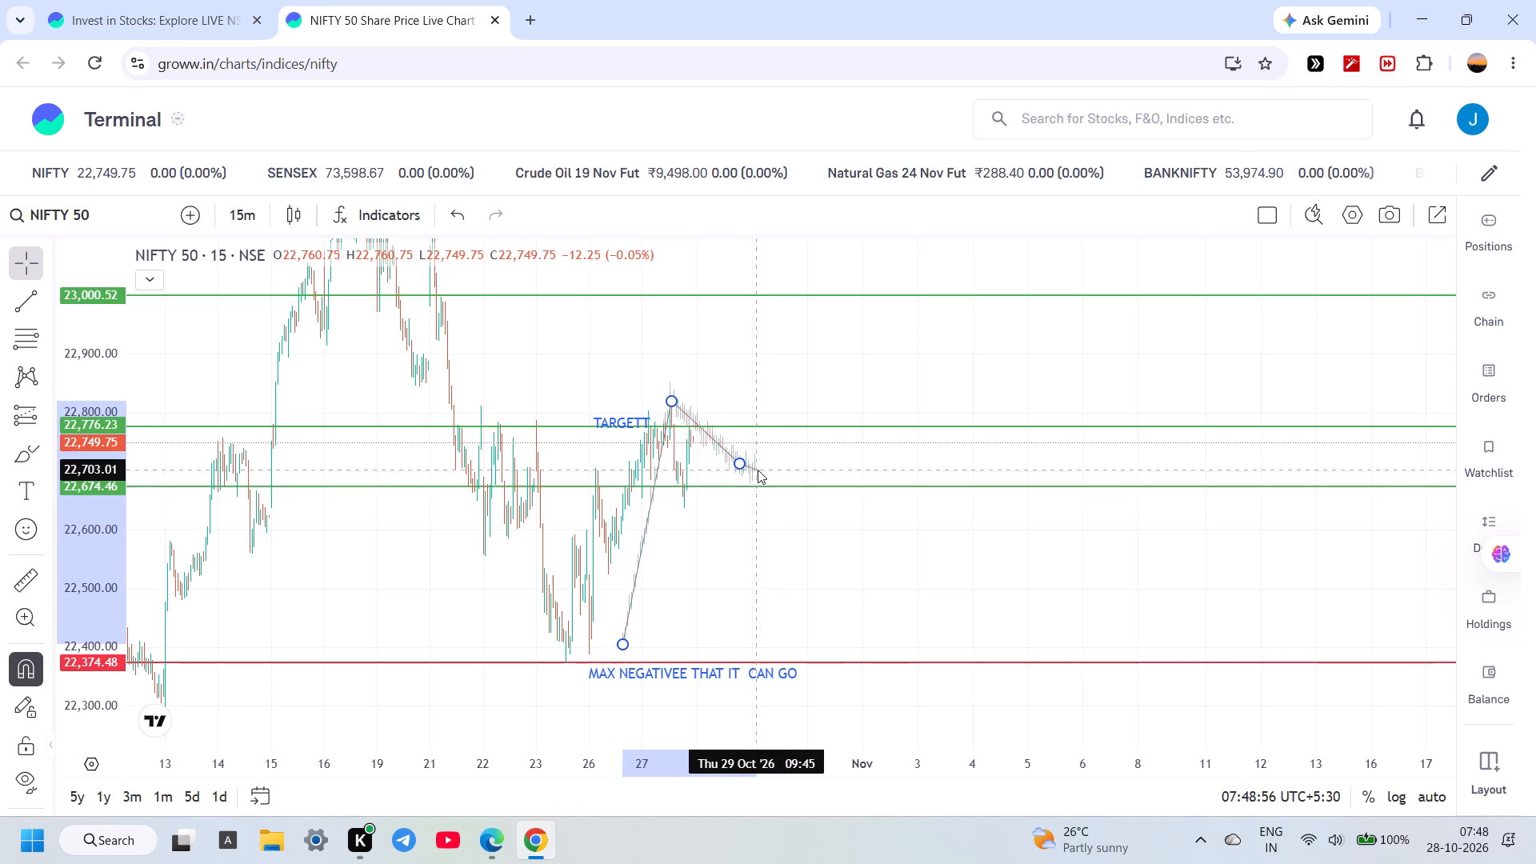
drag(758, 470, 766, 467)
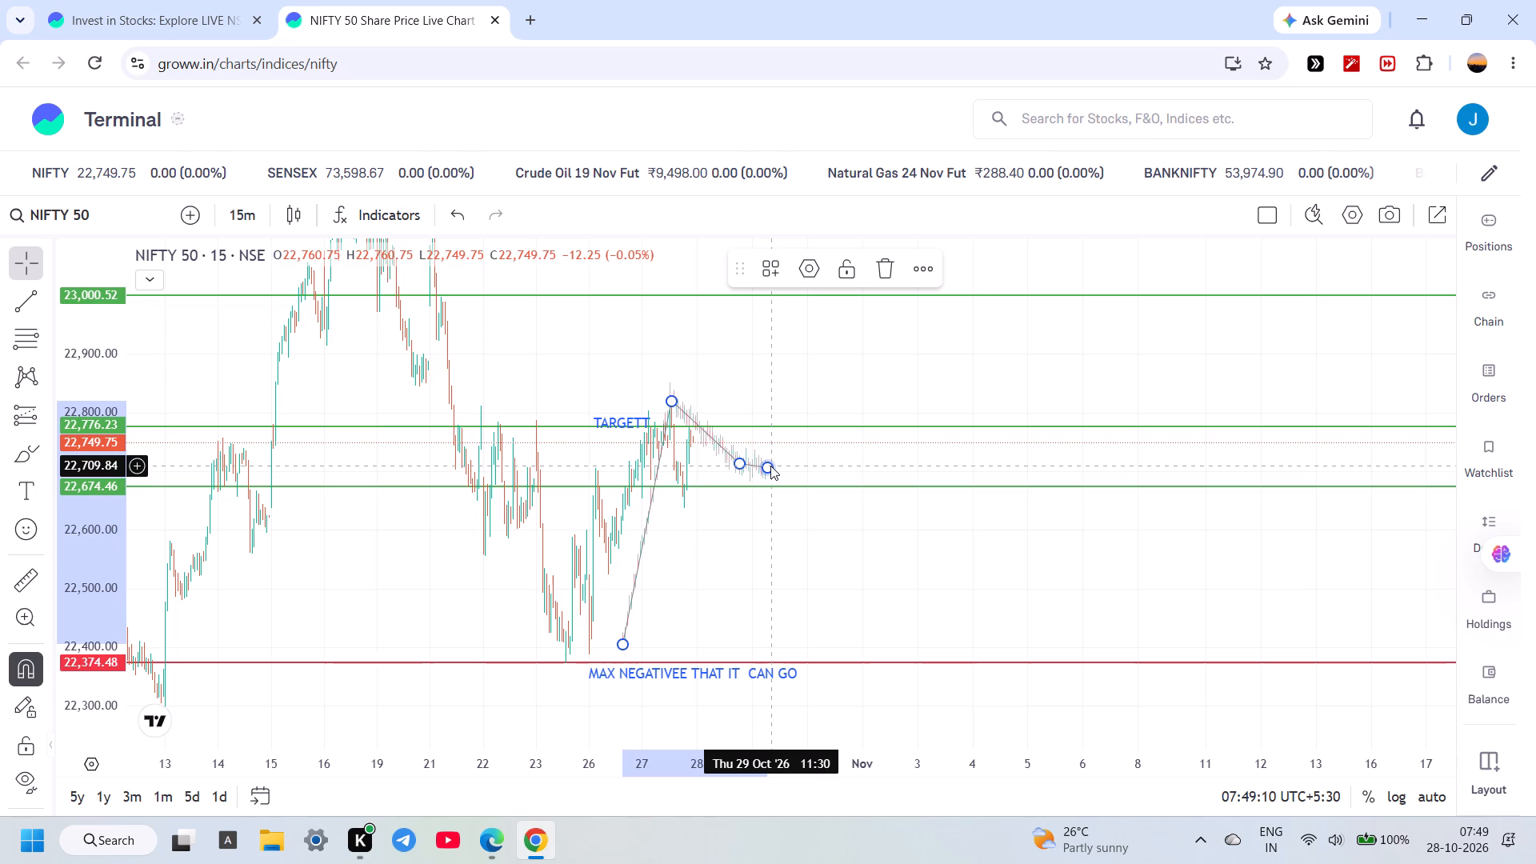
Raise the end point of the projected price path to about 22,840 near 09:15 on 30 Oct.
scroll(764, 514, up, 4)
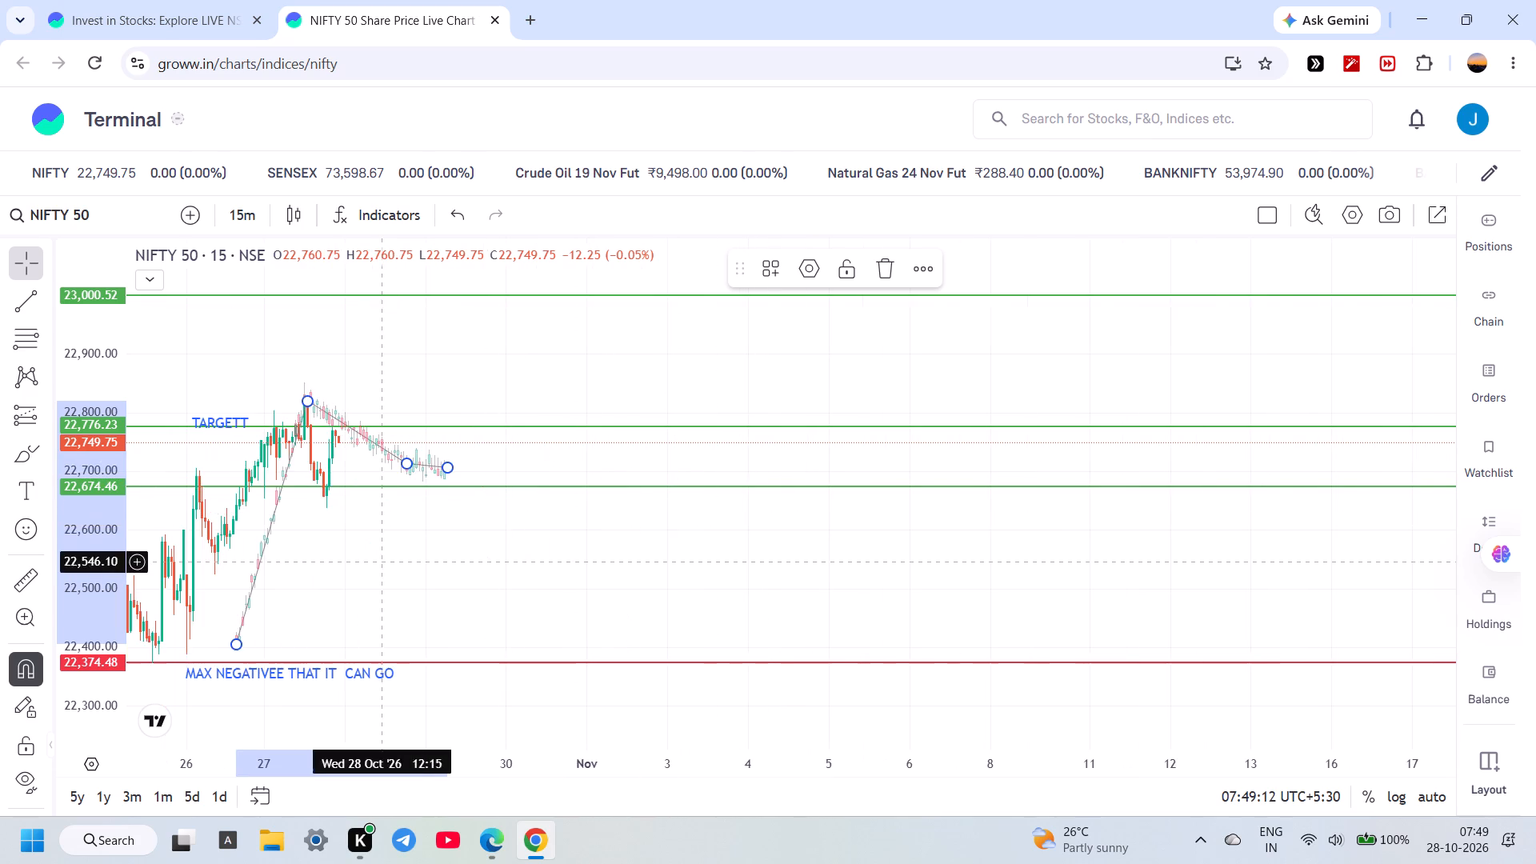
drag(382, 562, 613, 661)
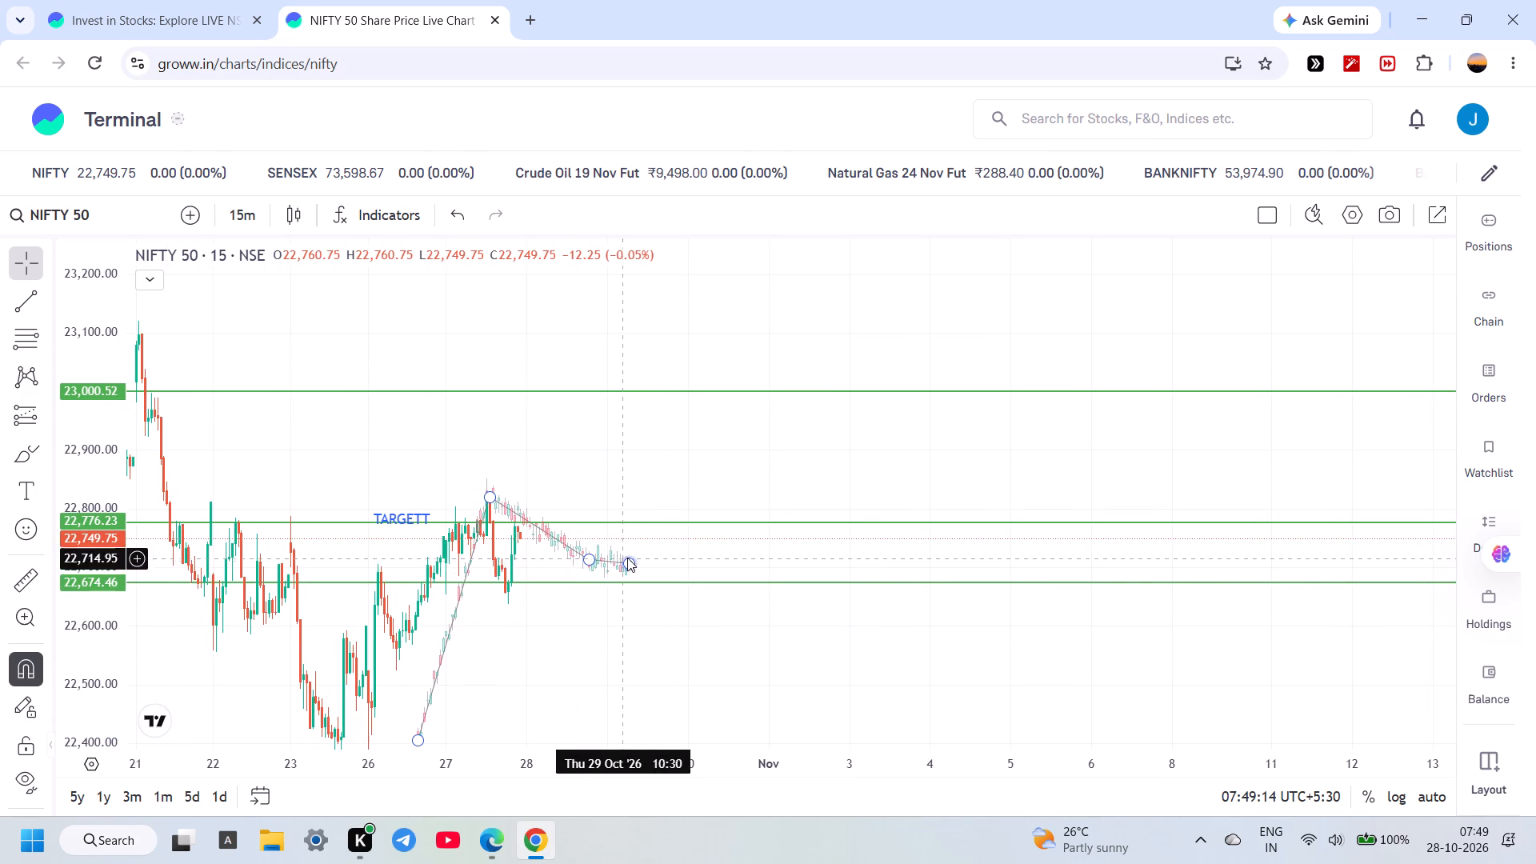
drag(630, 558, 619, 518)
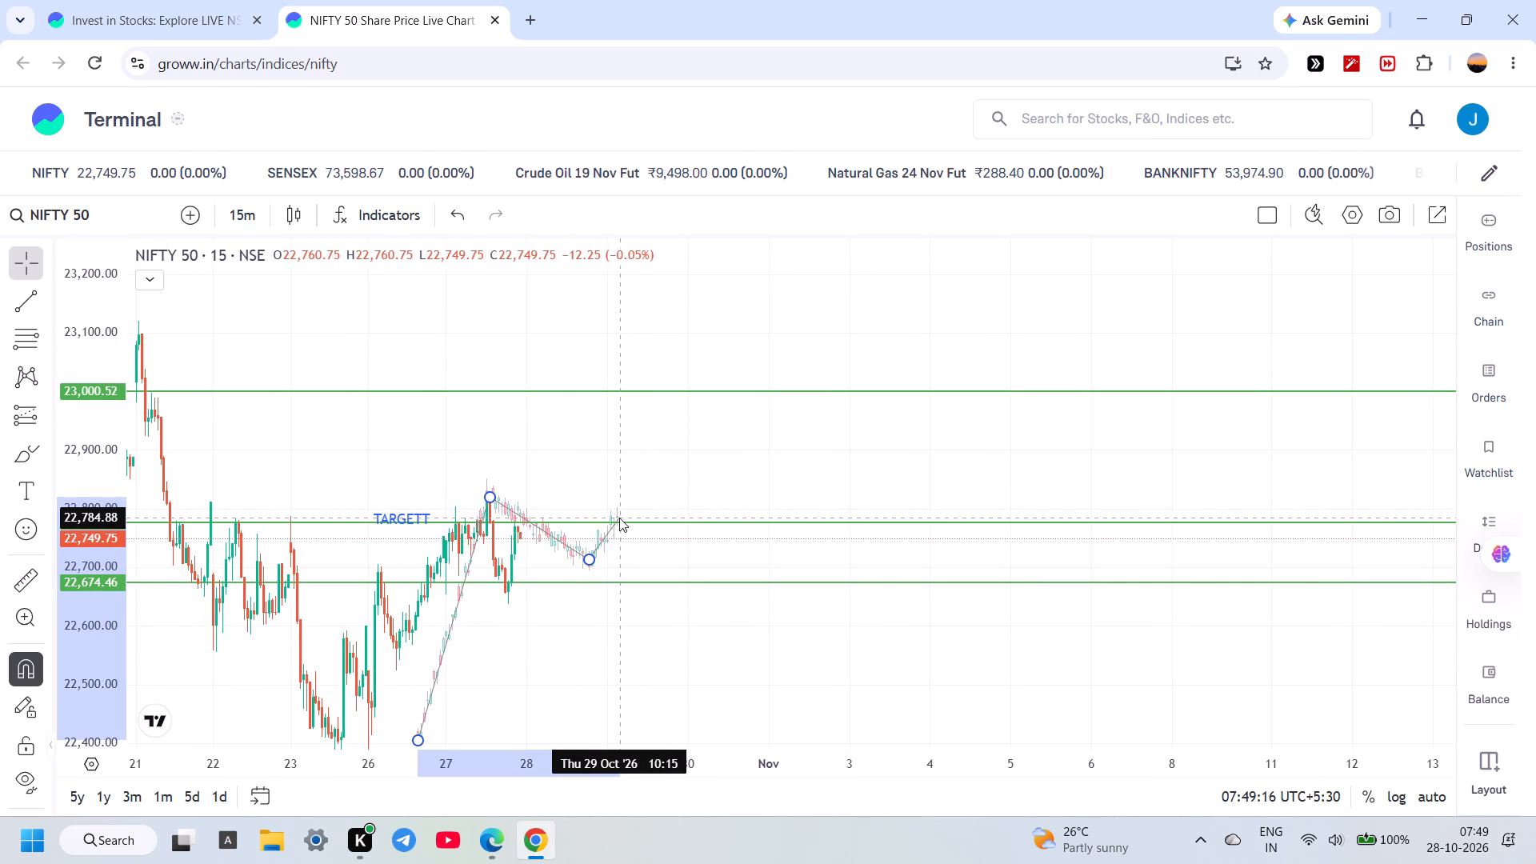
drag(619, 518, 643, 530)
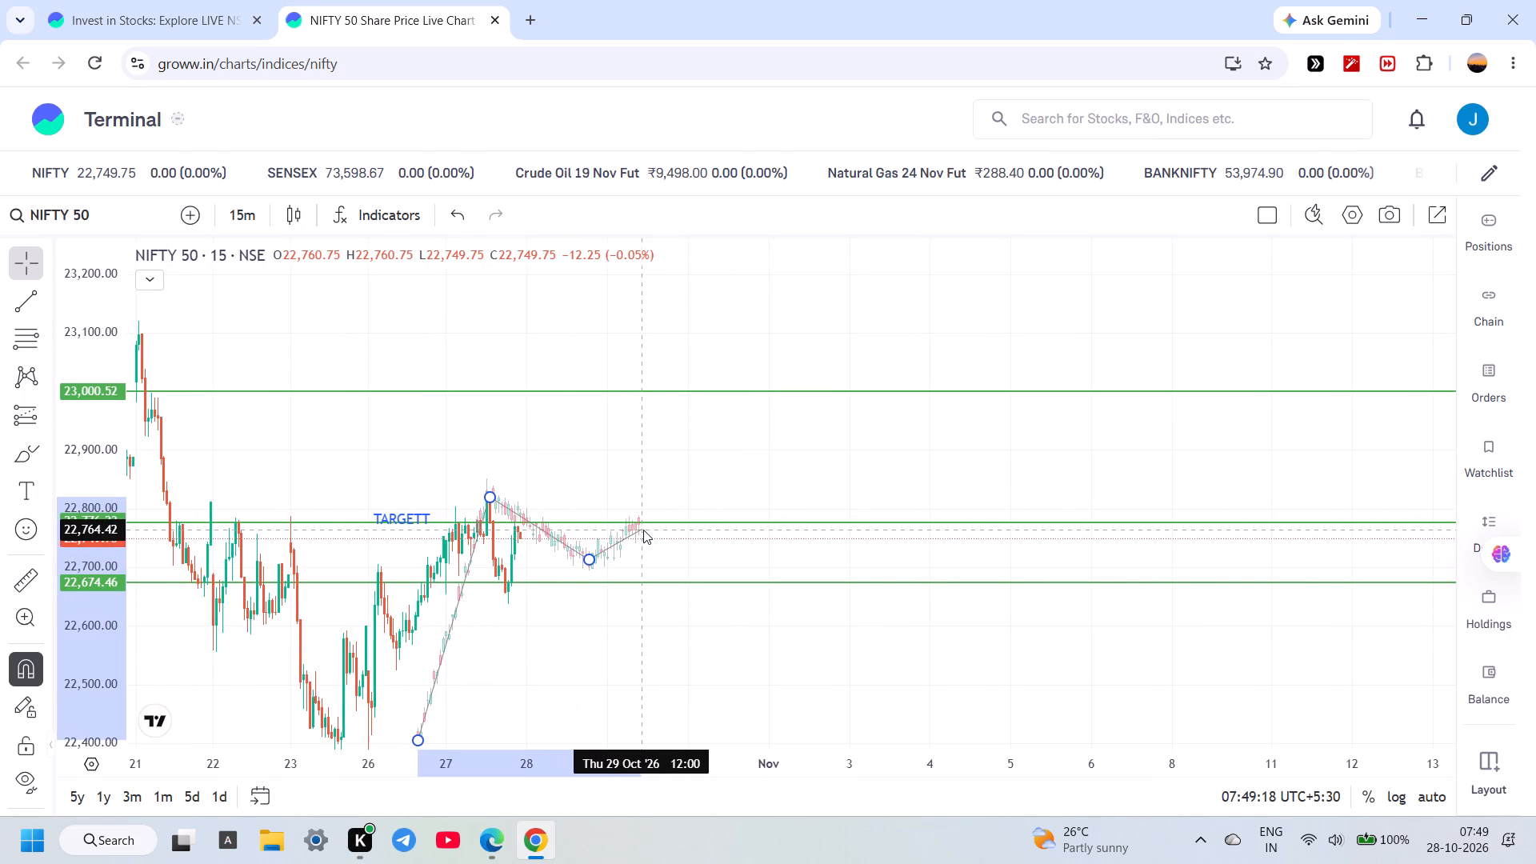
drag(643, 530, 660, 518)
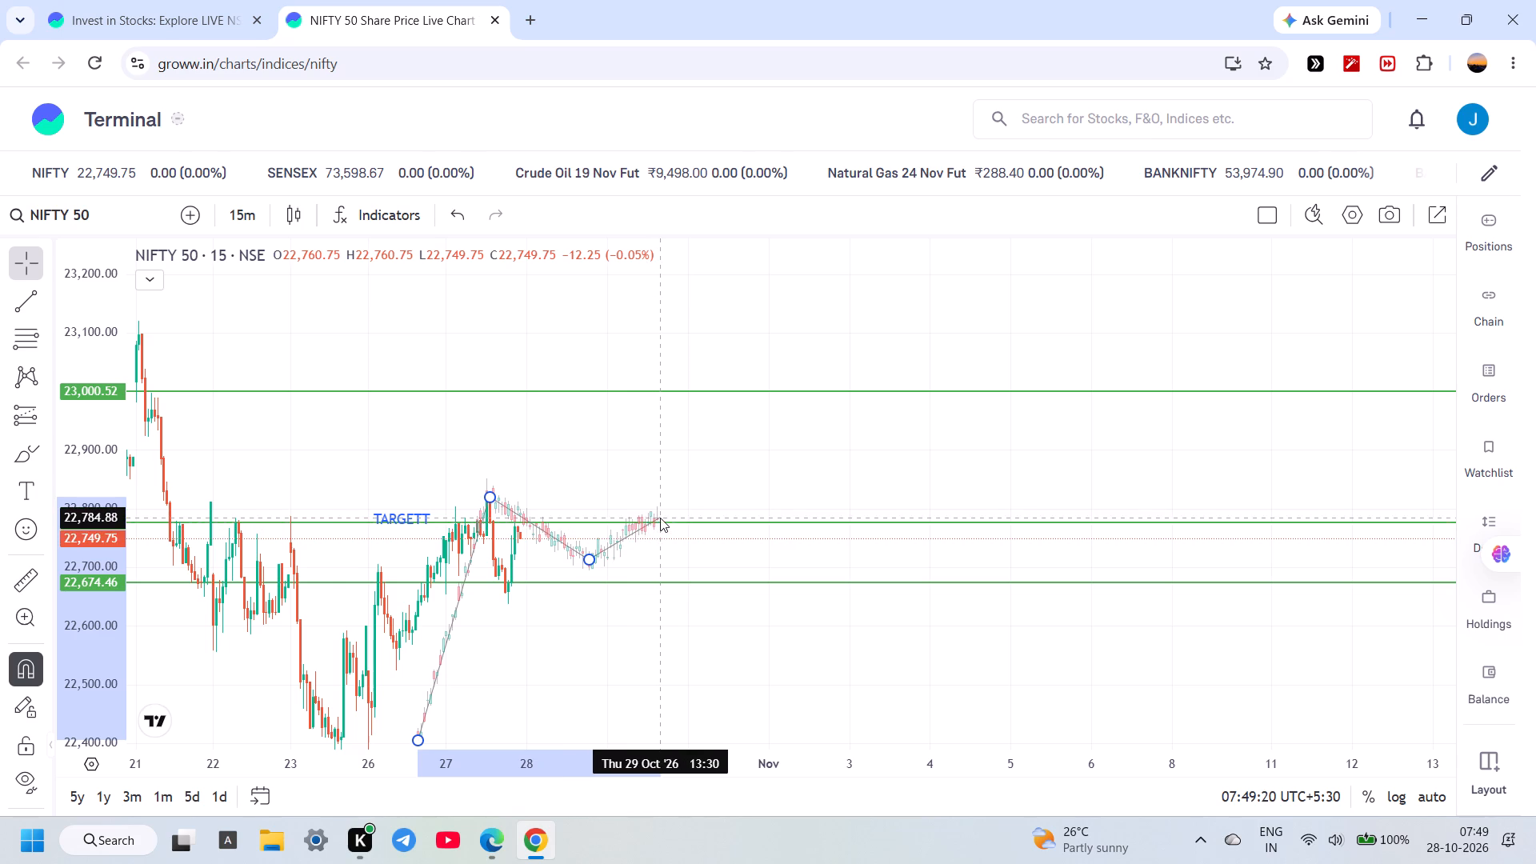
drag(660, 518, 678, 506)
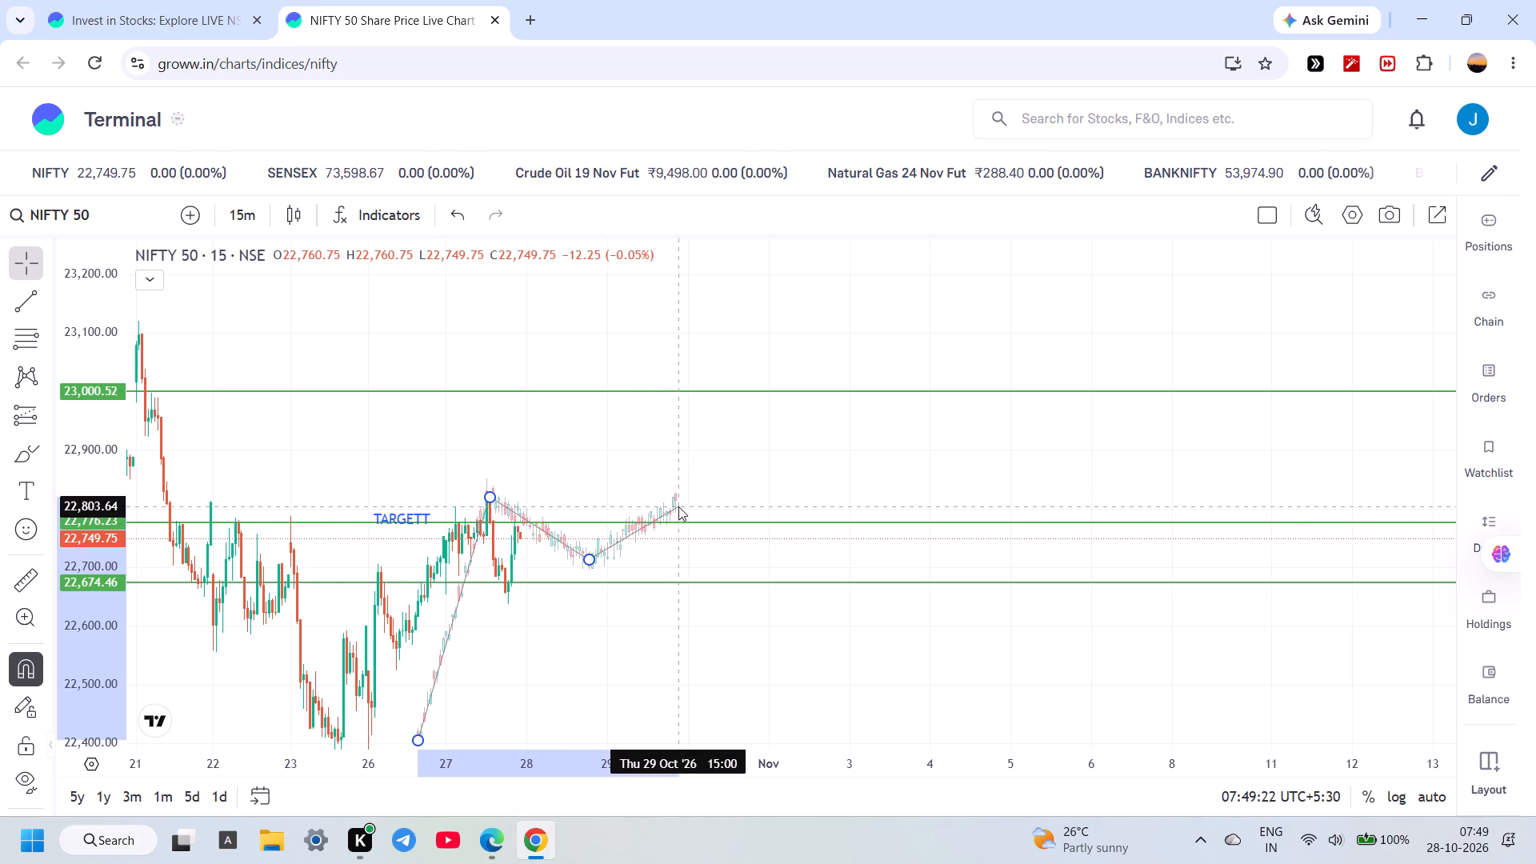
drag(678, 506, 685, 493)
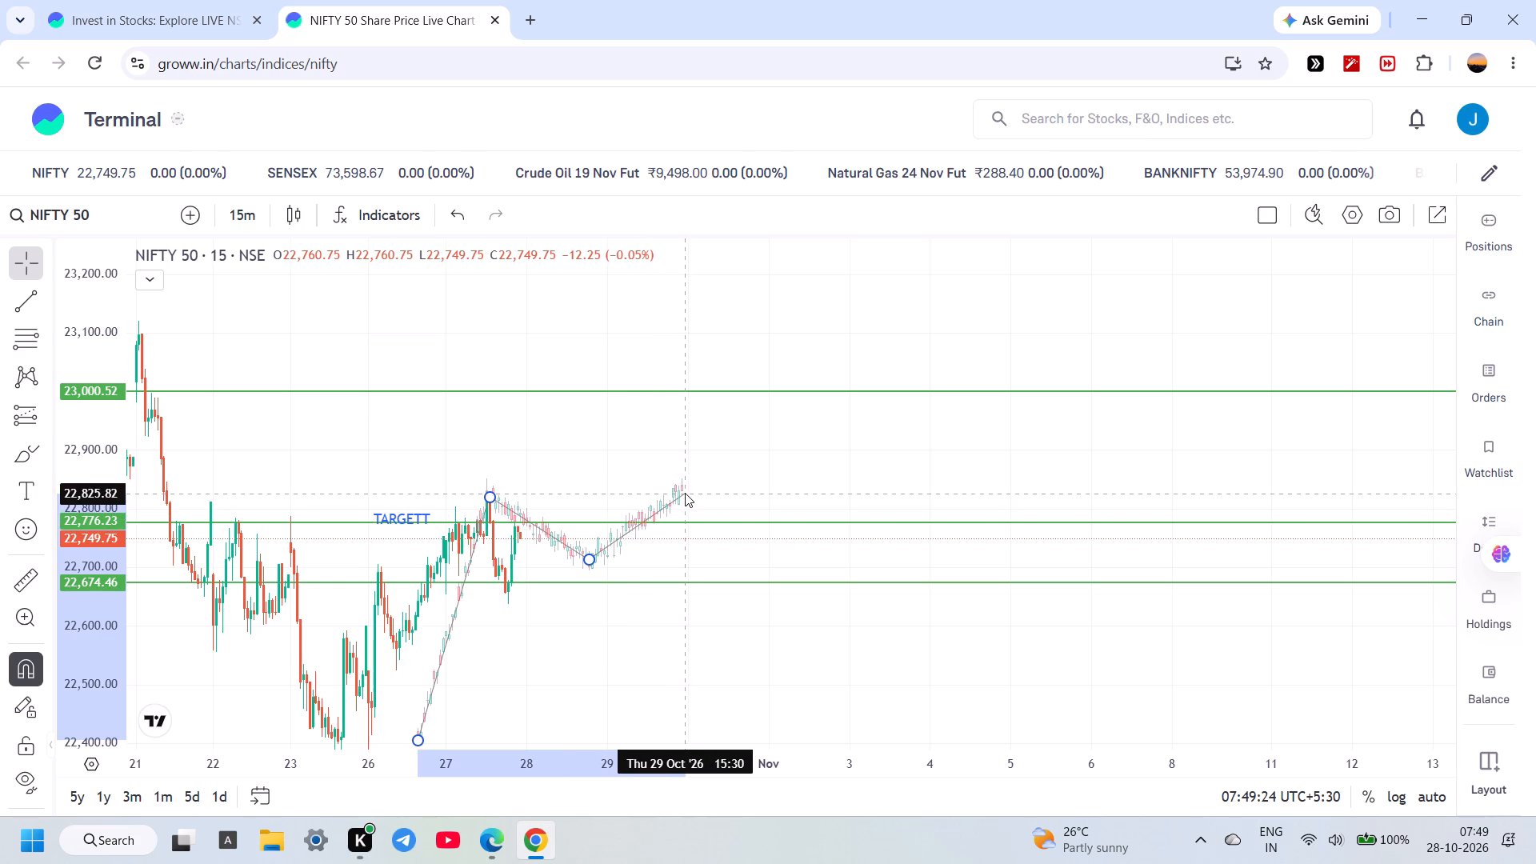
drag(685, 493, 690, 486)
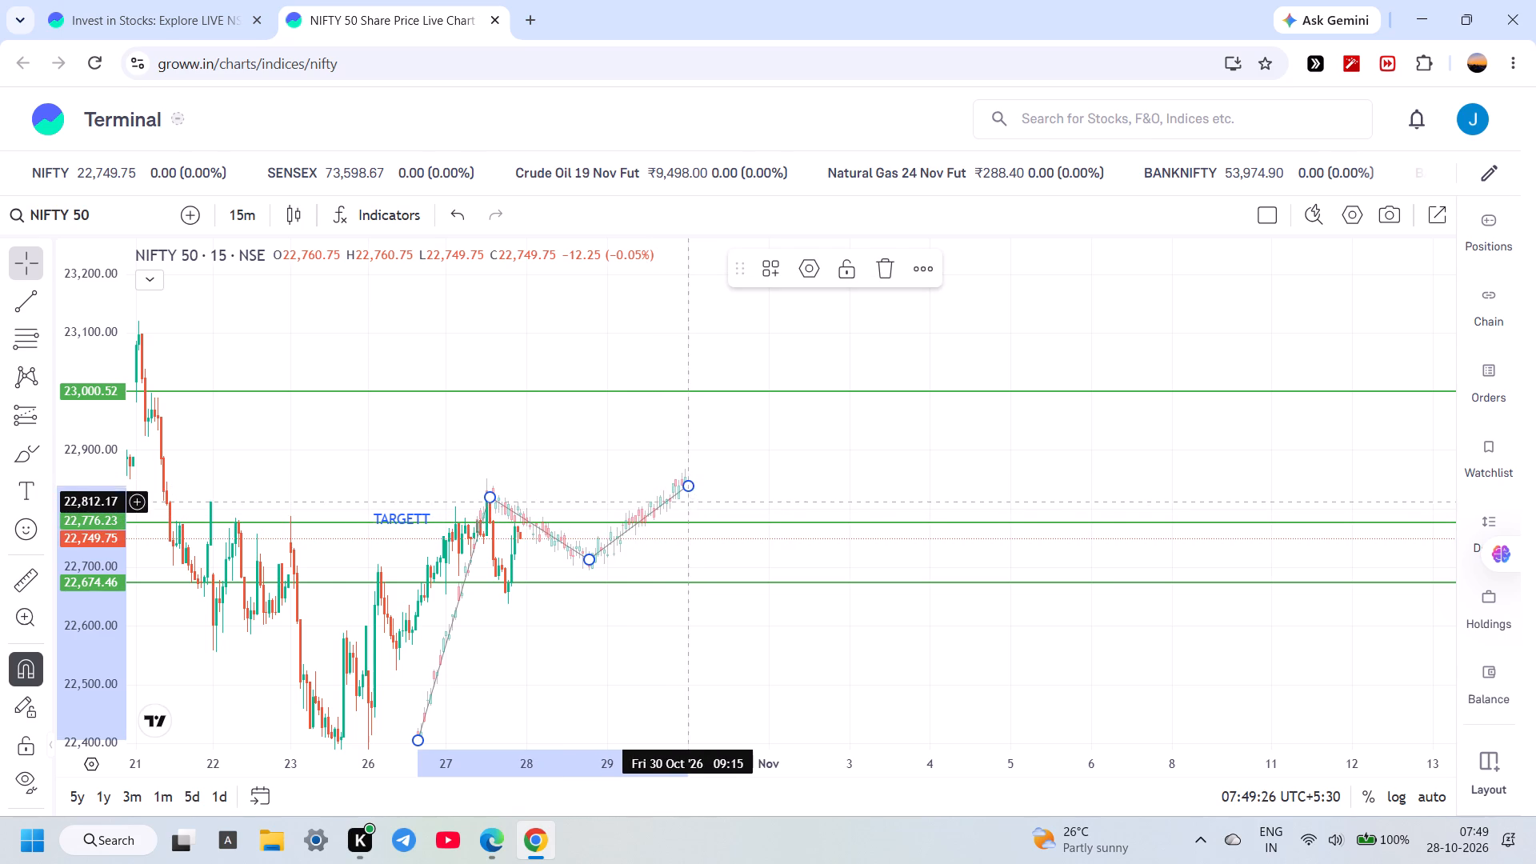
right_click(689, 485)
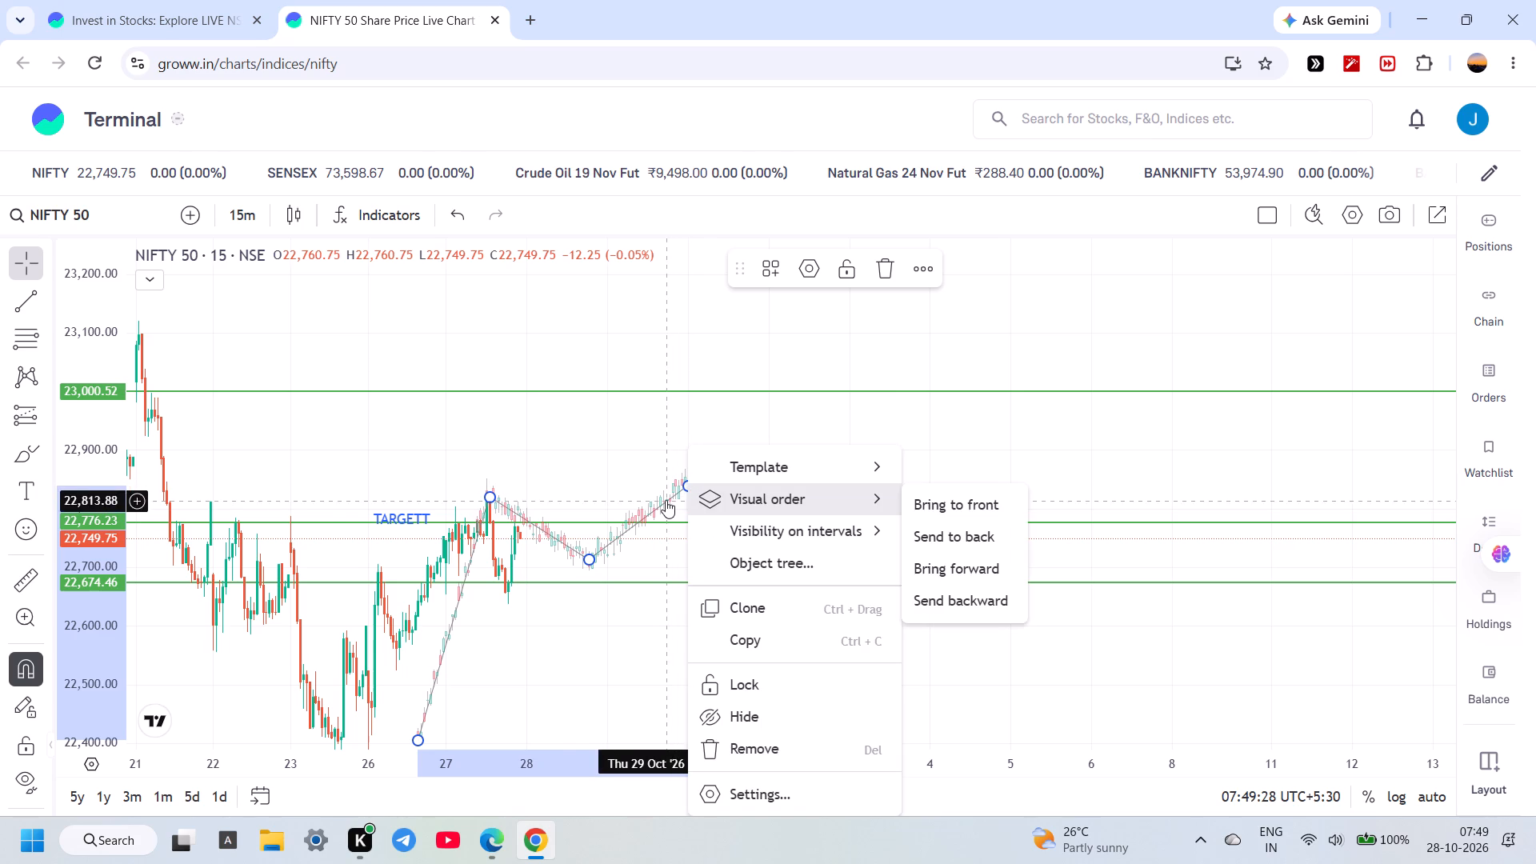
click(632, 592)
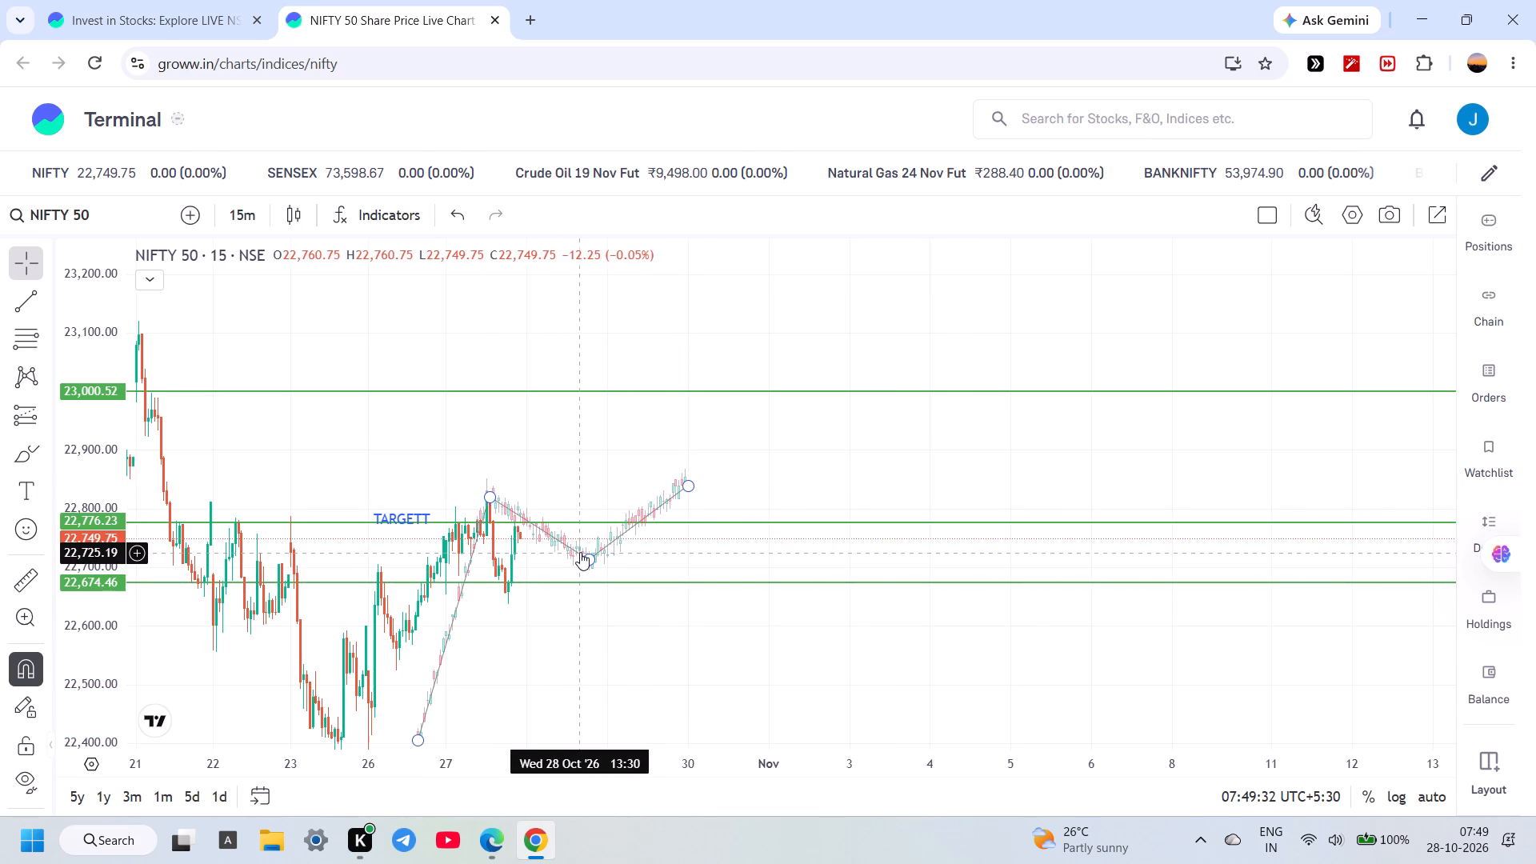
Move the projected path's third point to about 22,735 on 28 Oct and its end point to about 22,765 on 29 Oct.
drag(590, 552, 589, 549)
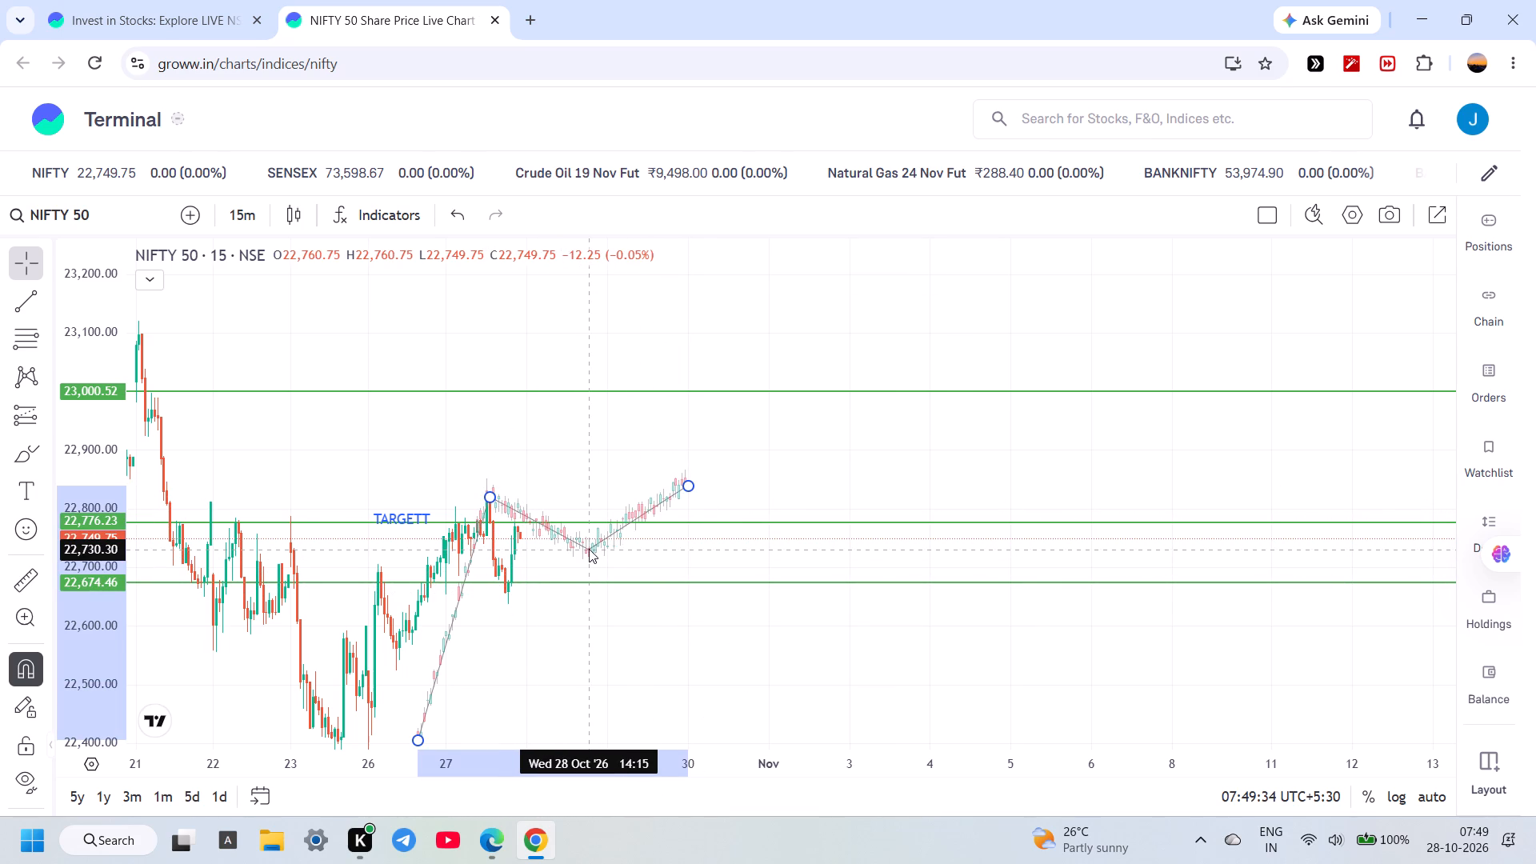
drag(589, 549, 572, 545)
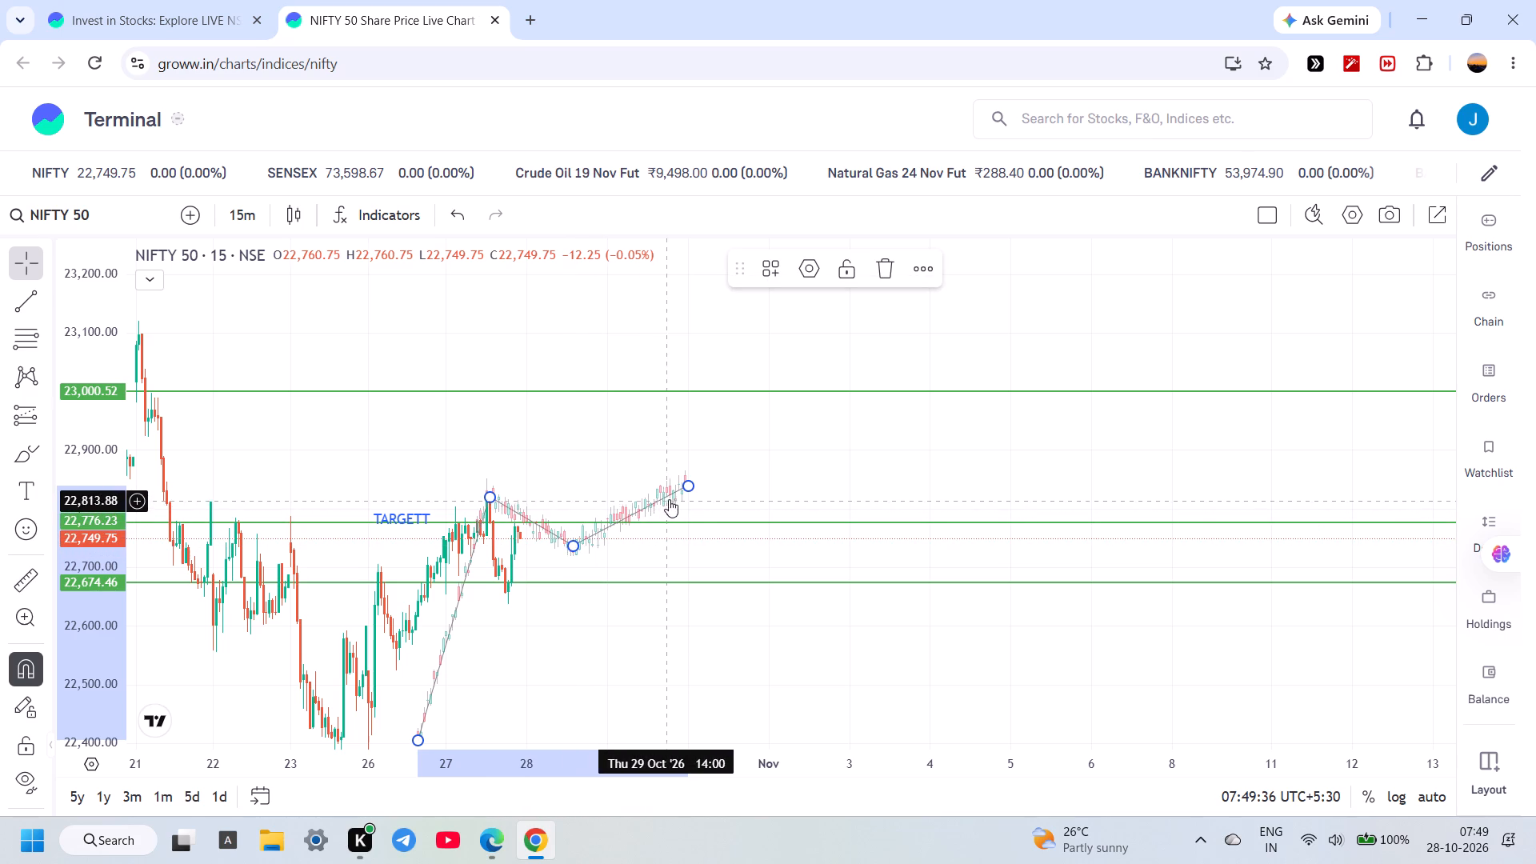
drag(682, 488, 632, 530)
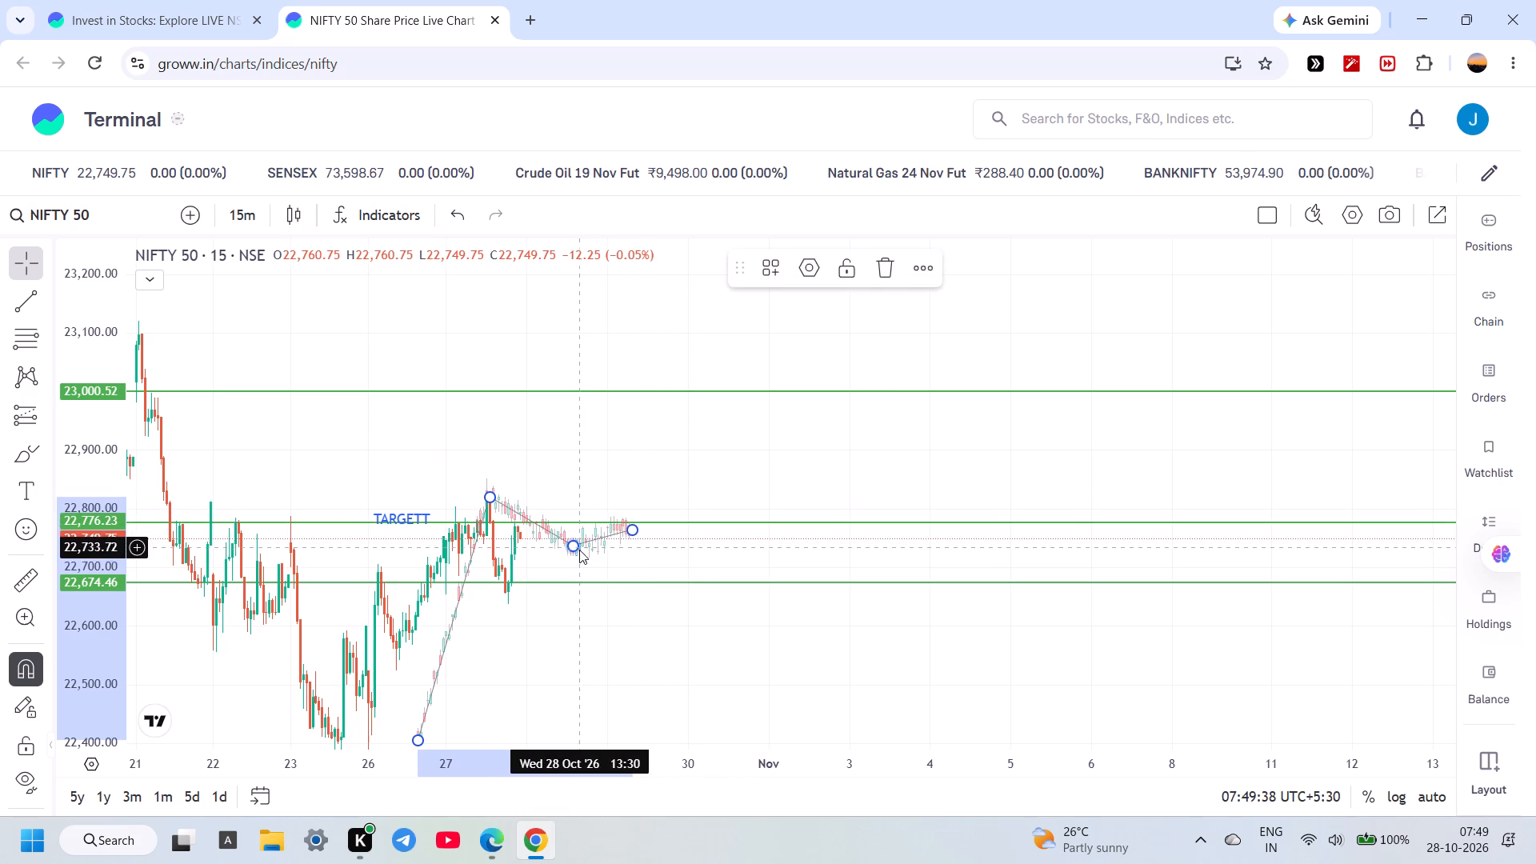
Move the third point of the projected price path to about 22,840 near 10:00 on 28 Oct.
drag(578, 549, 544, 527)
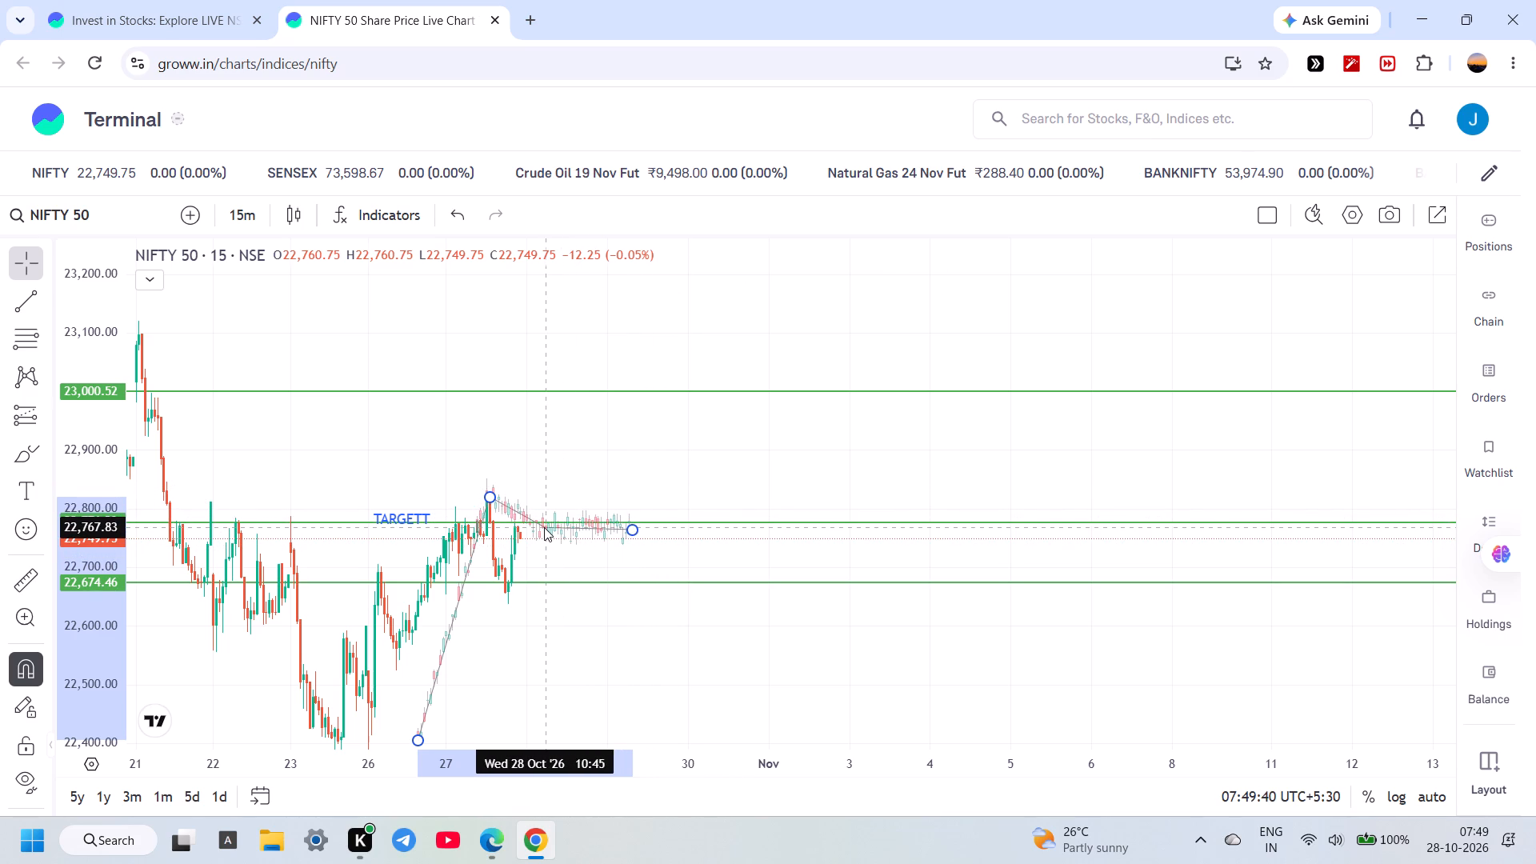
drag(544, 527, 541, 528)
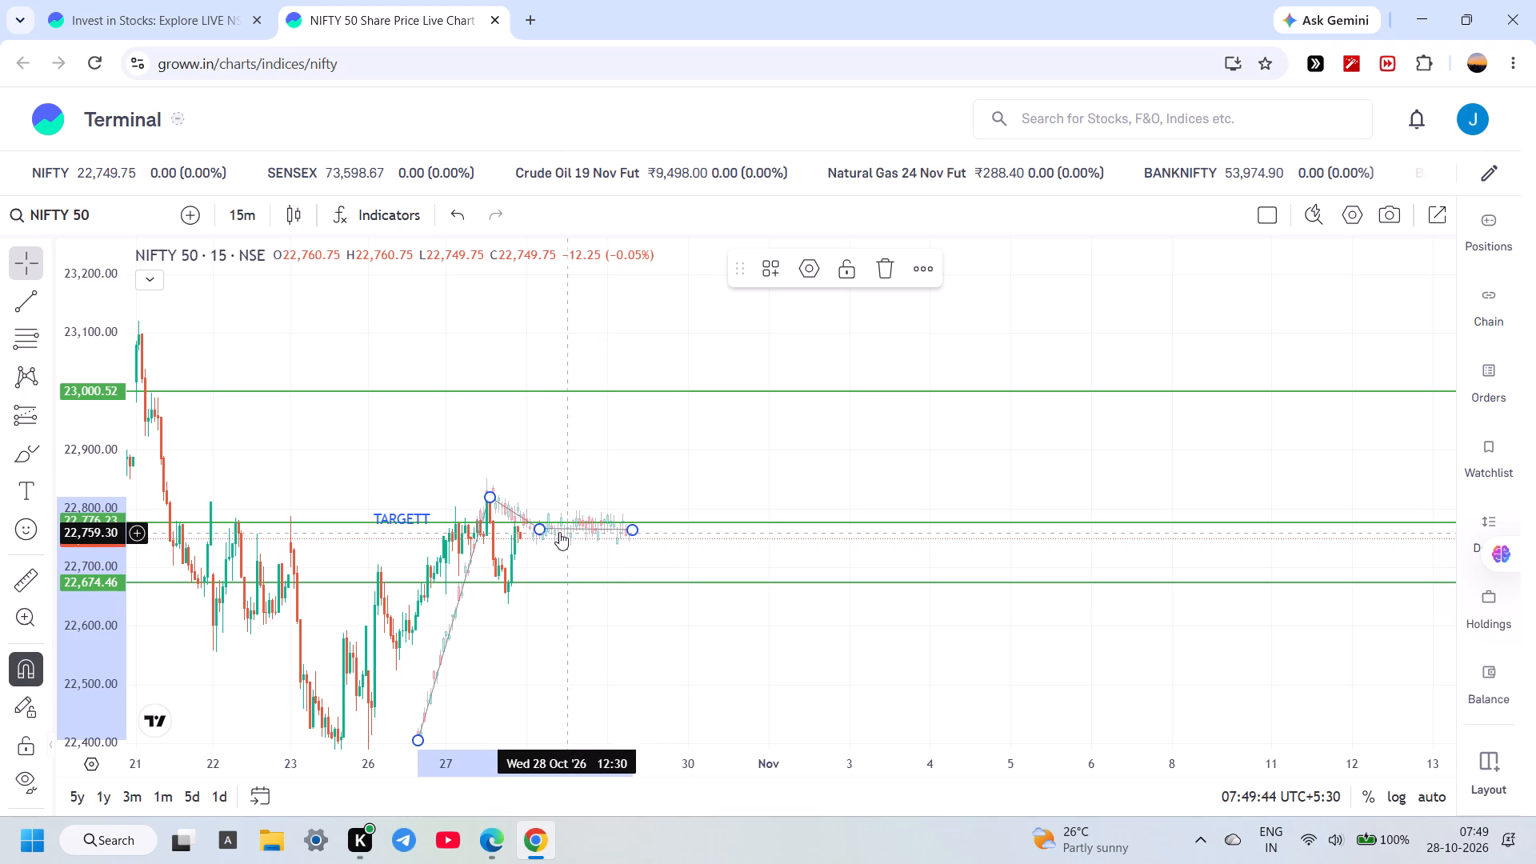
drag(538, 523, 536, 502)
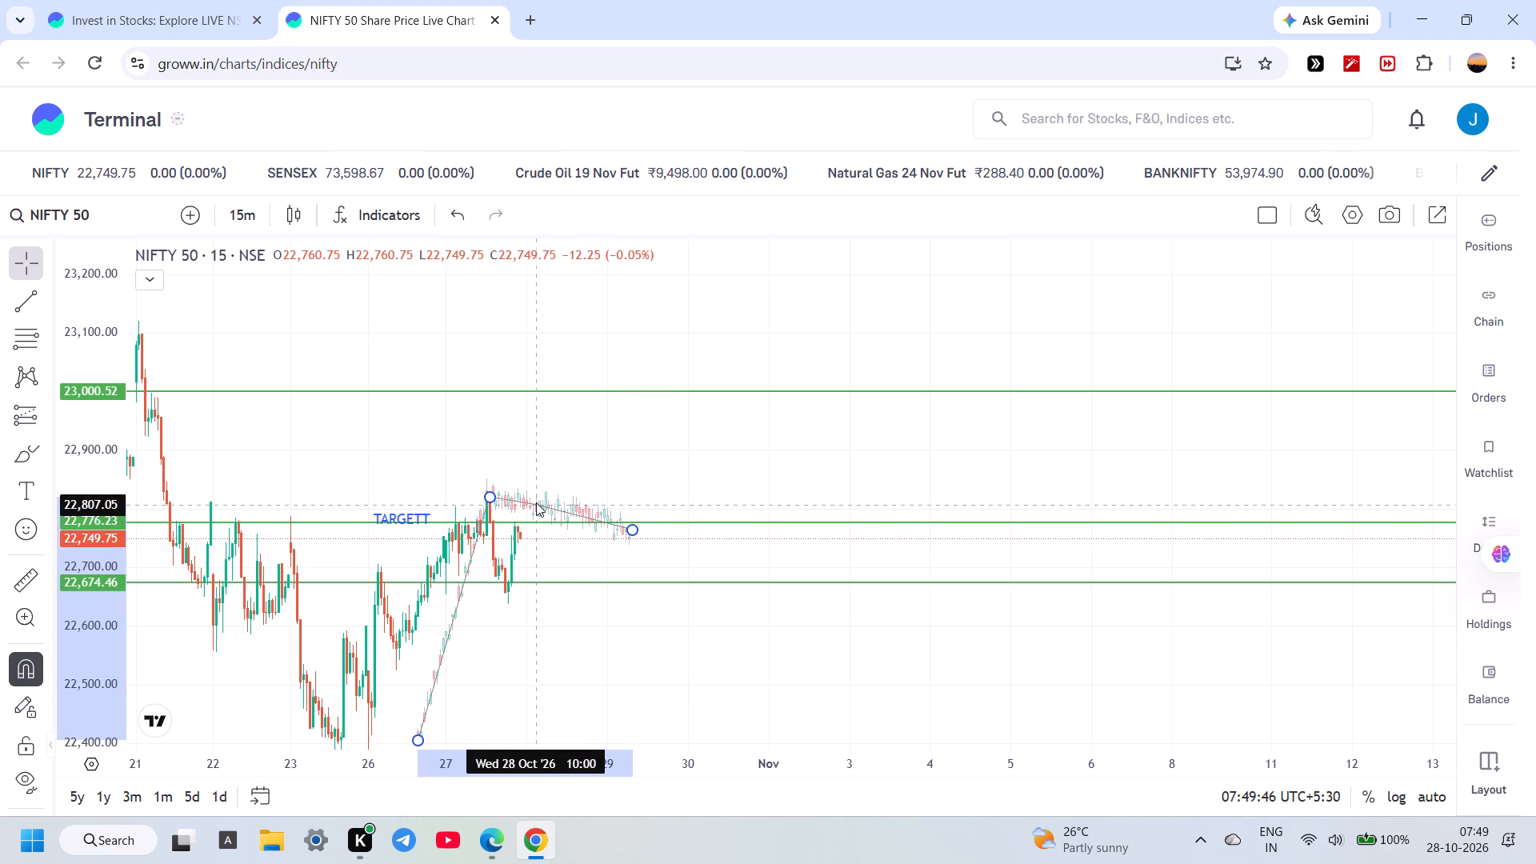
drag(536, 502, 537, 485)
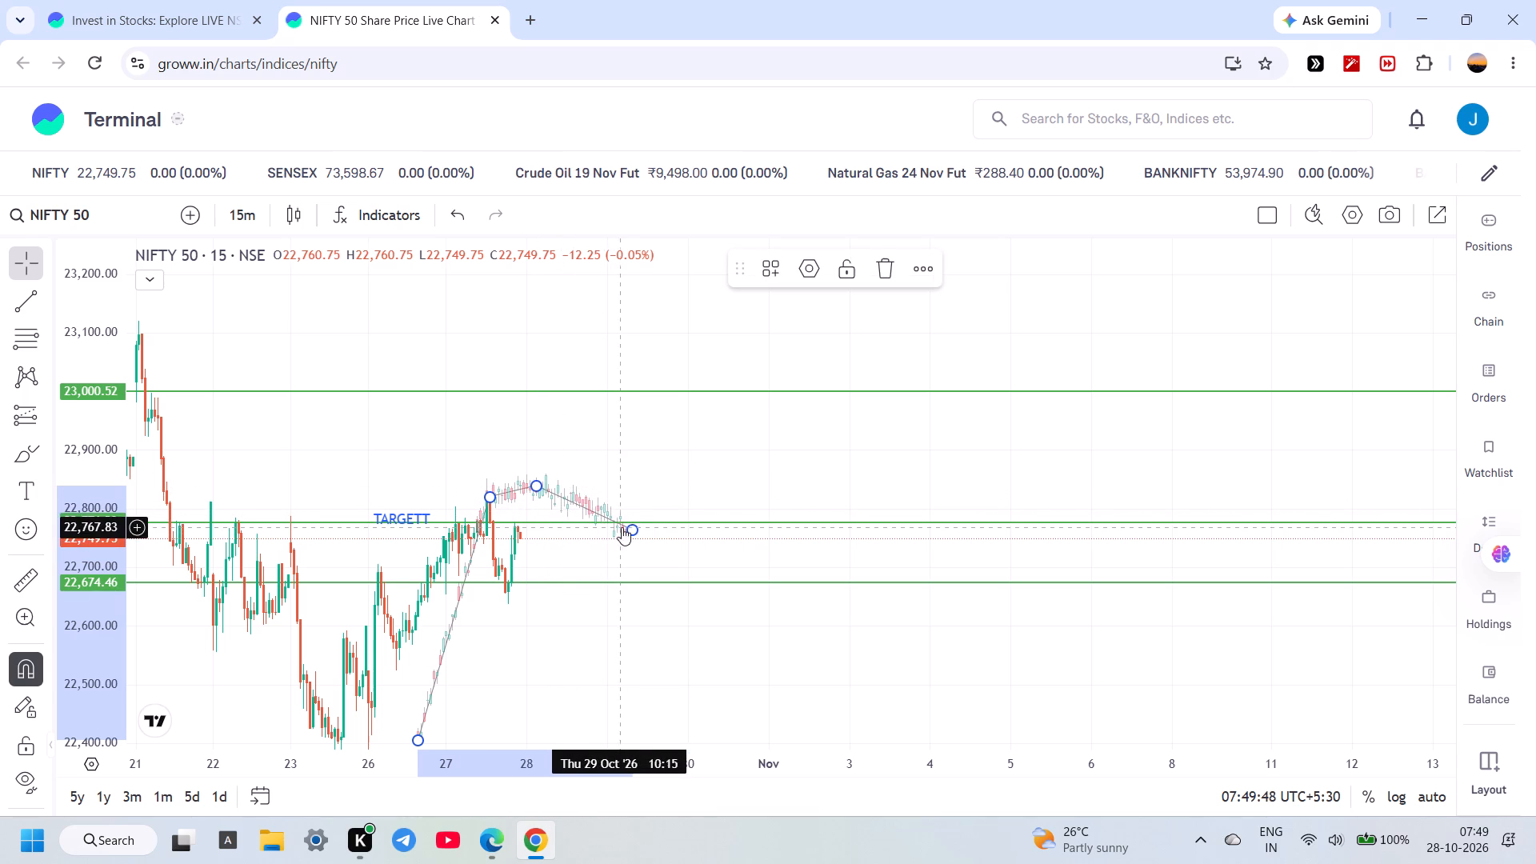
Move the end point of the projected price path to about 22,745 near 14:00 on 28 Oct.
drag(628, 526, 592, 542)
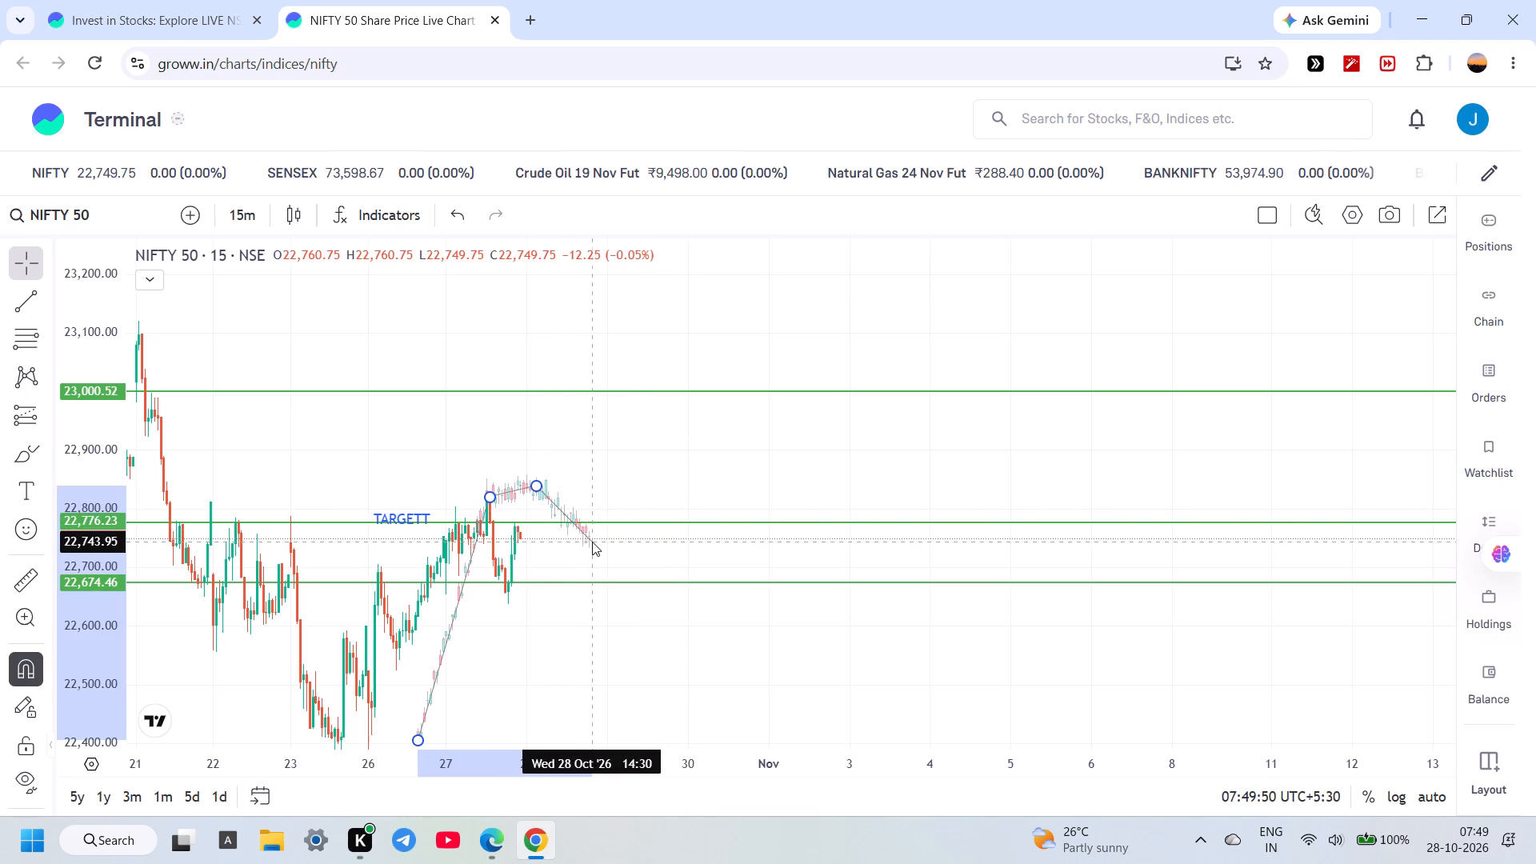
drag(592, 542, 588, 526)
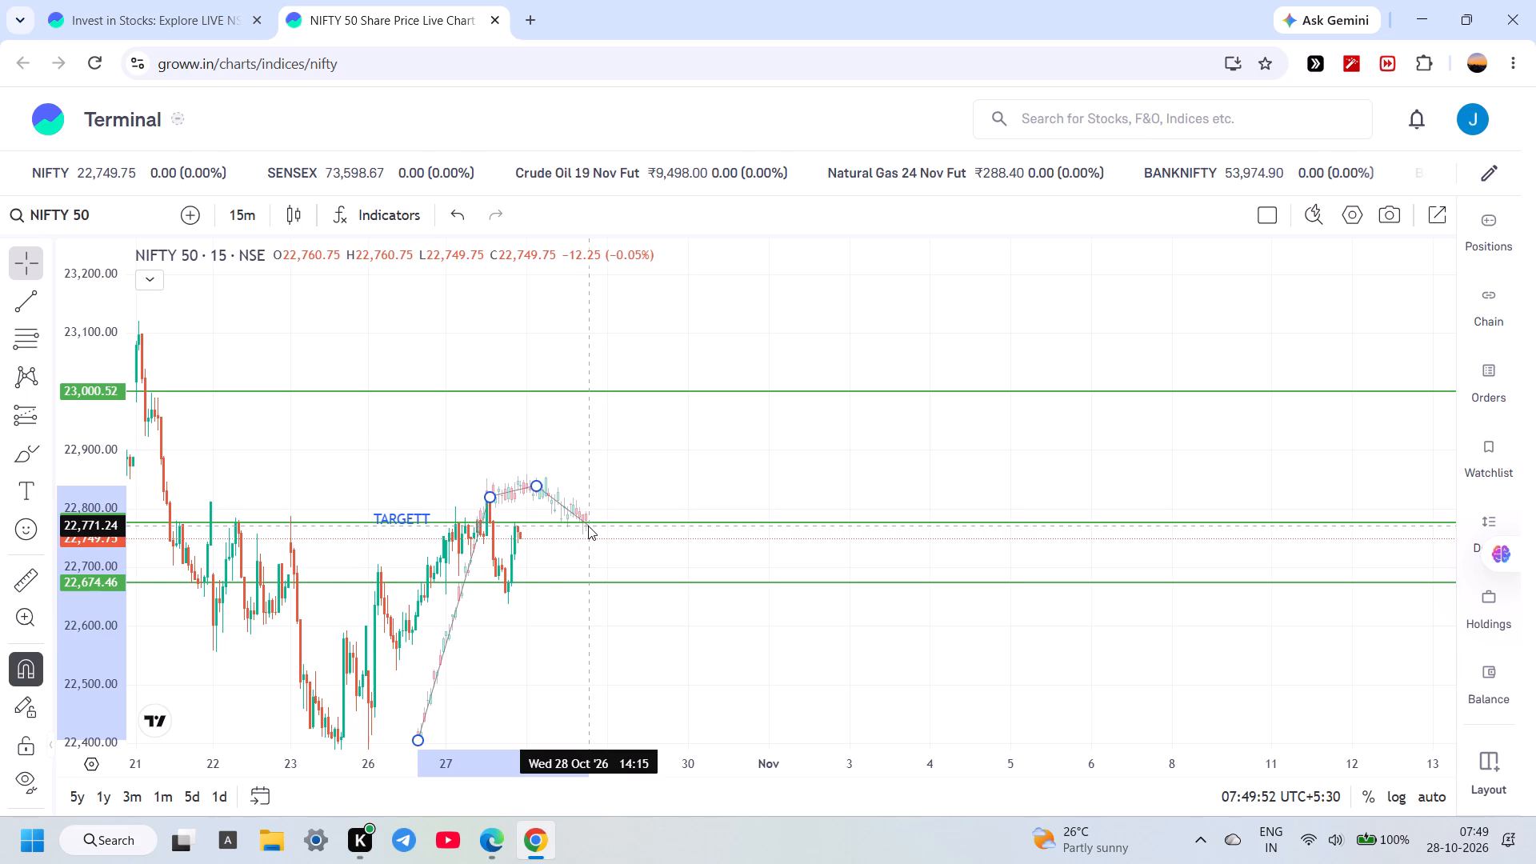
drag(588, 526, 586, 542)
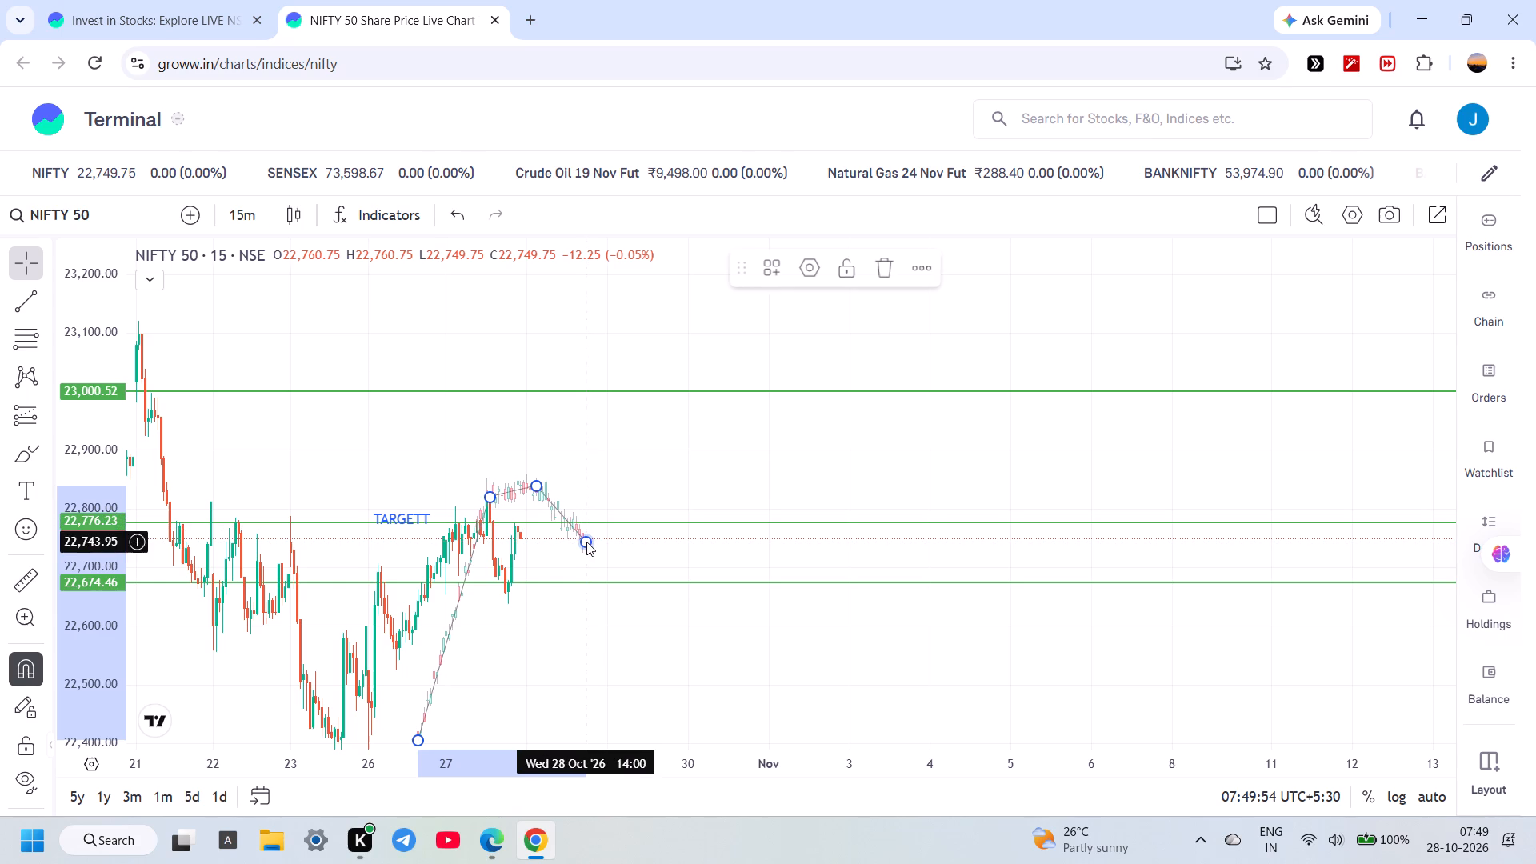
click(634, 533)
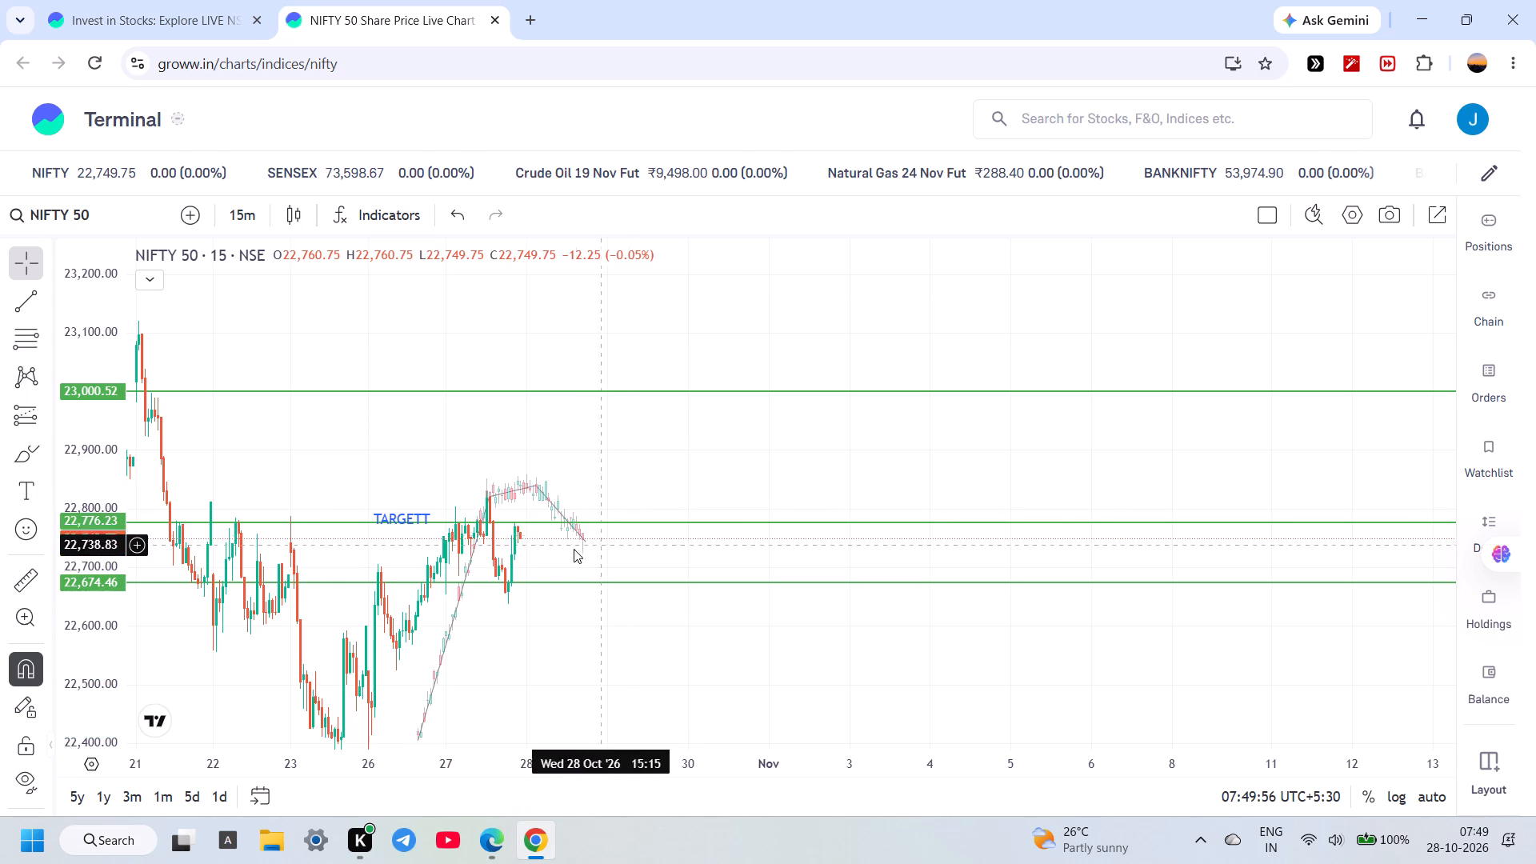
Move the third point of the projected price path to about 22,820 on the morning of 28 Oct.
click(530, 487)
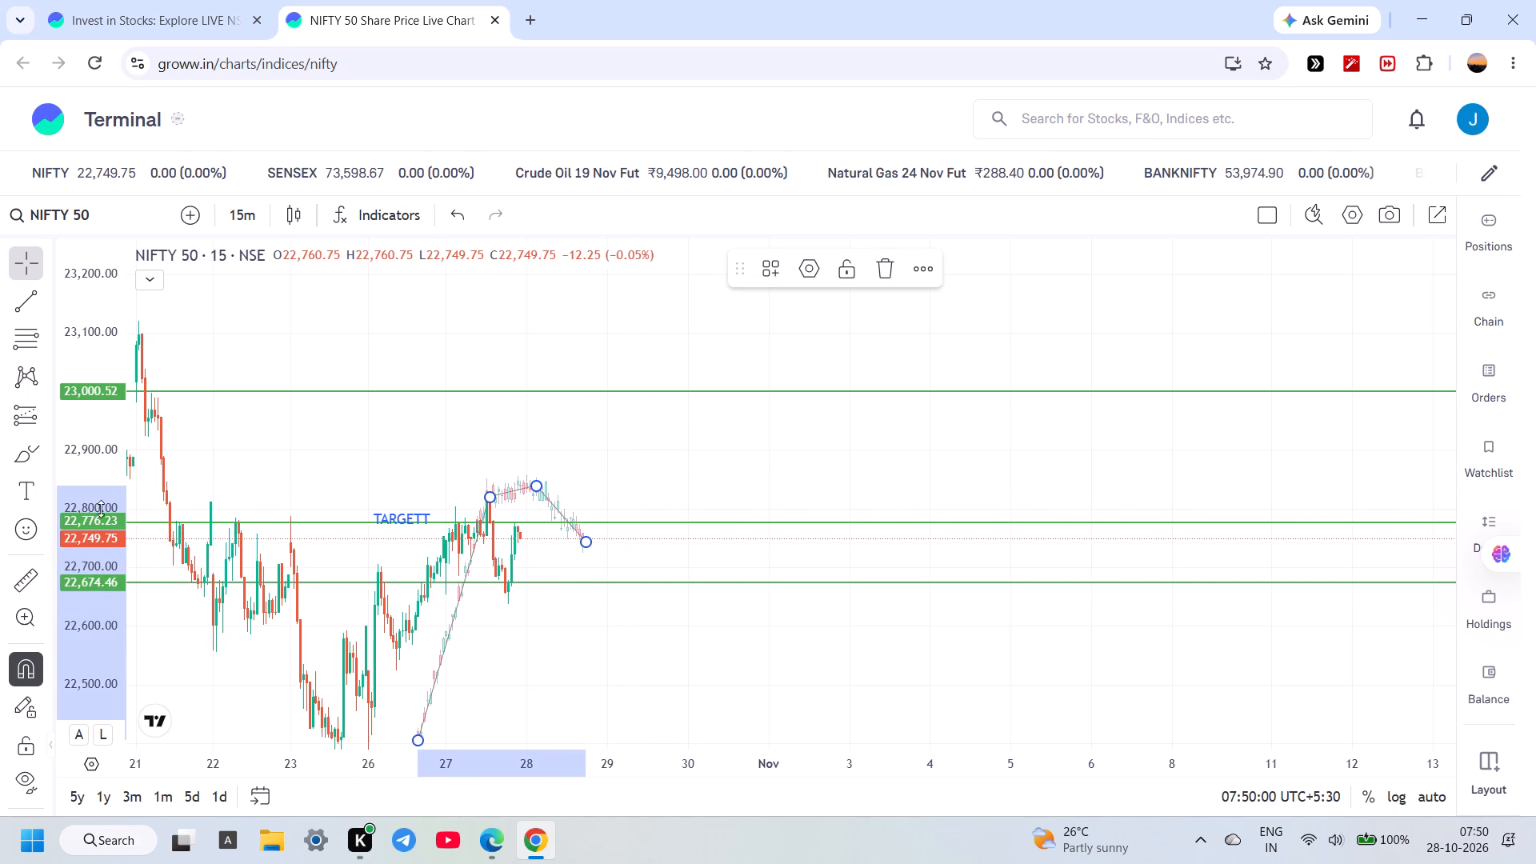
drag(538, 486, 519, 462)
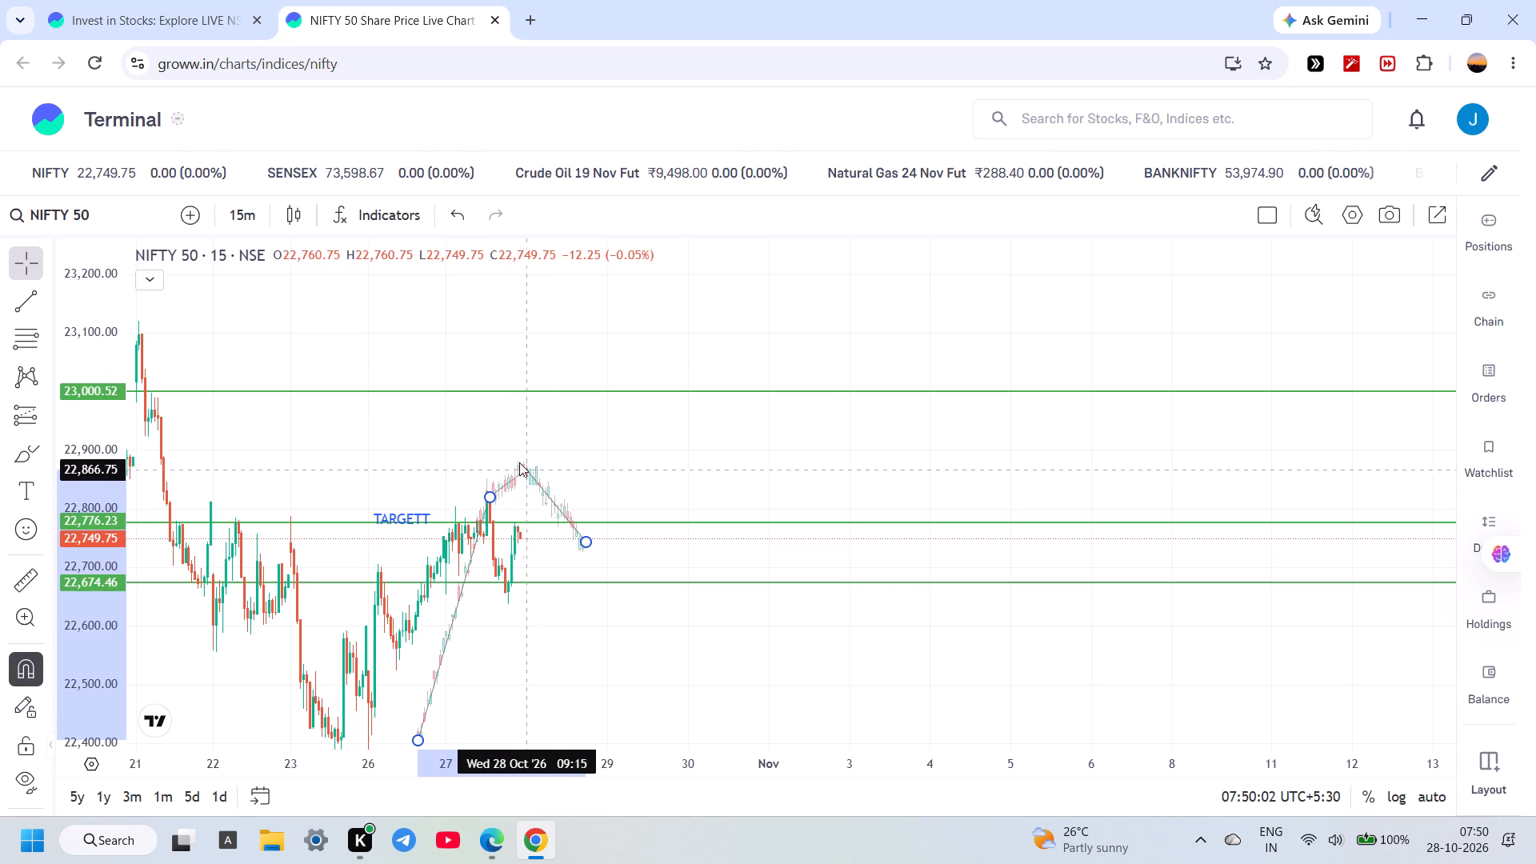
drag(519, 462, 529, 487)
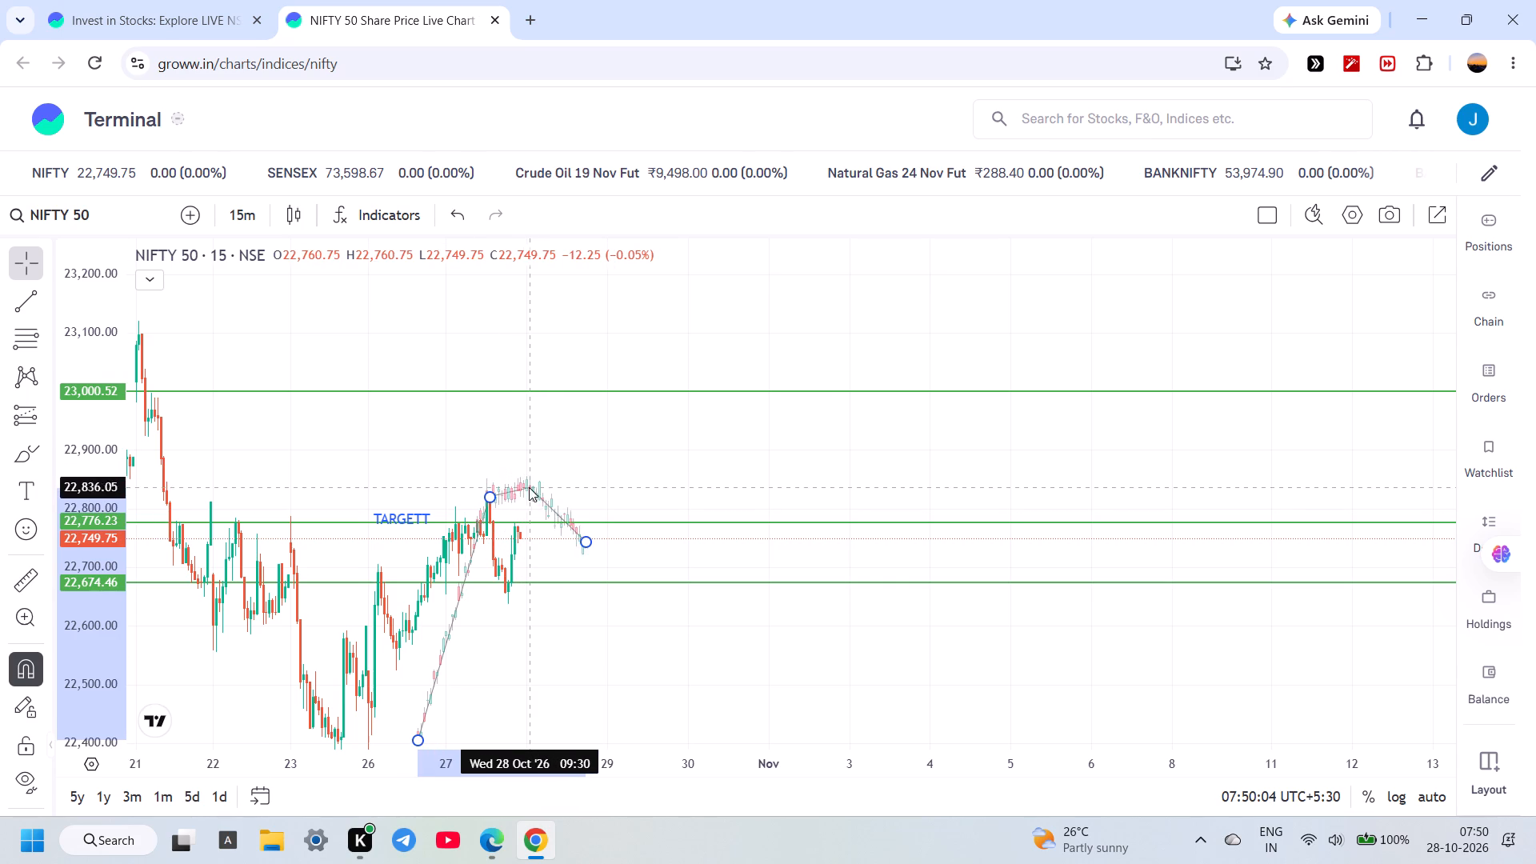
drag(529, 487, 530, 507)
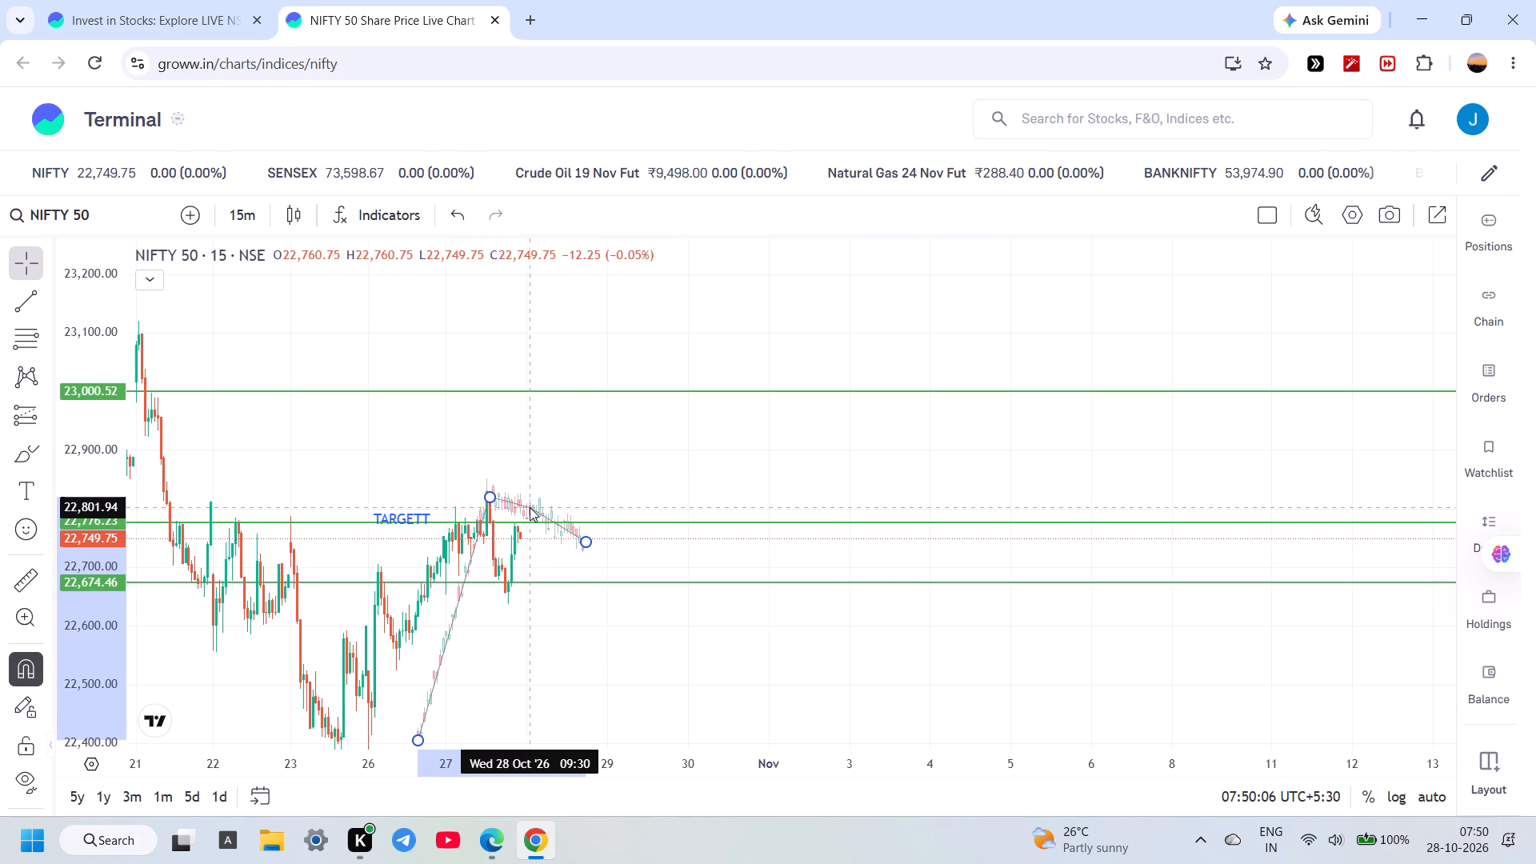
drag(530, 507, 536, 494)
Shift the whole projected price path slightly down so its second point sits at about 22,805 on 27 Oct.
drag(254, 422, 647, 458)
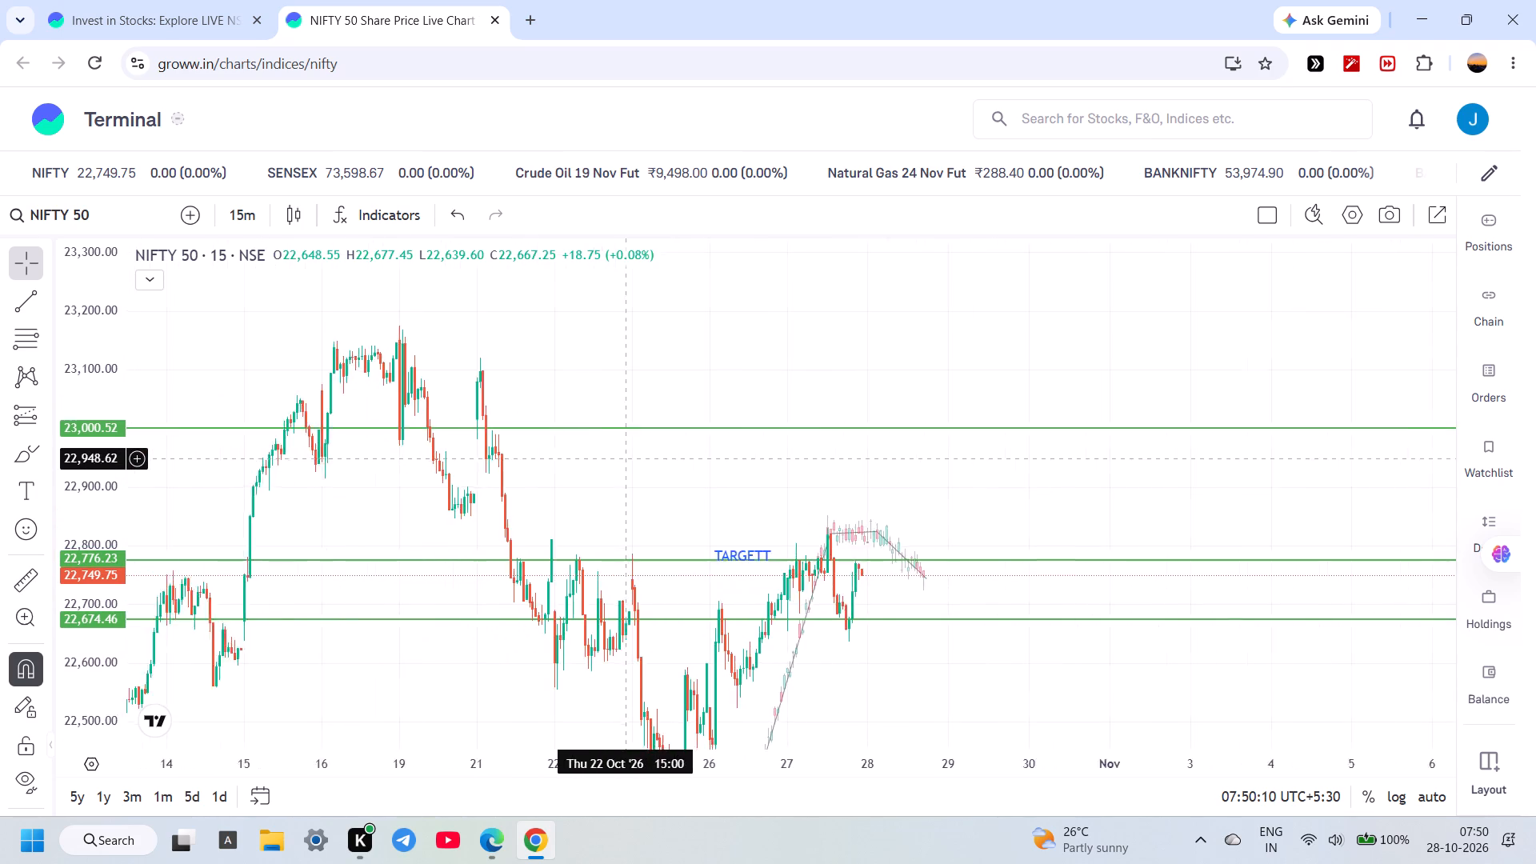
drag(647, 458, 1535, 321)
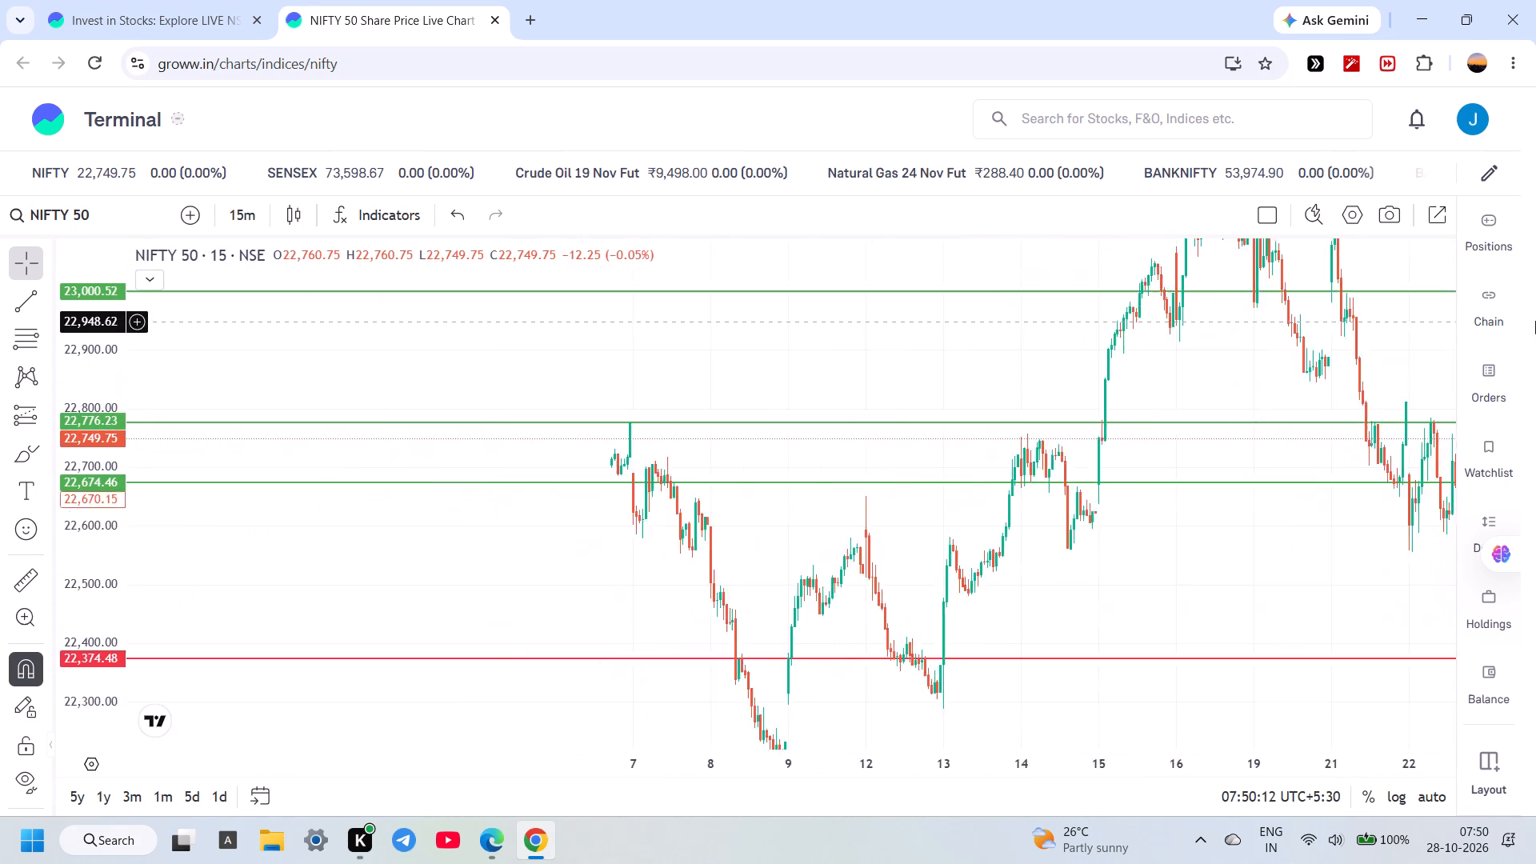
drag(1535, 321, 1535, 368)
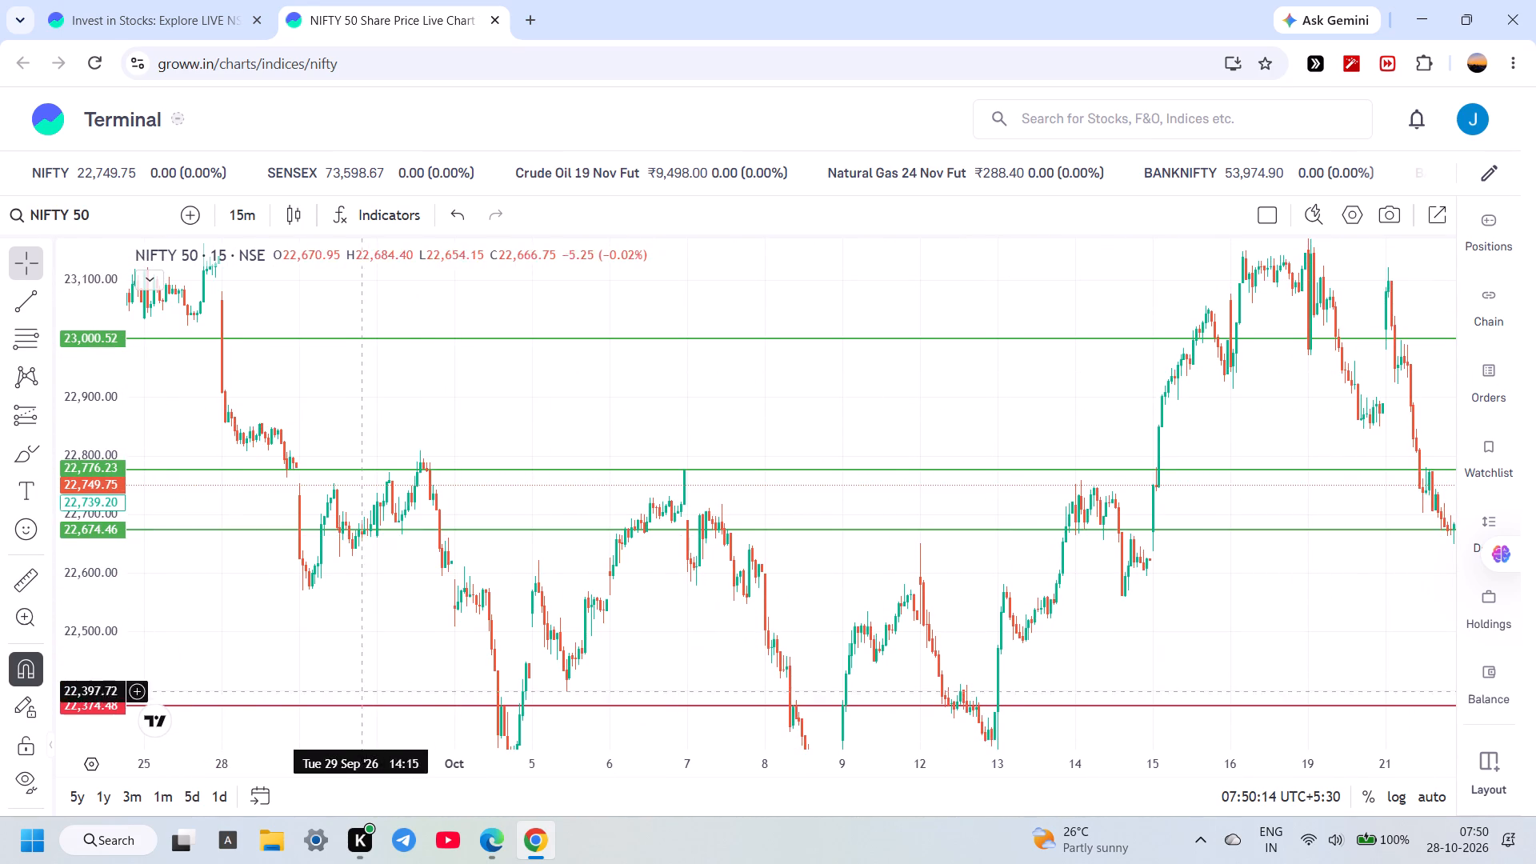
drag(367, 661, 0, 524)
drag(866, 502, 290, 507)
drag(692, 472, 382, 530)
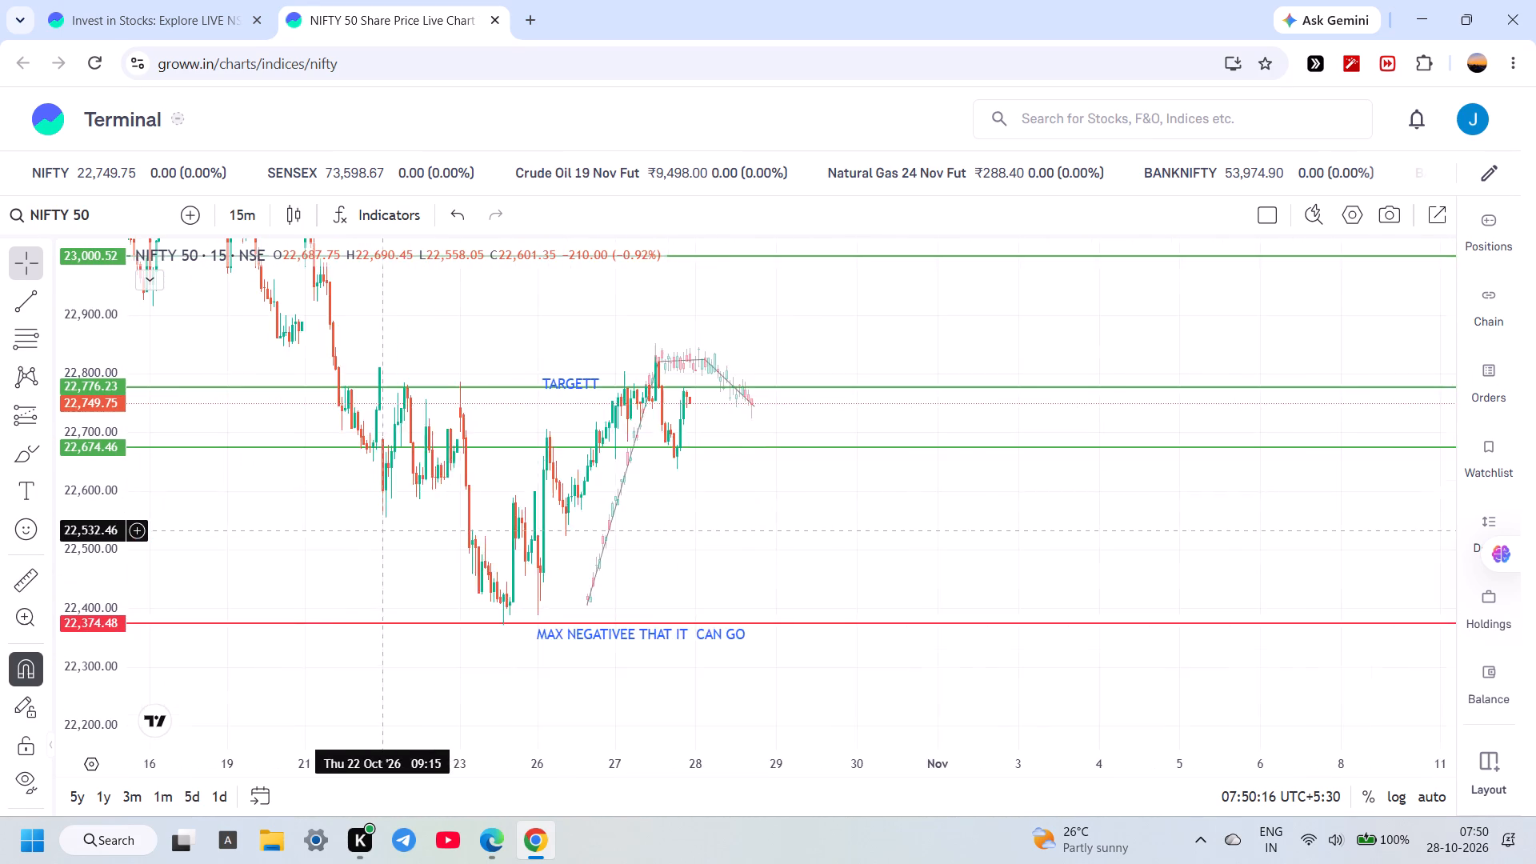
drag(382, 530, 427, 547)
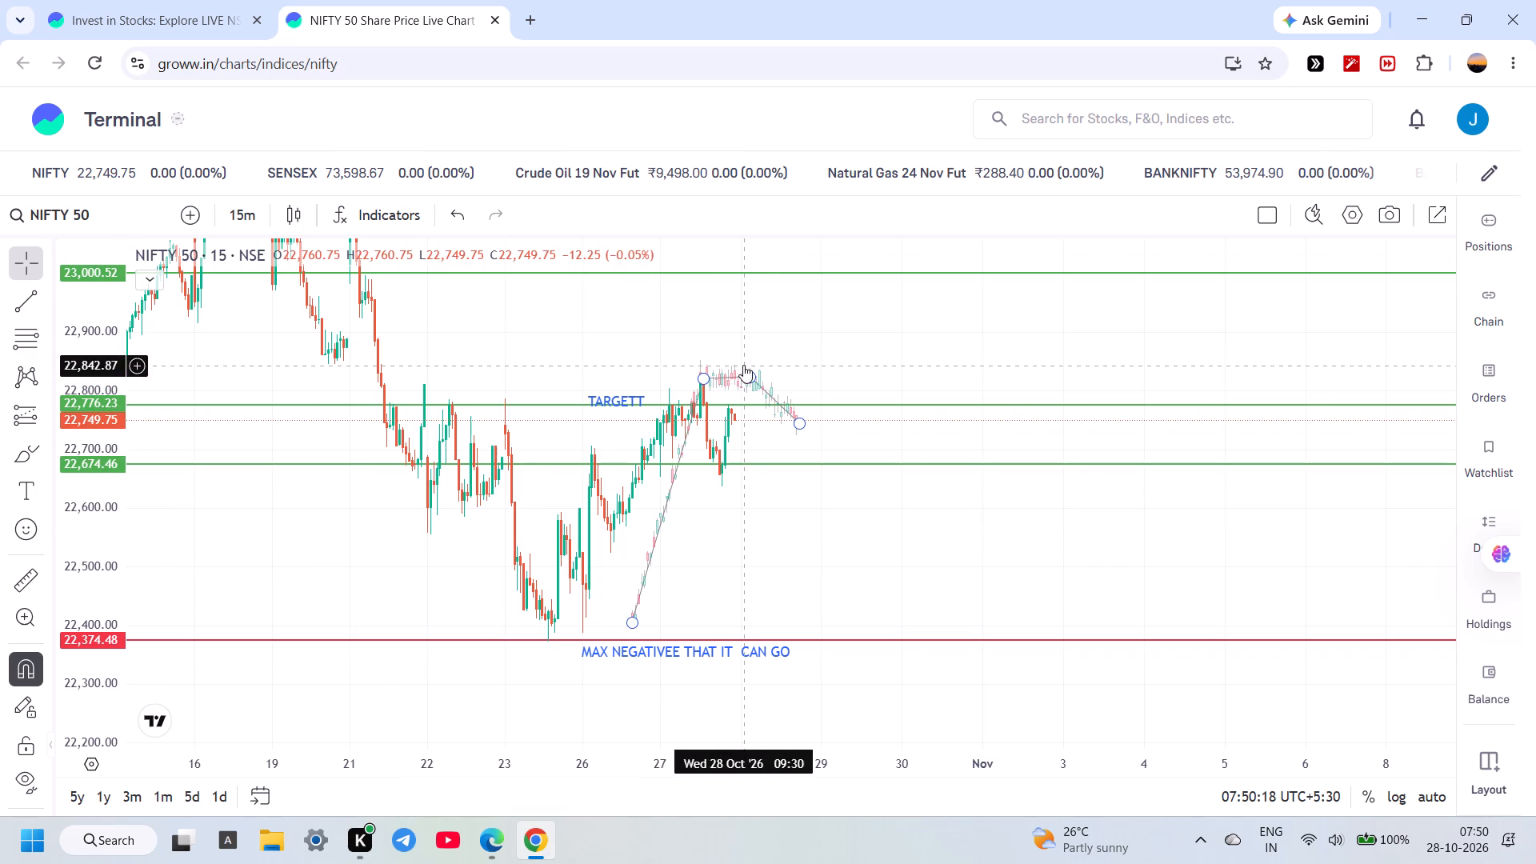
drag(743, 365, 741, 366)
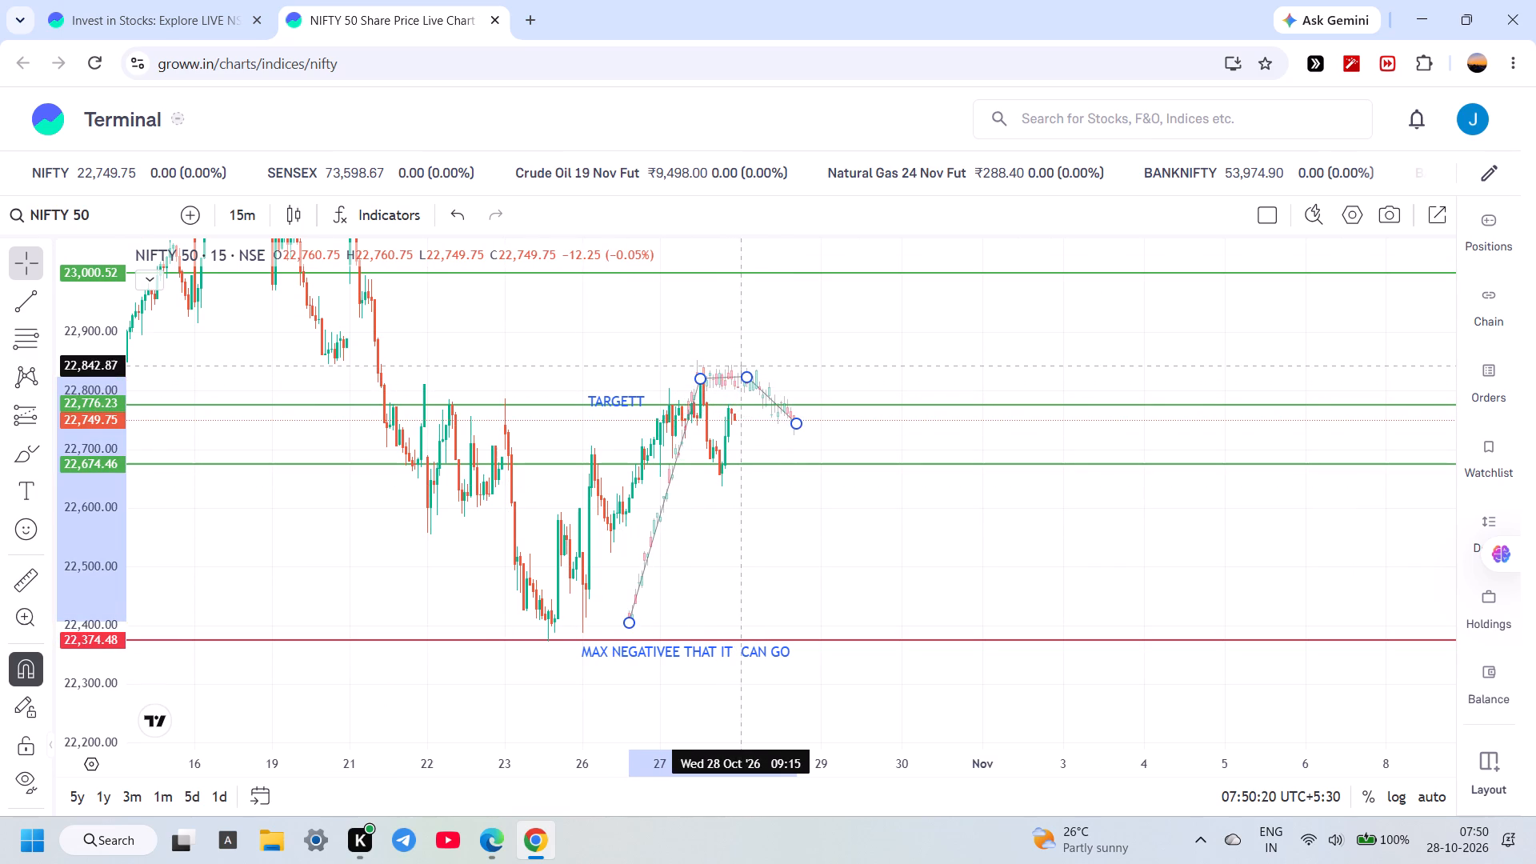
drag(741, 366, 742, 374)
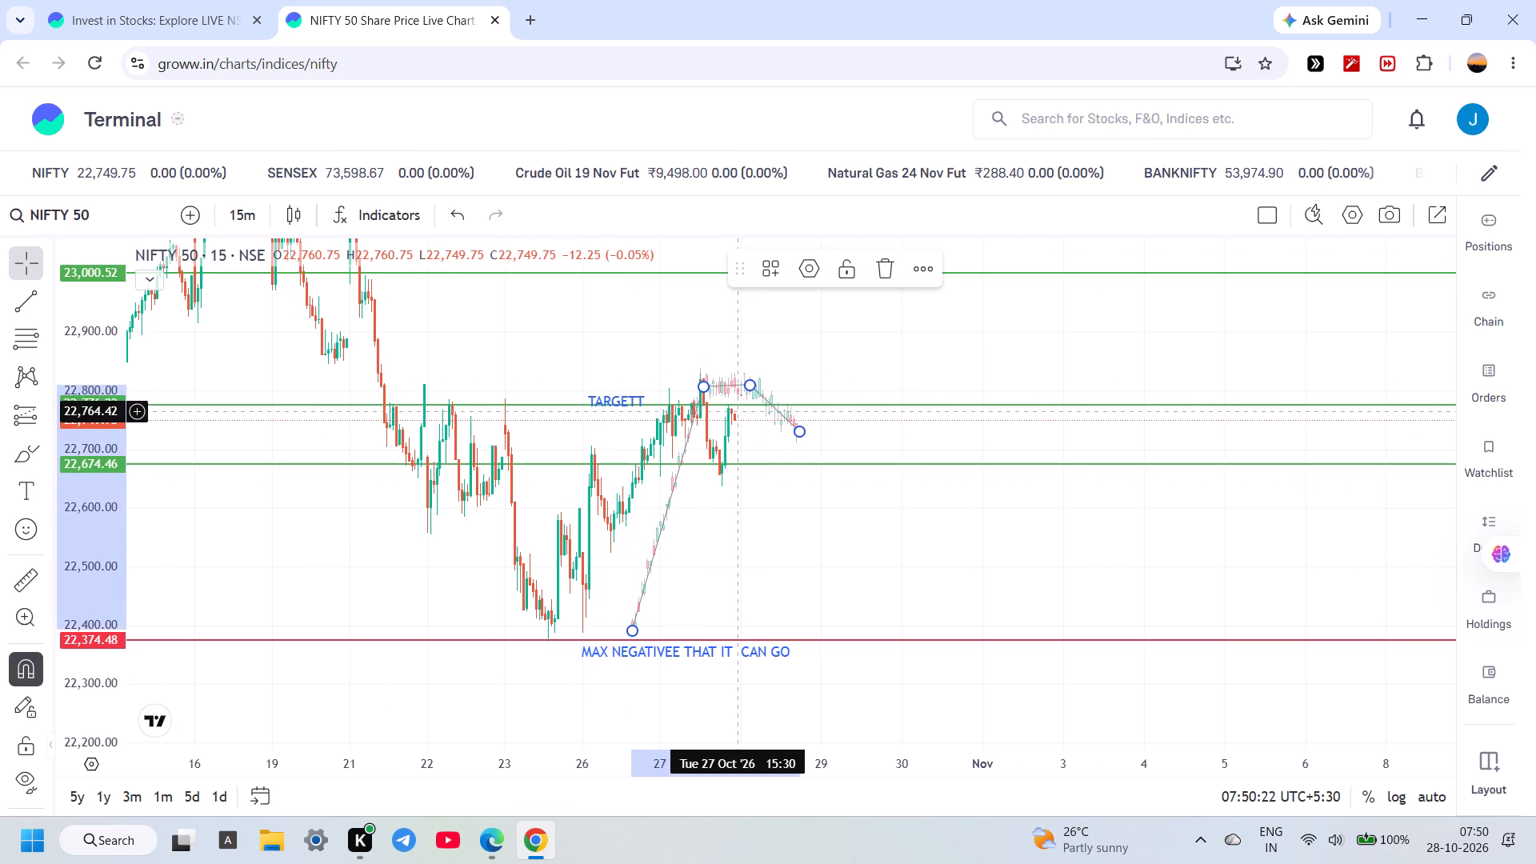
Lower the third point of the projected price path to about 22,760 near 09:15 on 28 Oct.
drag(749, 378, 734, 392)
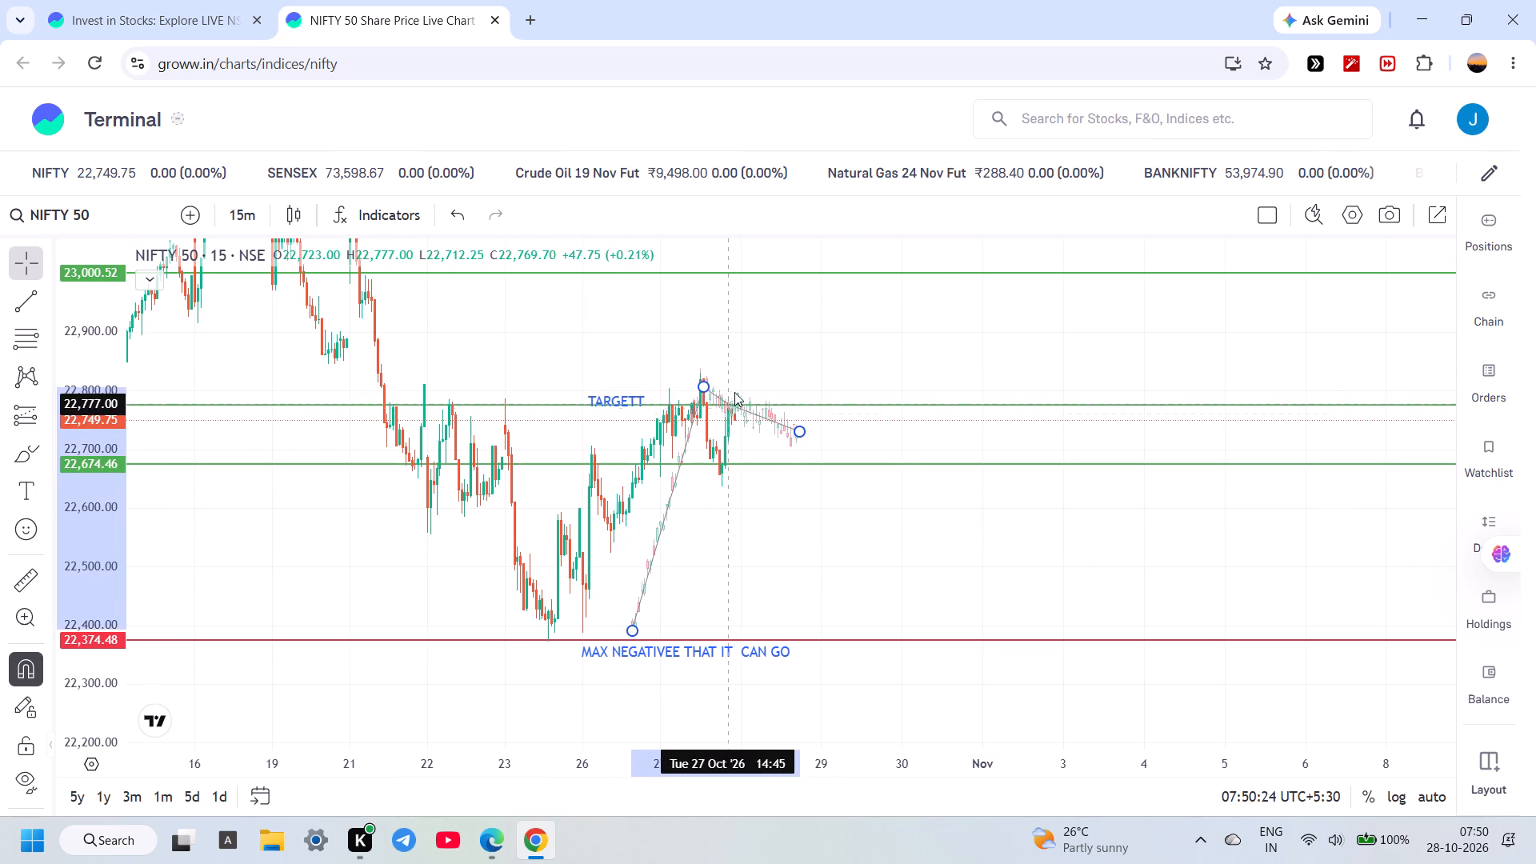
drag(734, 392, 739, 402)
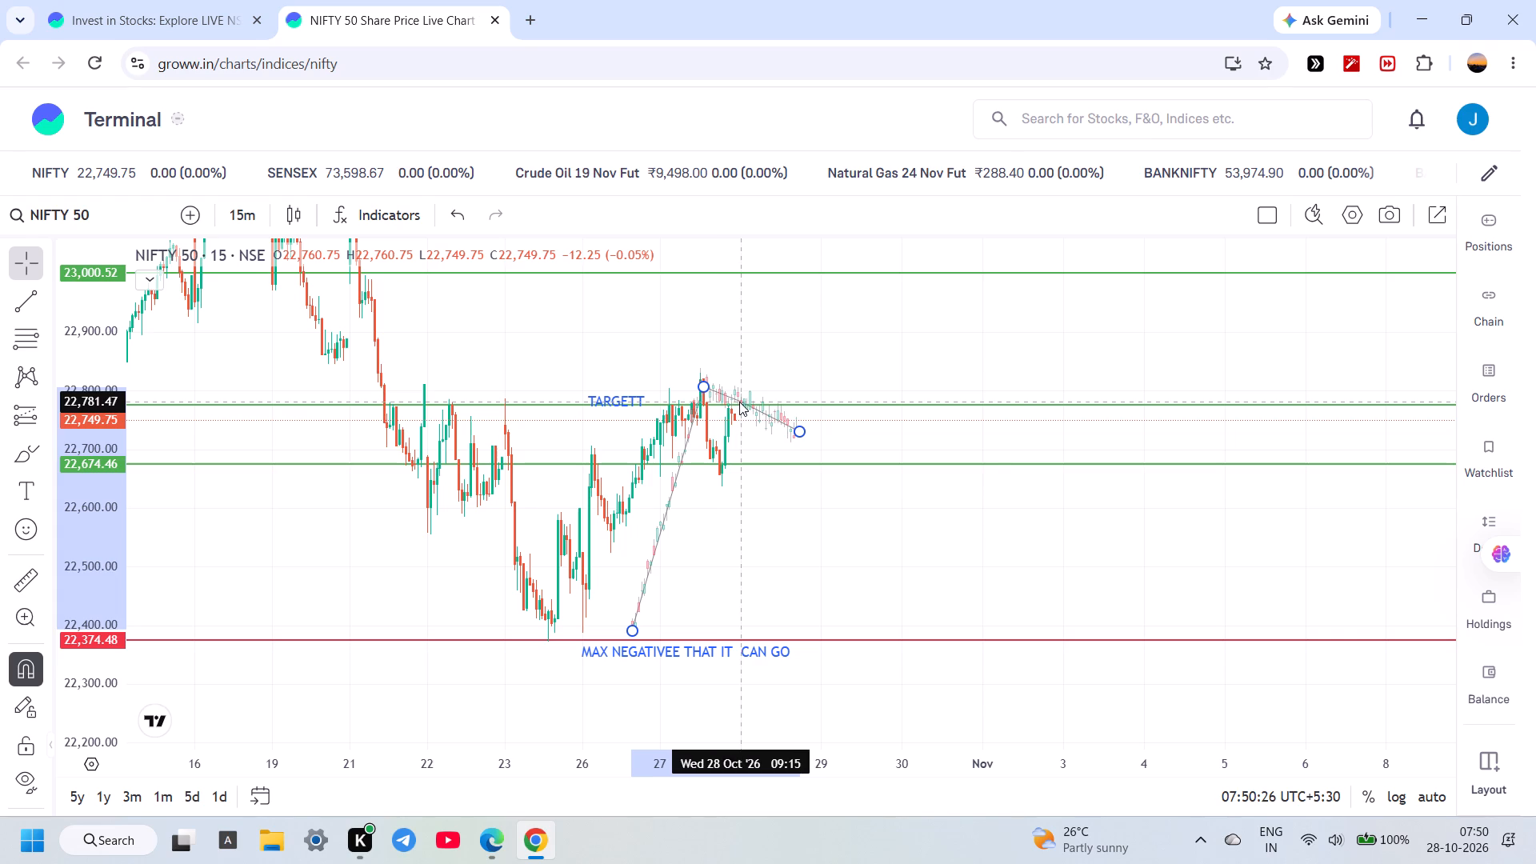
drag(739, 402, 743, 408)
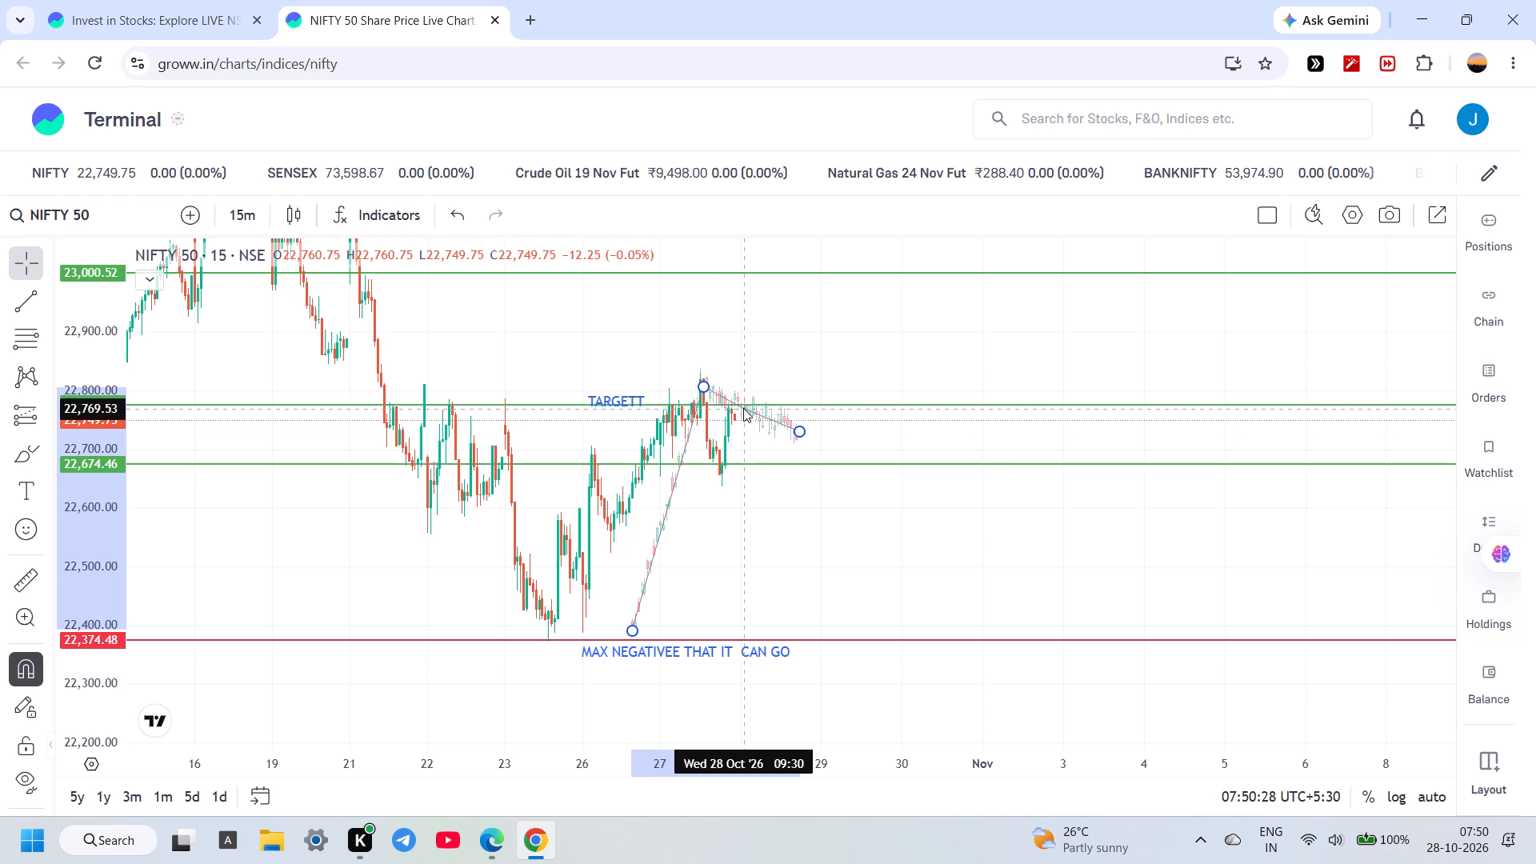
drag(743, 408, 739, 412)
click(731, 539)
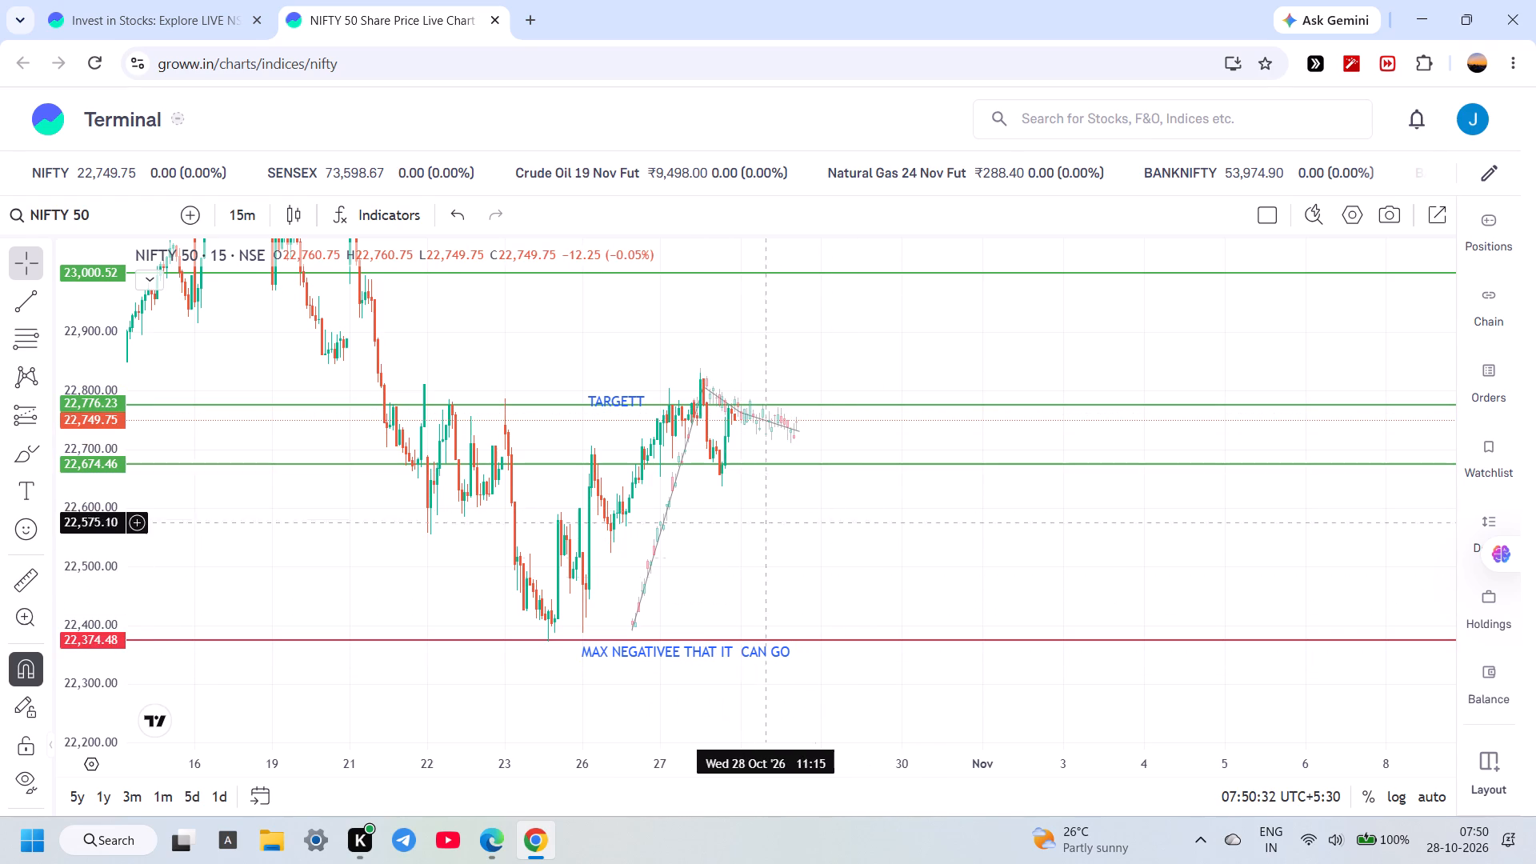
Move the third point of the projected price path to about 22,745 near 10:45 on 28 Oct.
scroll(739, 476, up, 4)
drag(673, 417, 940, 574)
scroll(593, 582, up, 4)
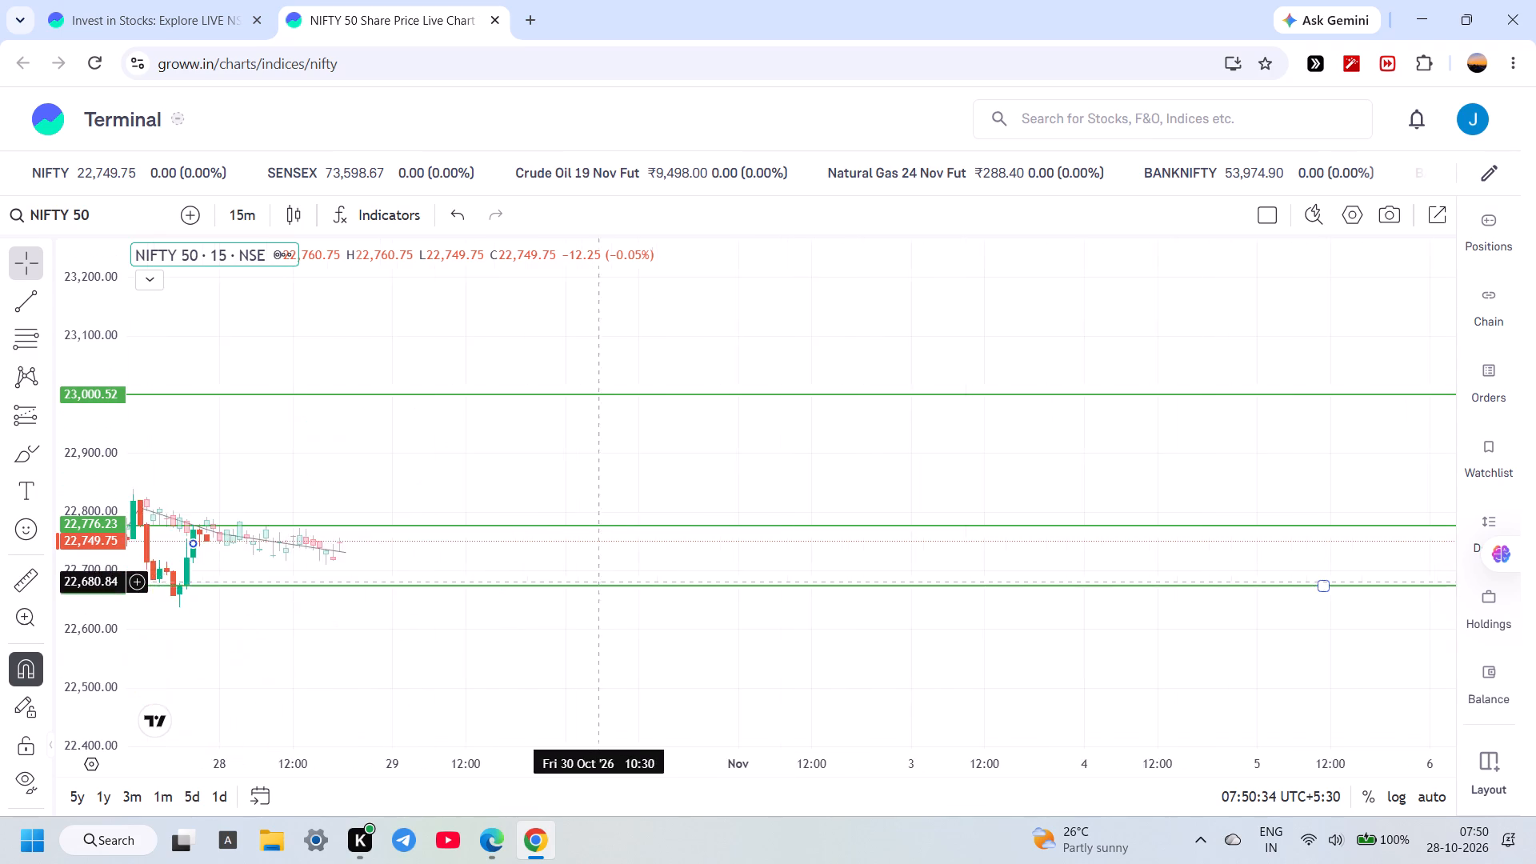
drag(680, 573, 1111, 614)
scroll(660, 628, up, 2)
drag(597, 606, 903, 614)
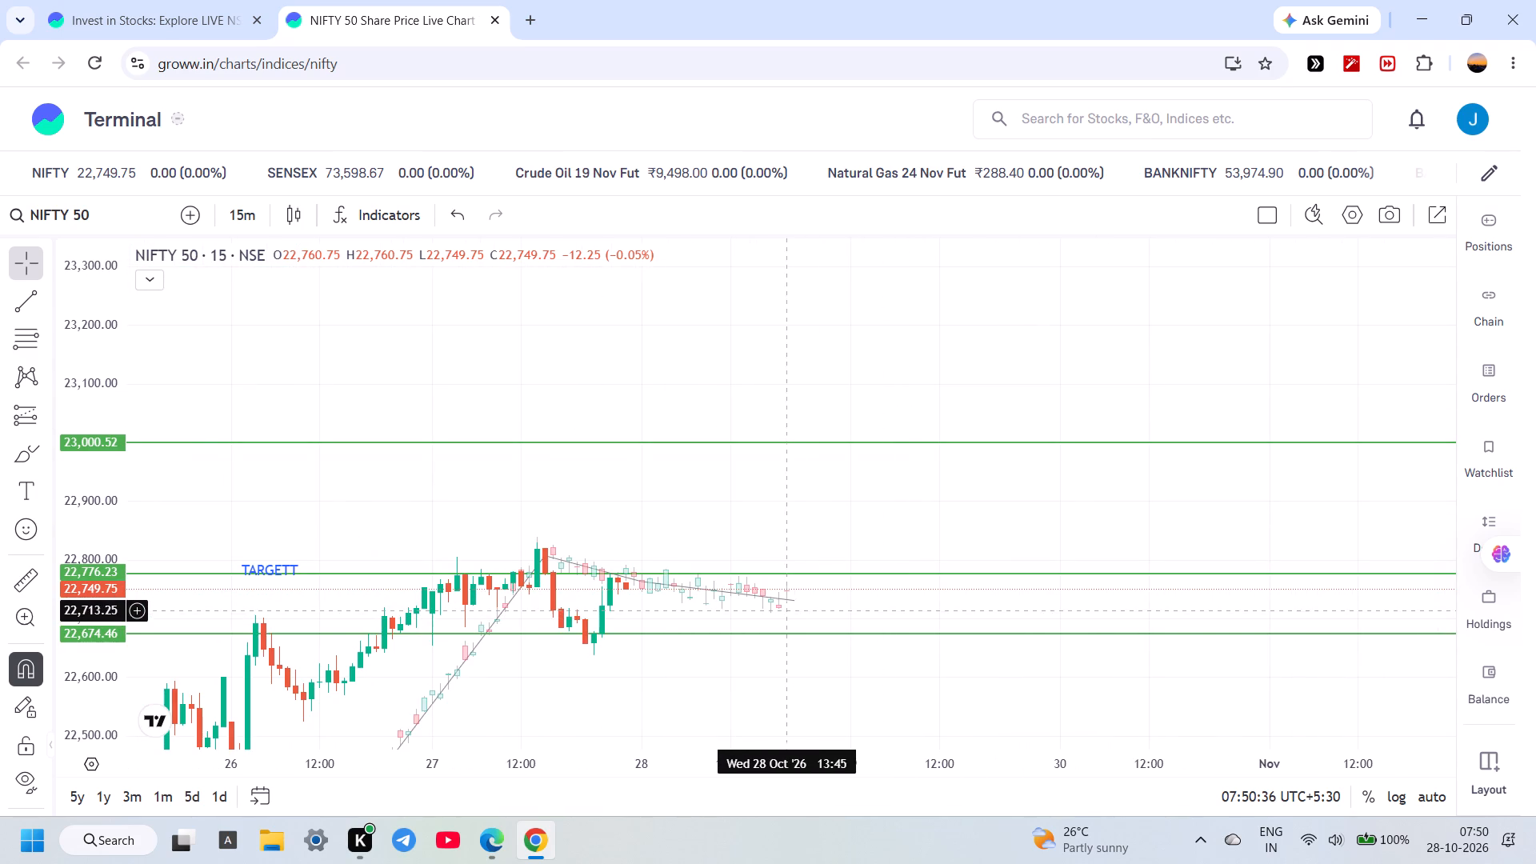
drag(644, 578, 654, 578)
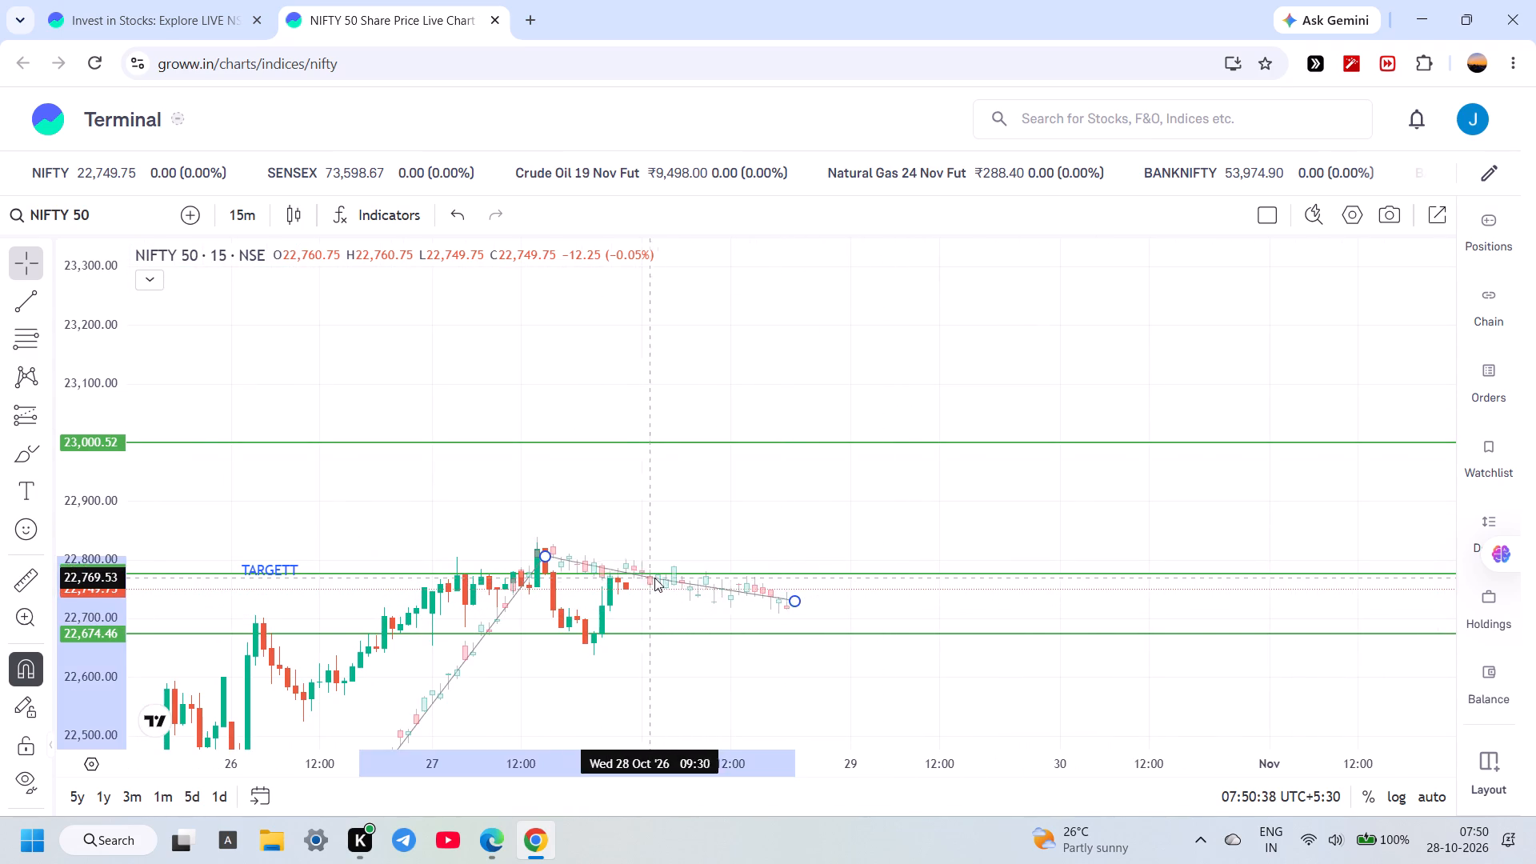
drag(654, 578, 697, 589)
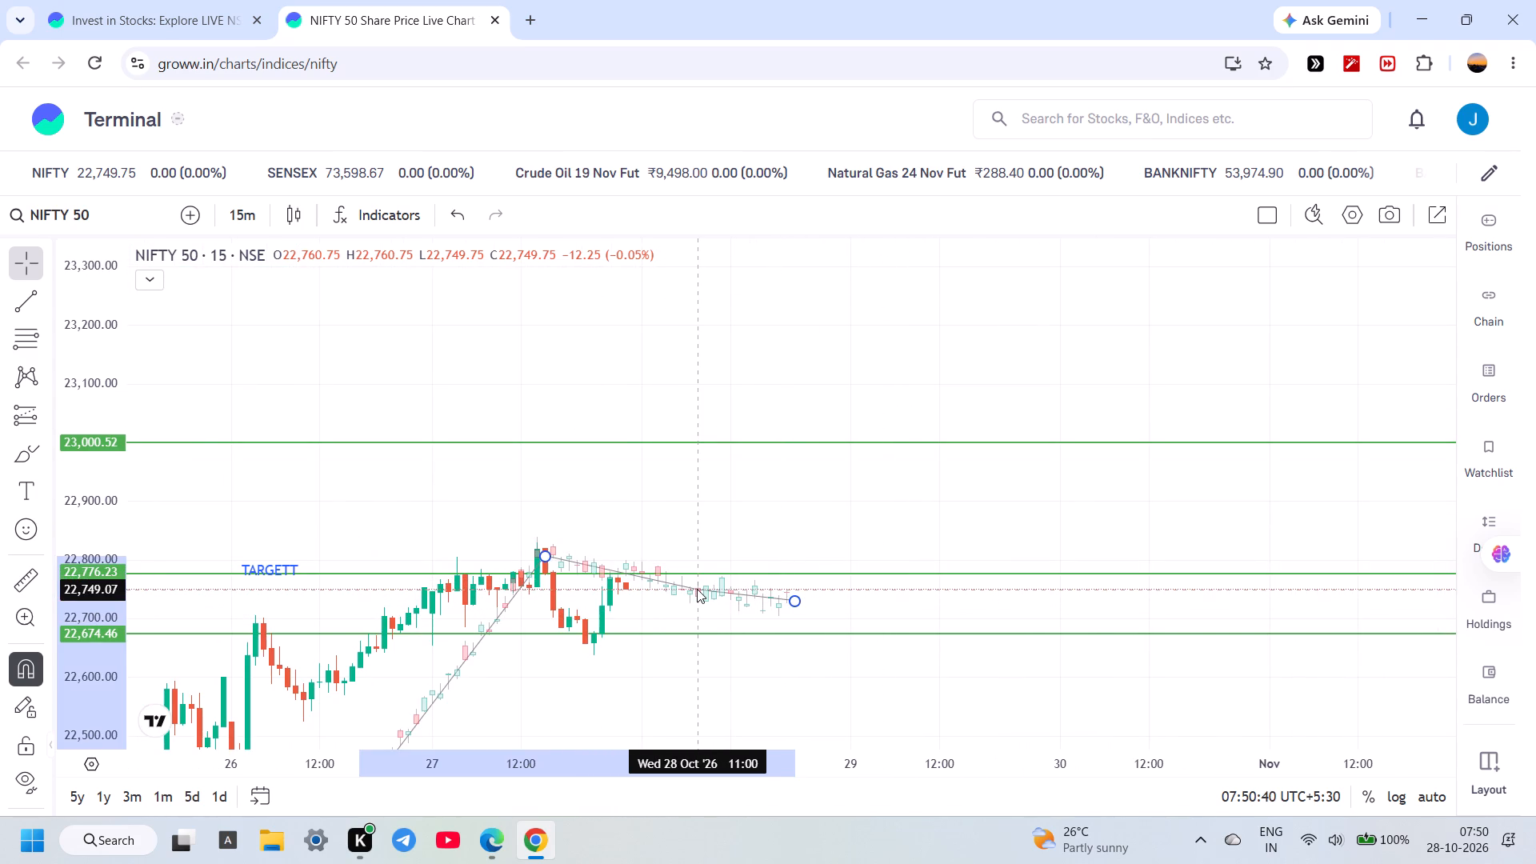
drag(697, 589, 693, 591)
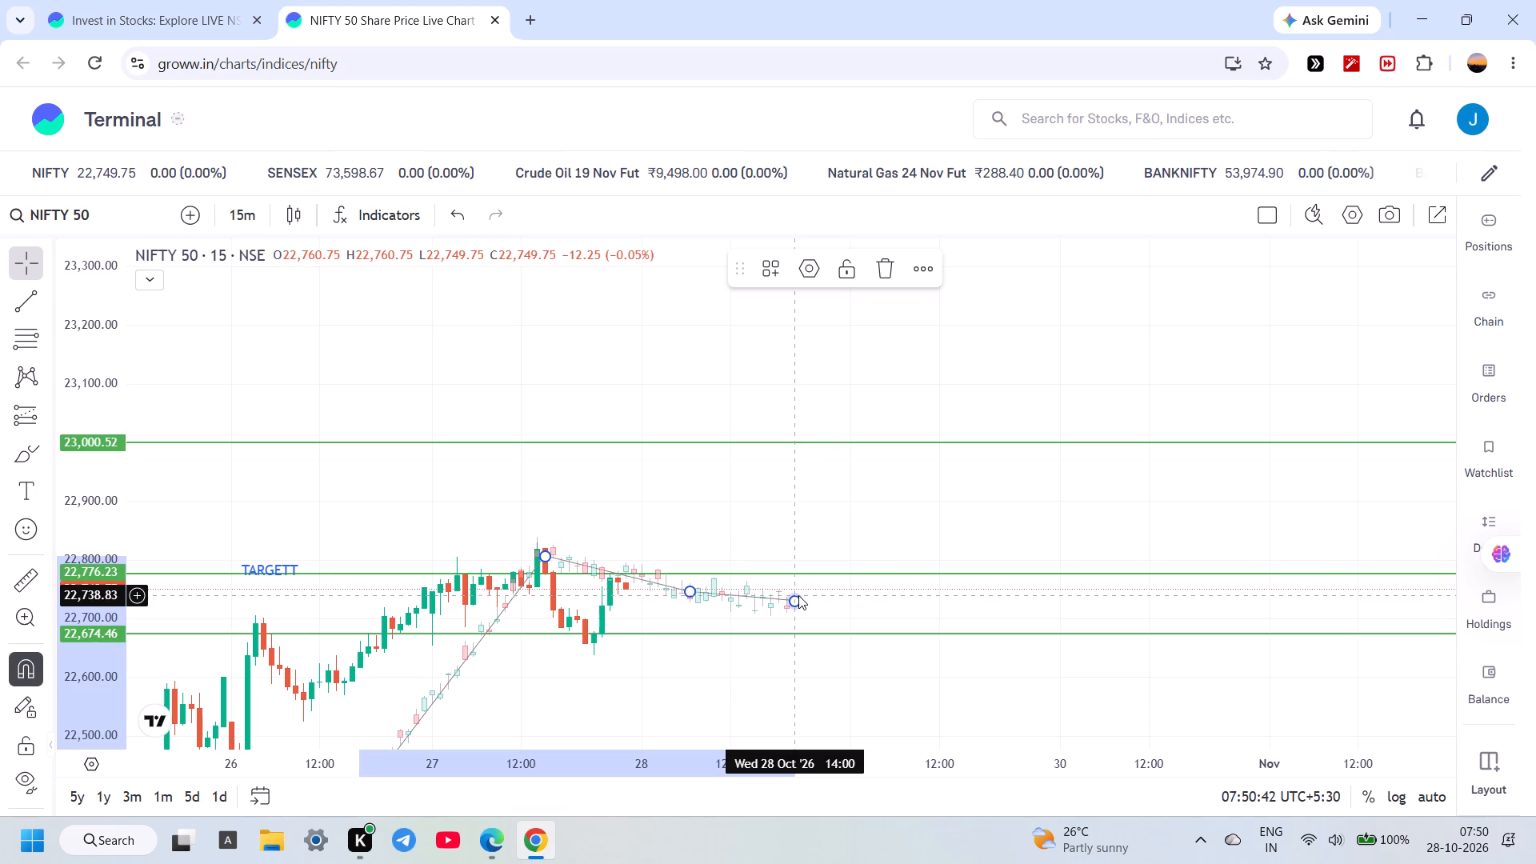
Raise the end point of the projected price path to about 22,950 near 14:15 on 28 Oct.
drag(798, 595, 812, 536)
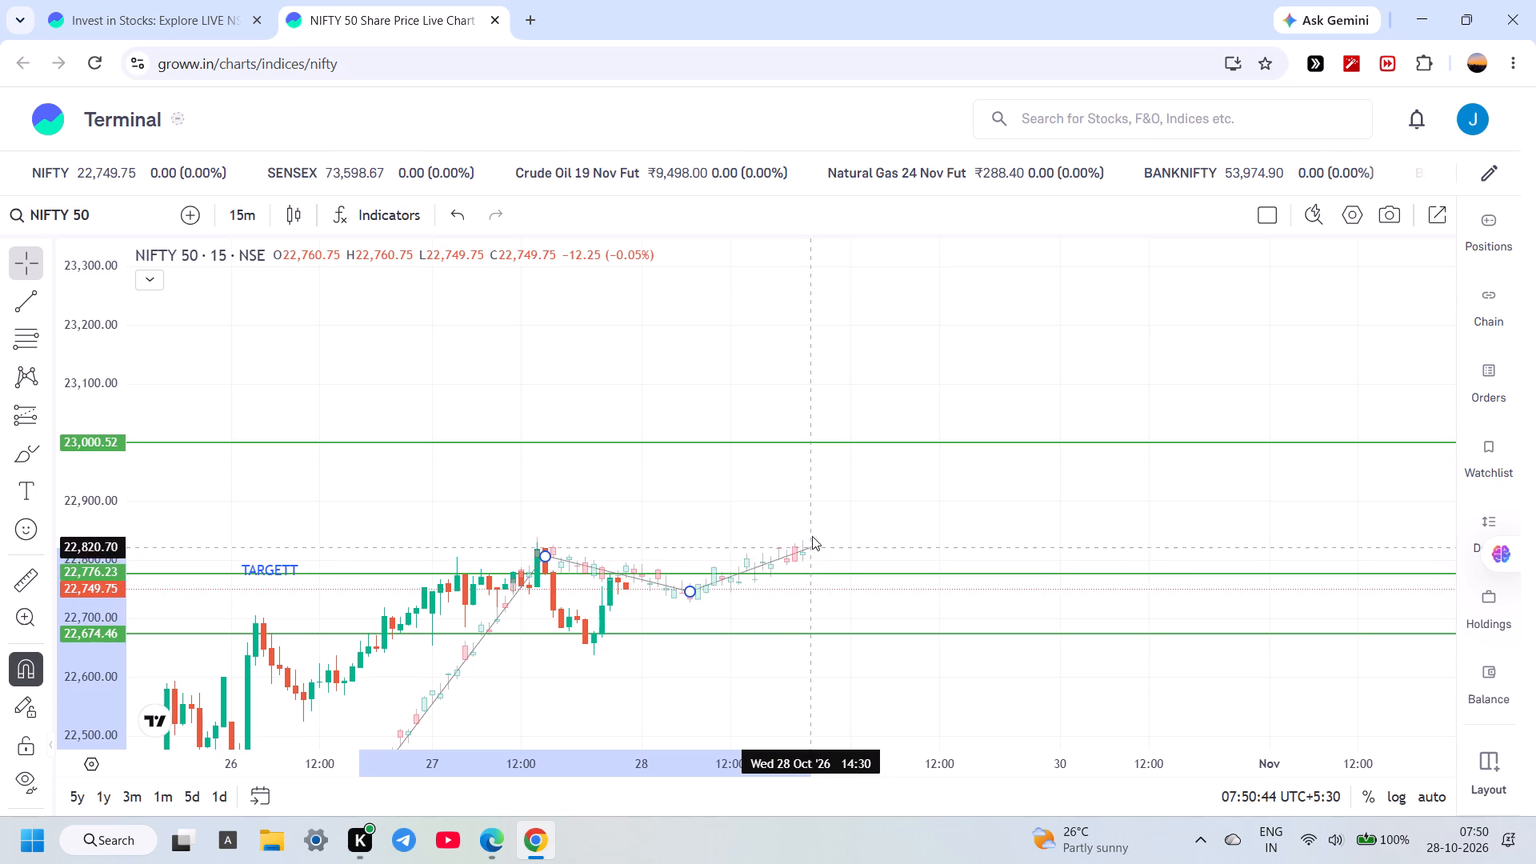
drag(812, 536, 804, 531)
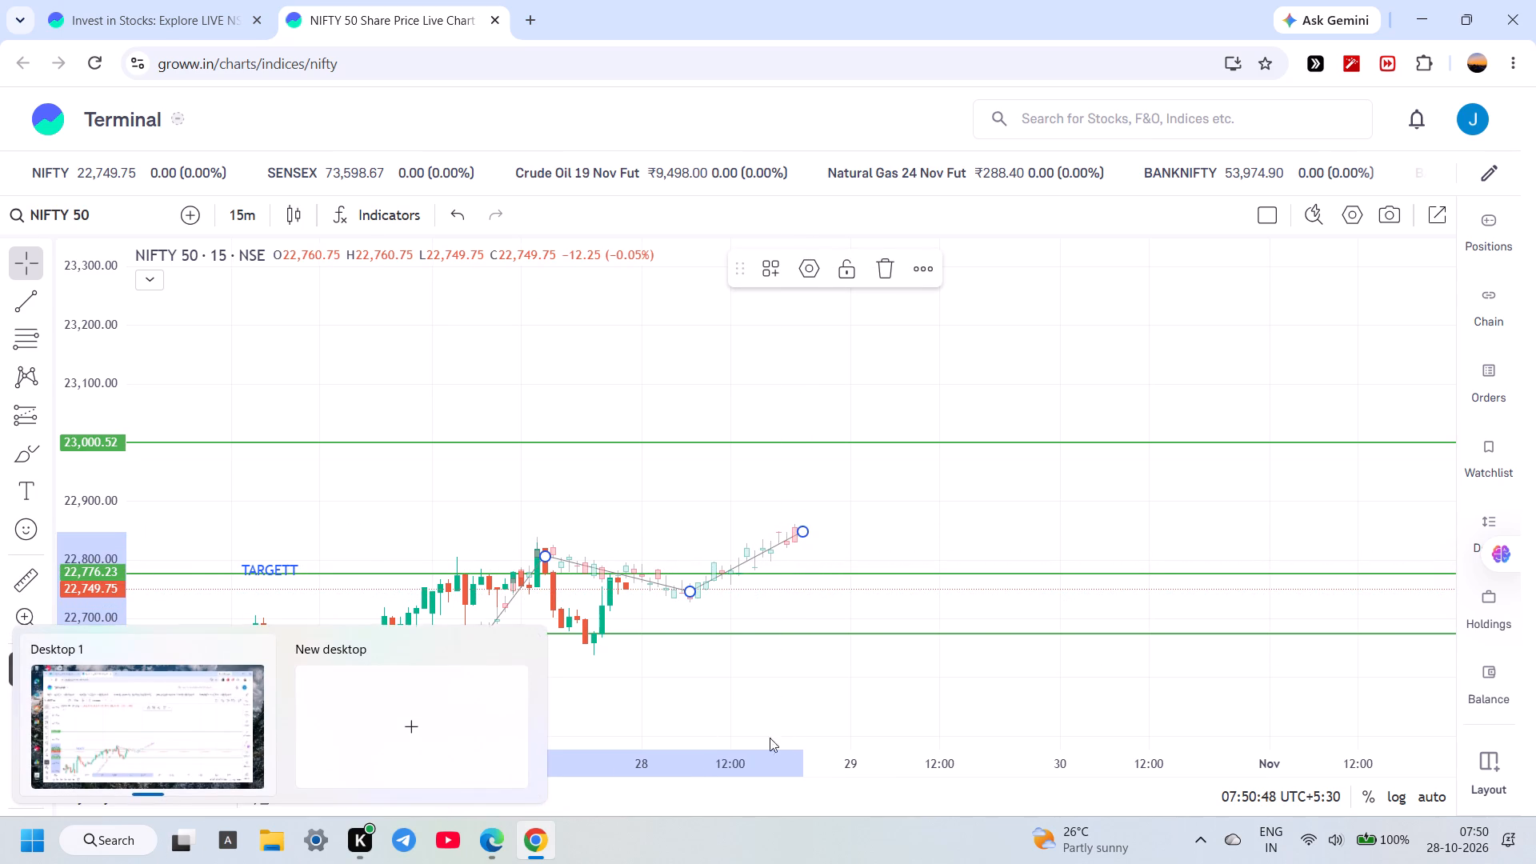
drag(804, 530, 808, 482)
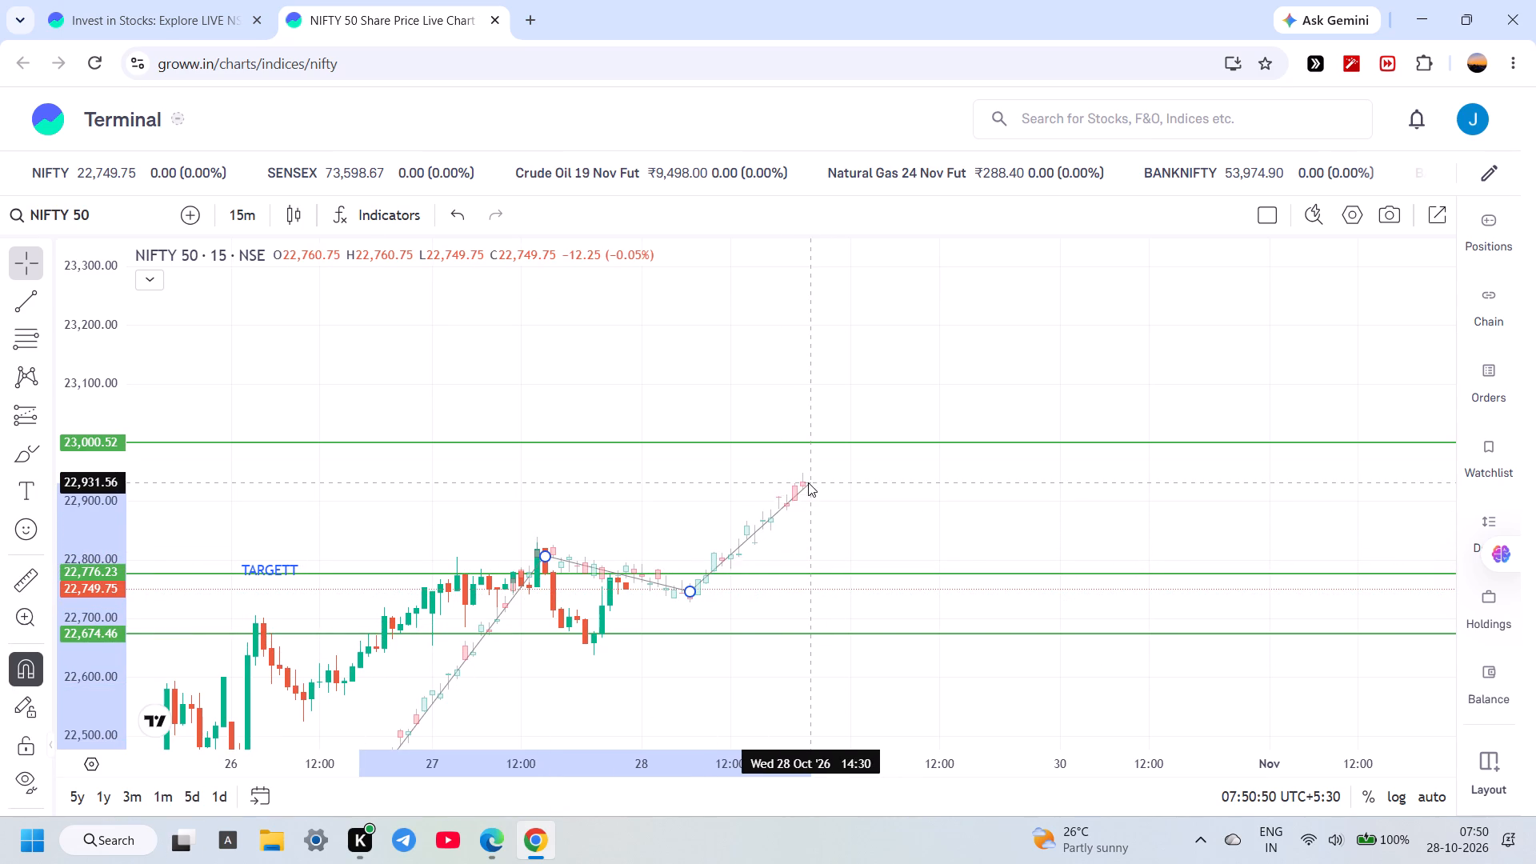
drag(808, 482, 802, 470)
right_click(778, 492)
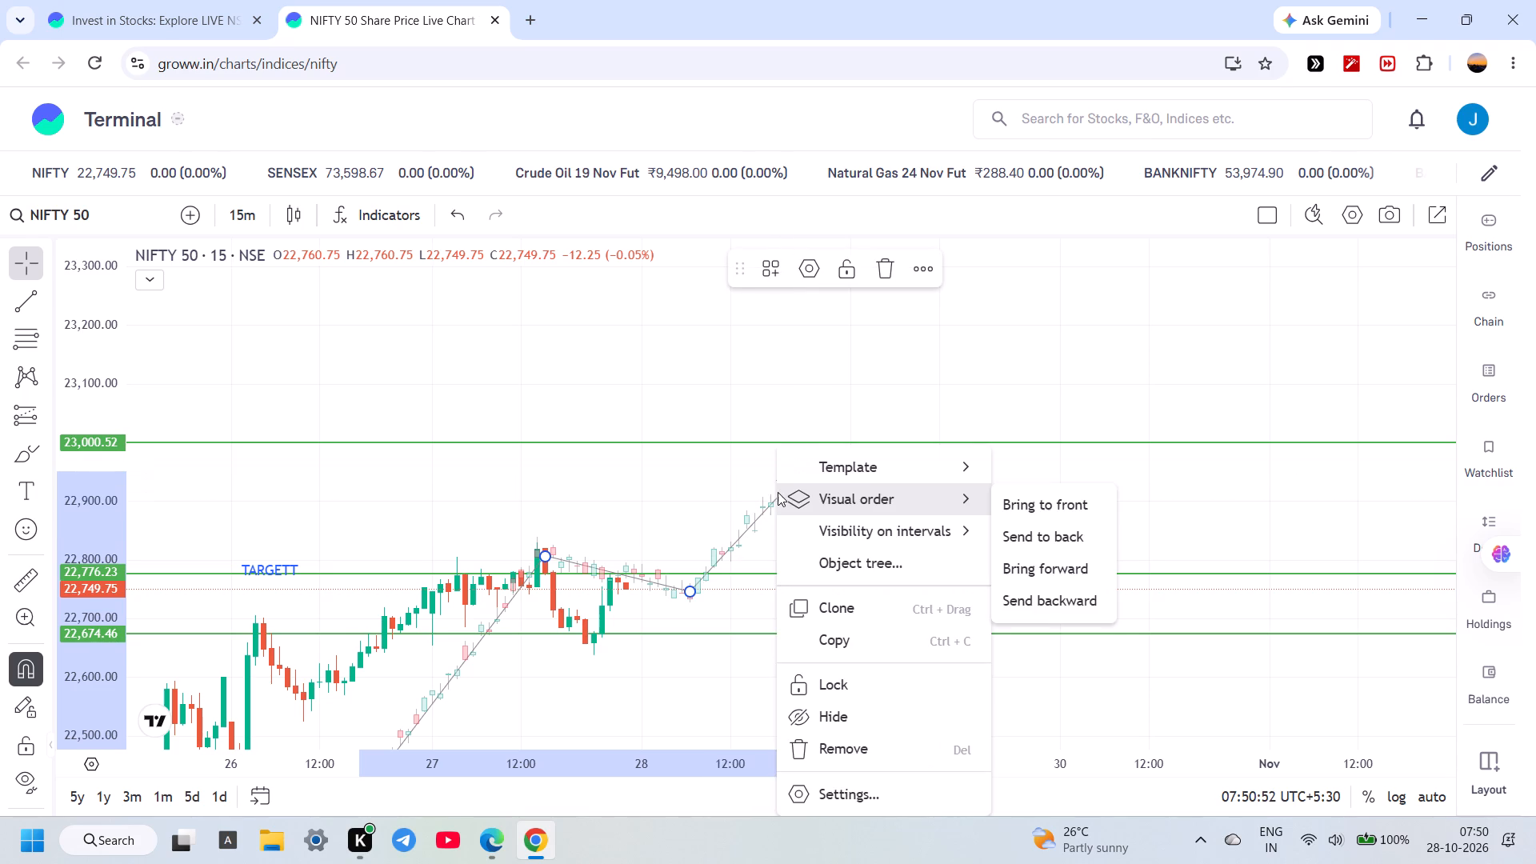
click(746, 671)
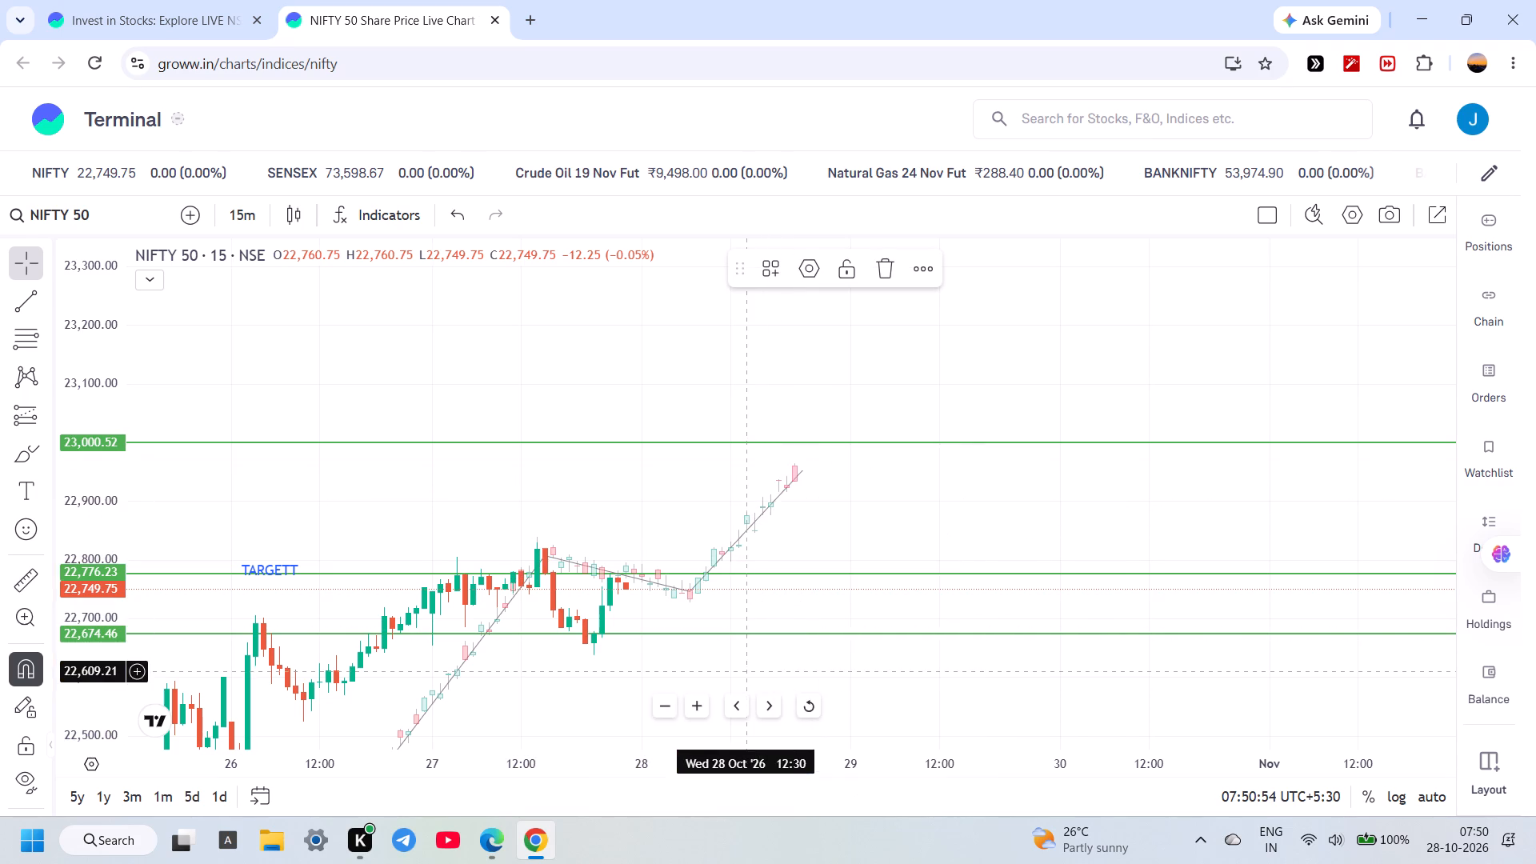
Switch between the SENSEX and NIFTY 50 charts to compare their recent price action and marked levels.
drag(409, 534, 670, 382)
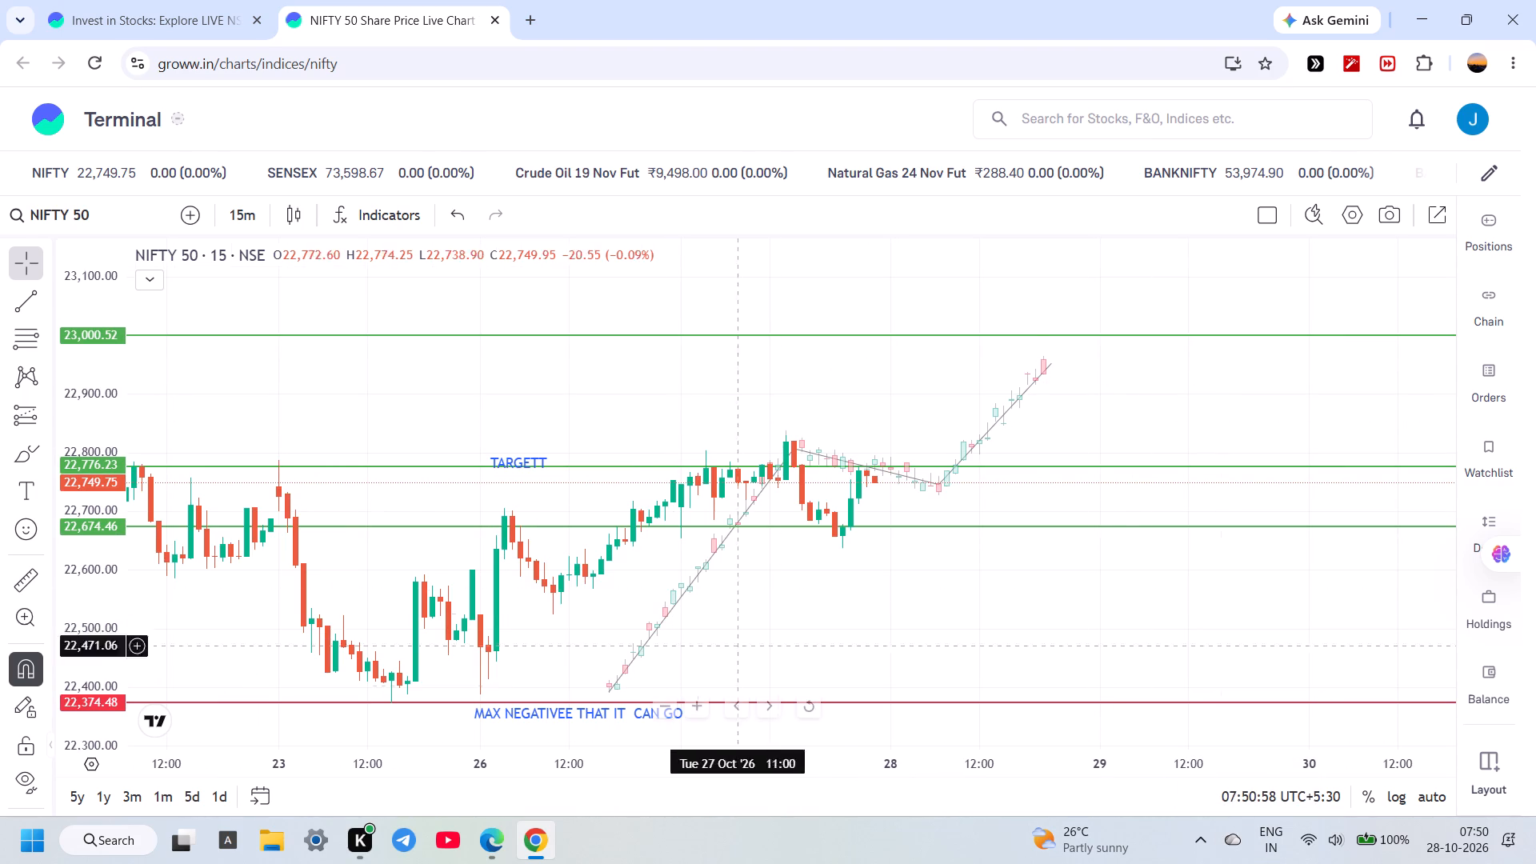
scroll(982, 513, down, 2)
drag(720, 410, 644, 309)
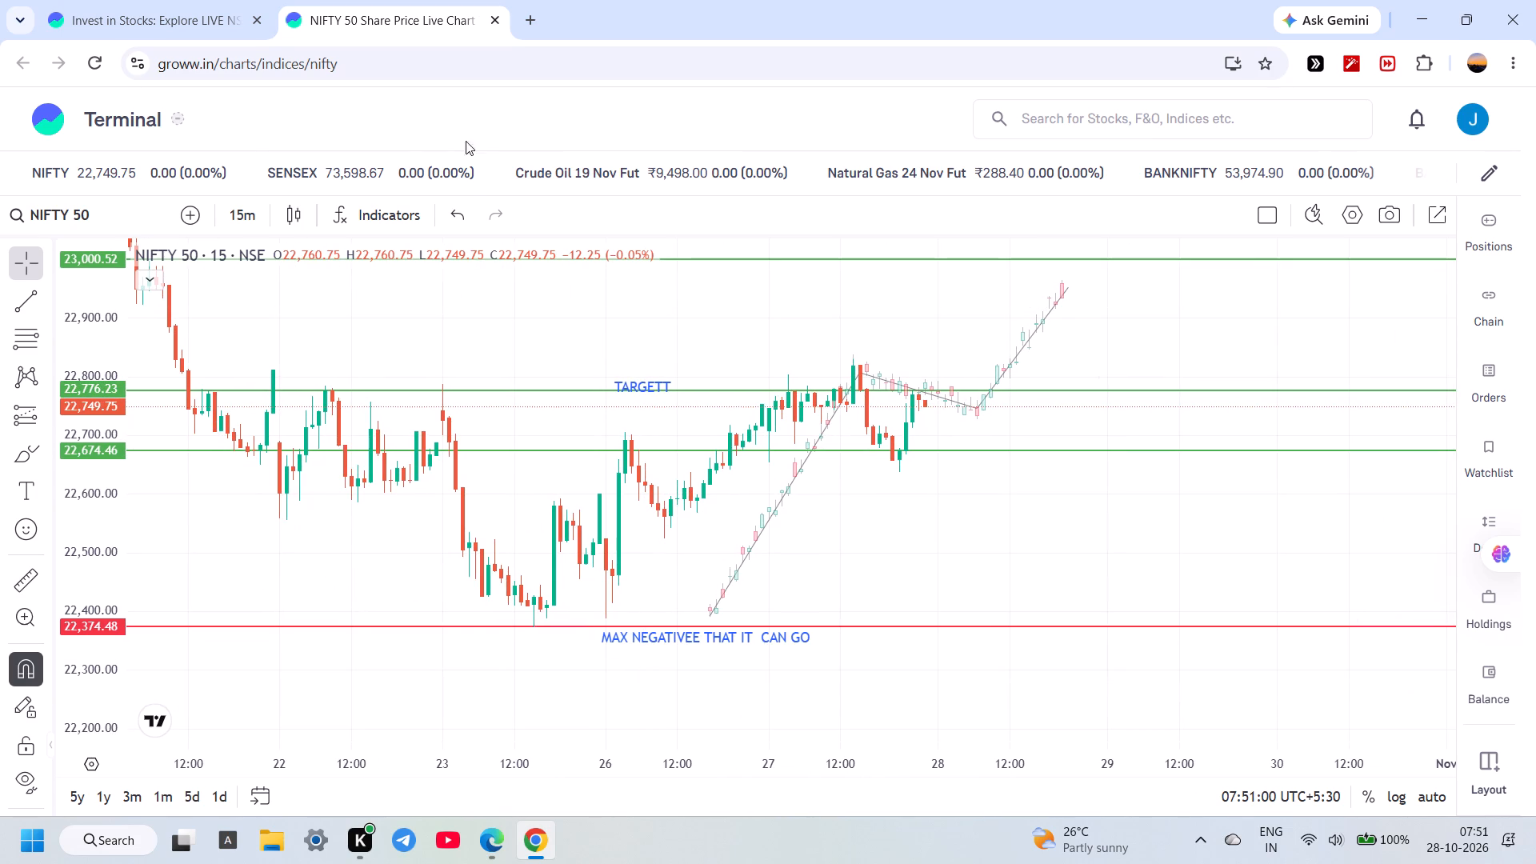
click(389, 157)
click(384, 170)
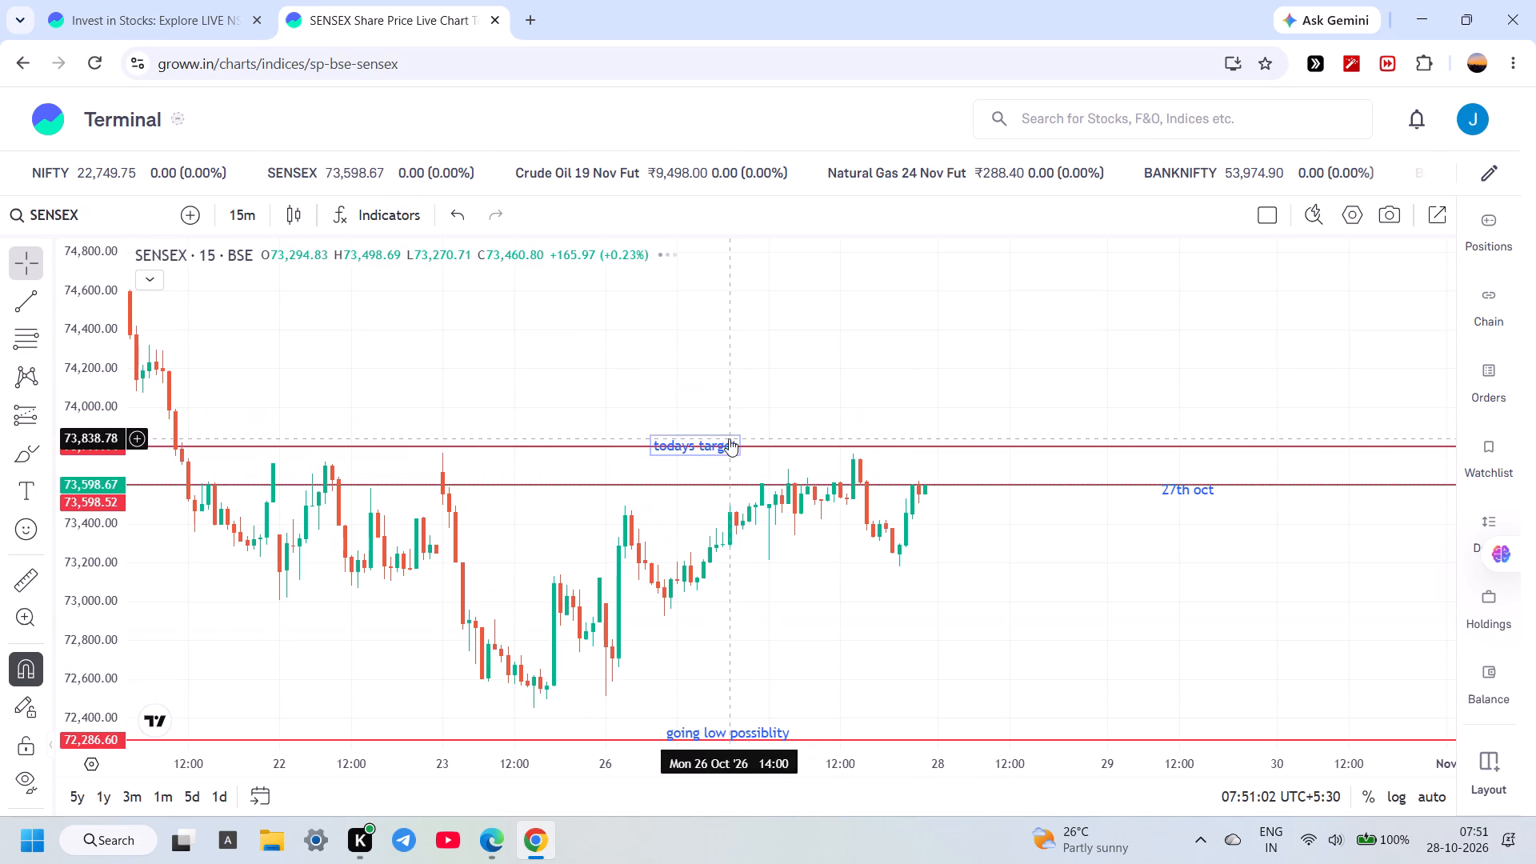
drag(822, 580, 782, 476)
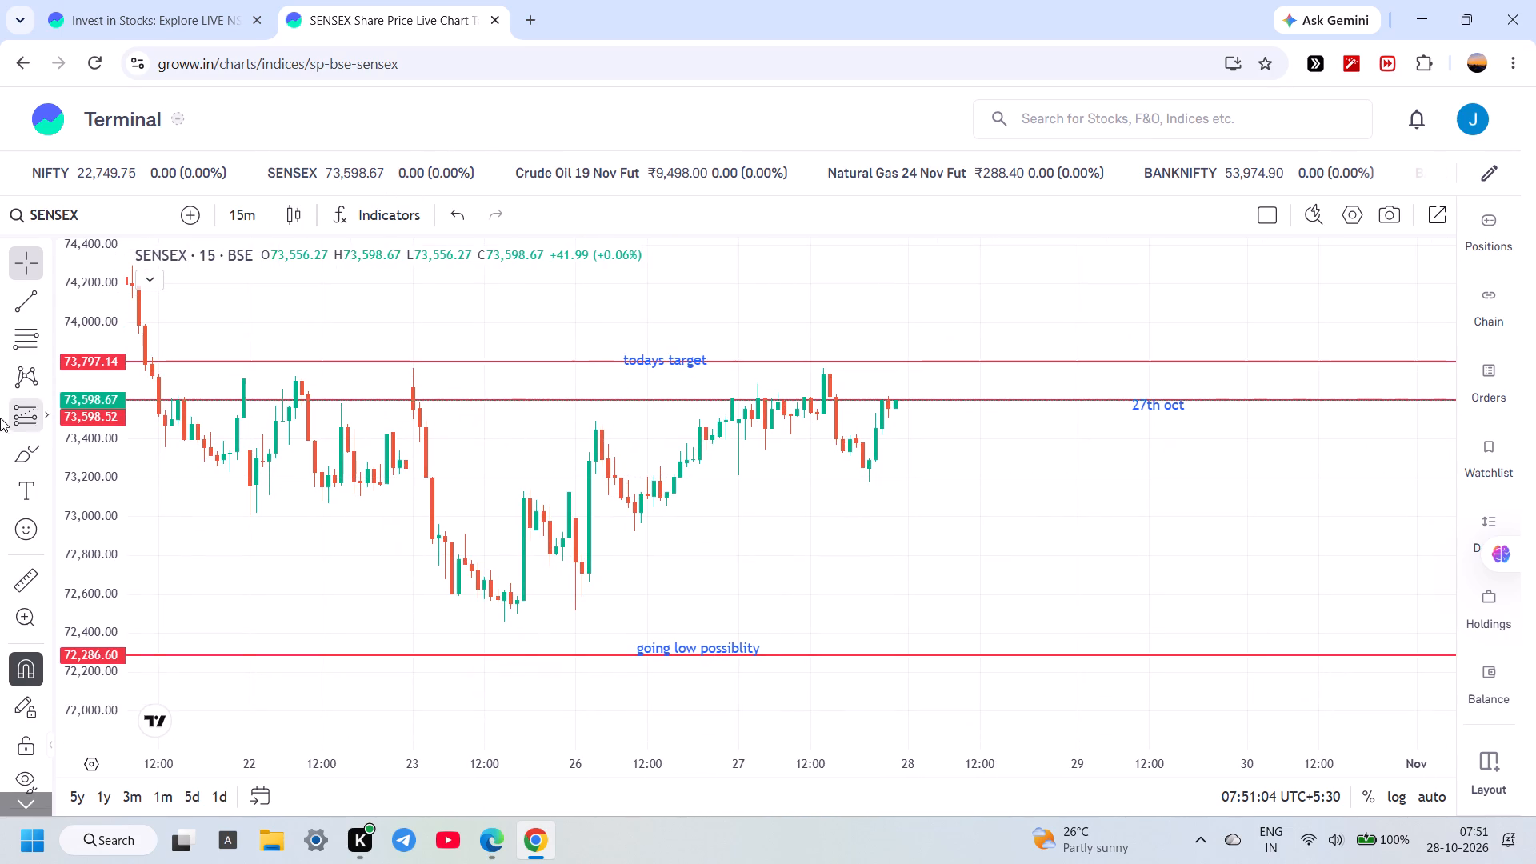
click(147, 178)
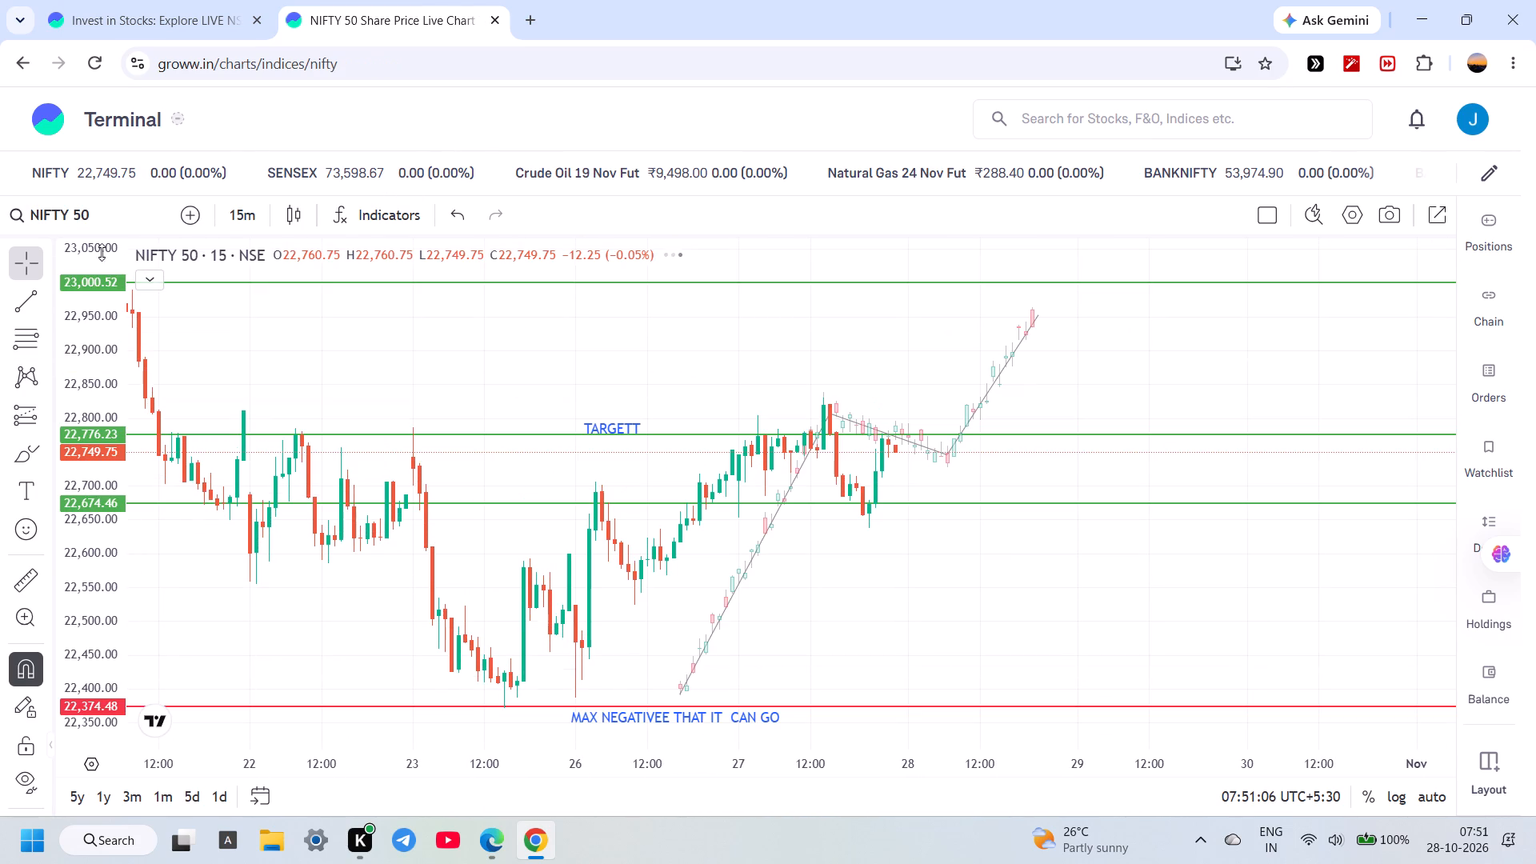
click(278, 182)
click(282, 182)
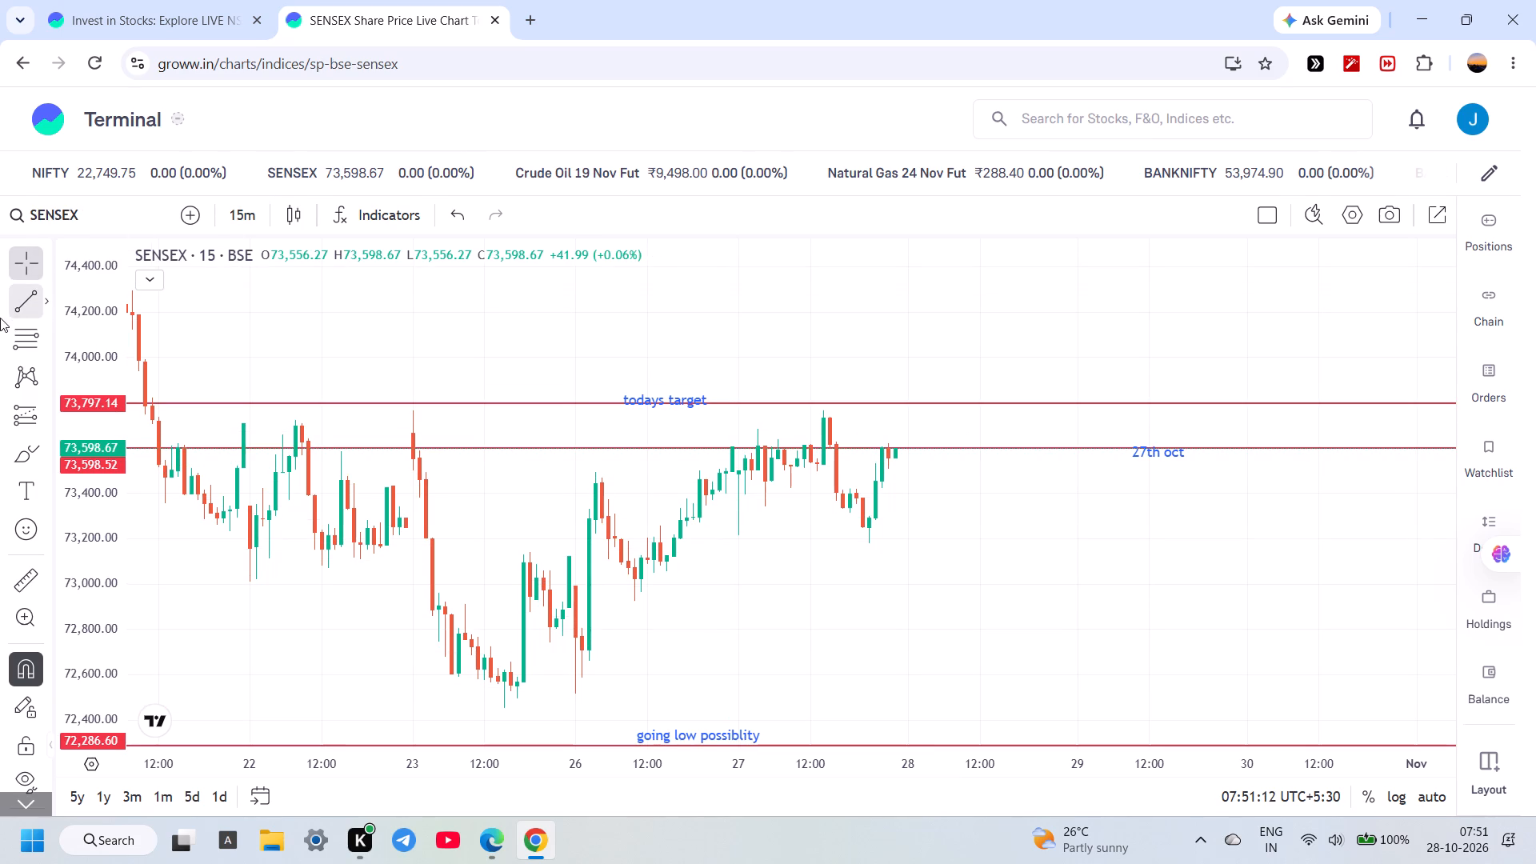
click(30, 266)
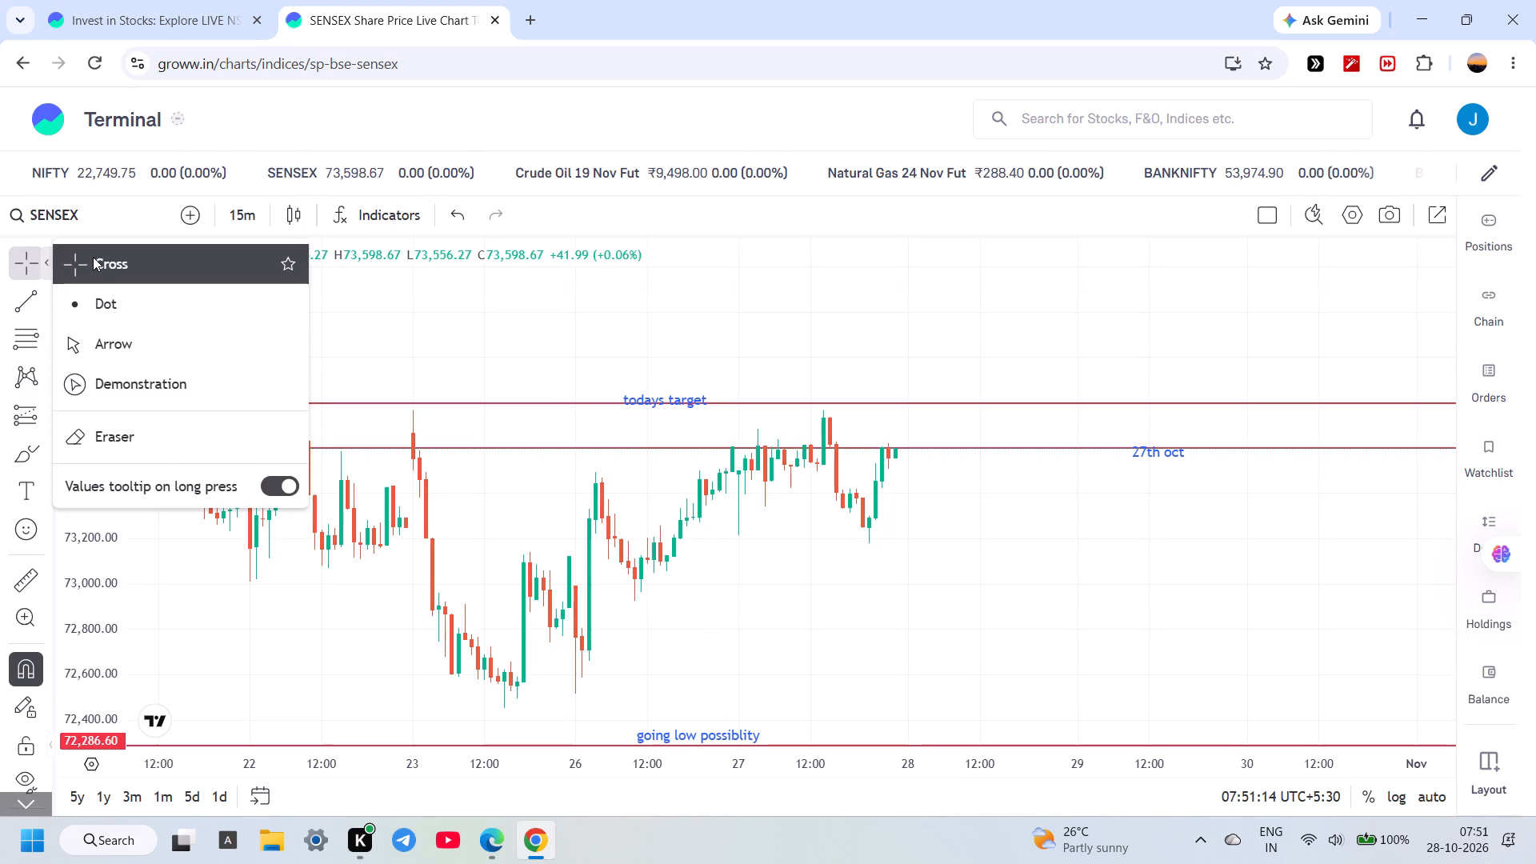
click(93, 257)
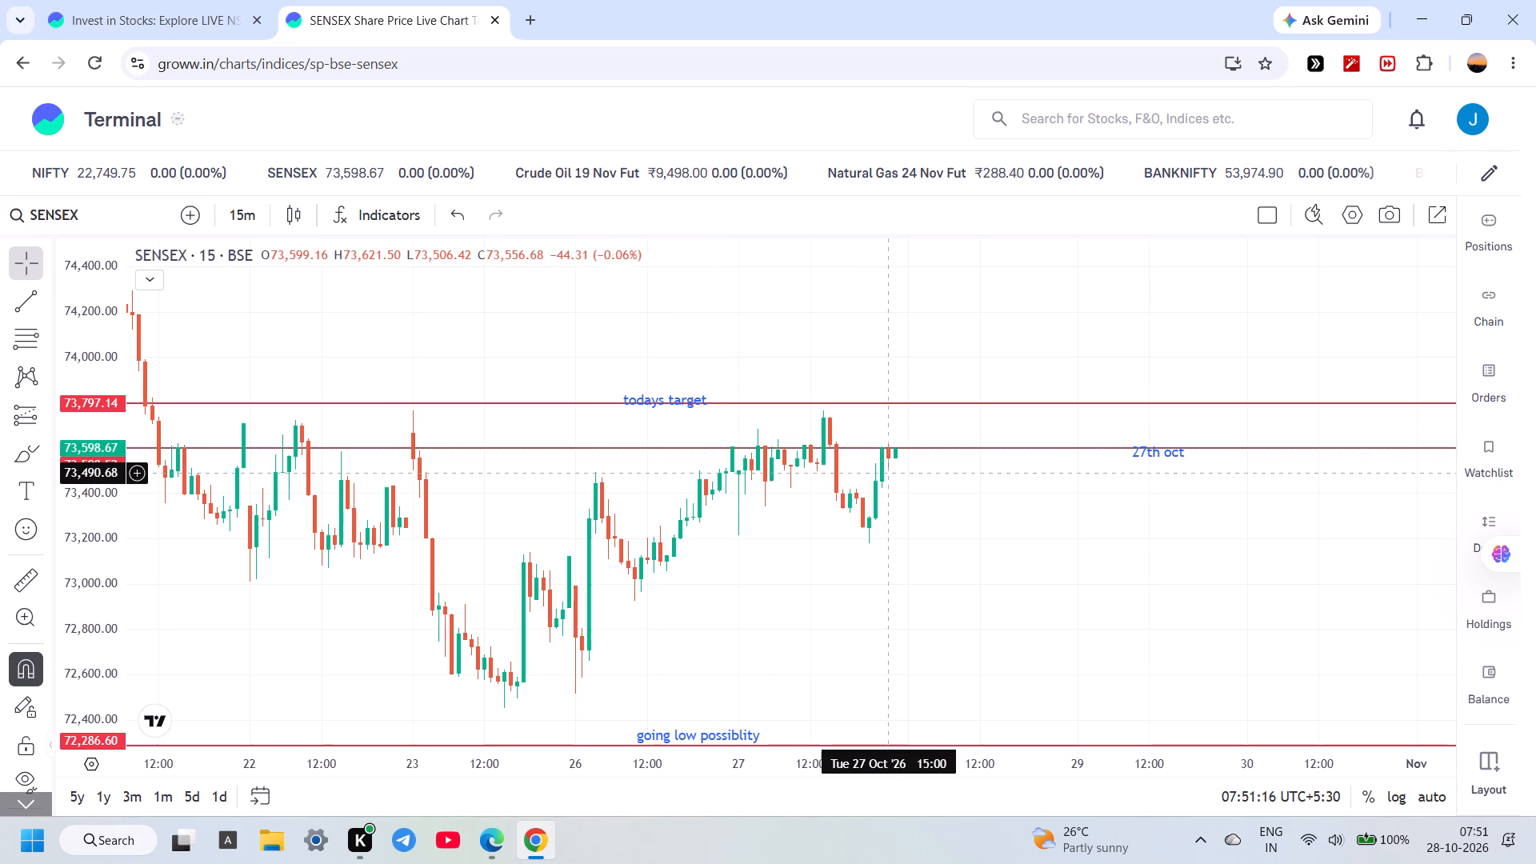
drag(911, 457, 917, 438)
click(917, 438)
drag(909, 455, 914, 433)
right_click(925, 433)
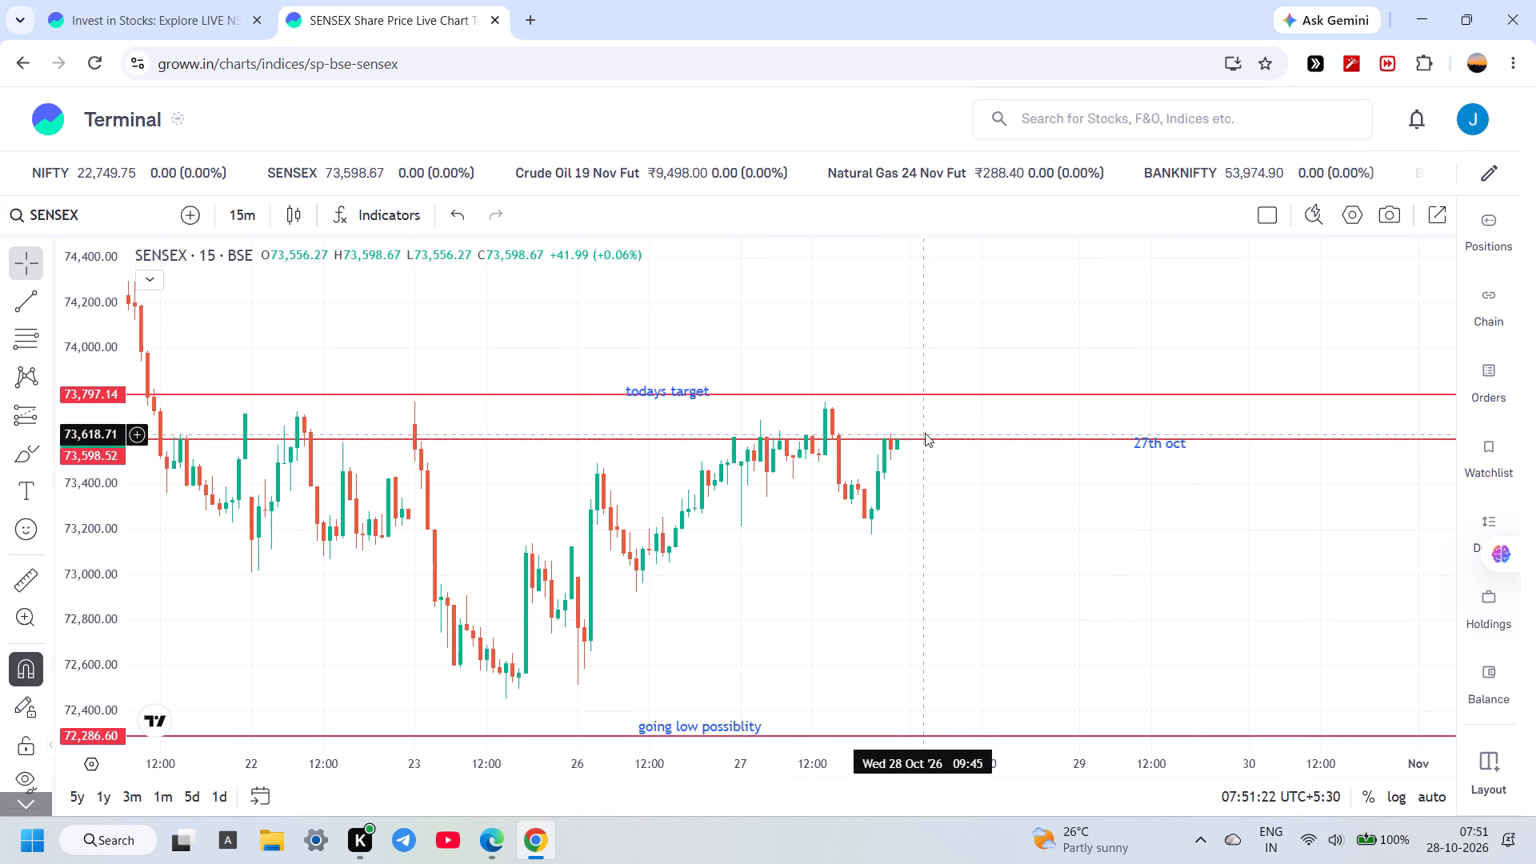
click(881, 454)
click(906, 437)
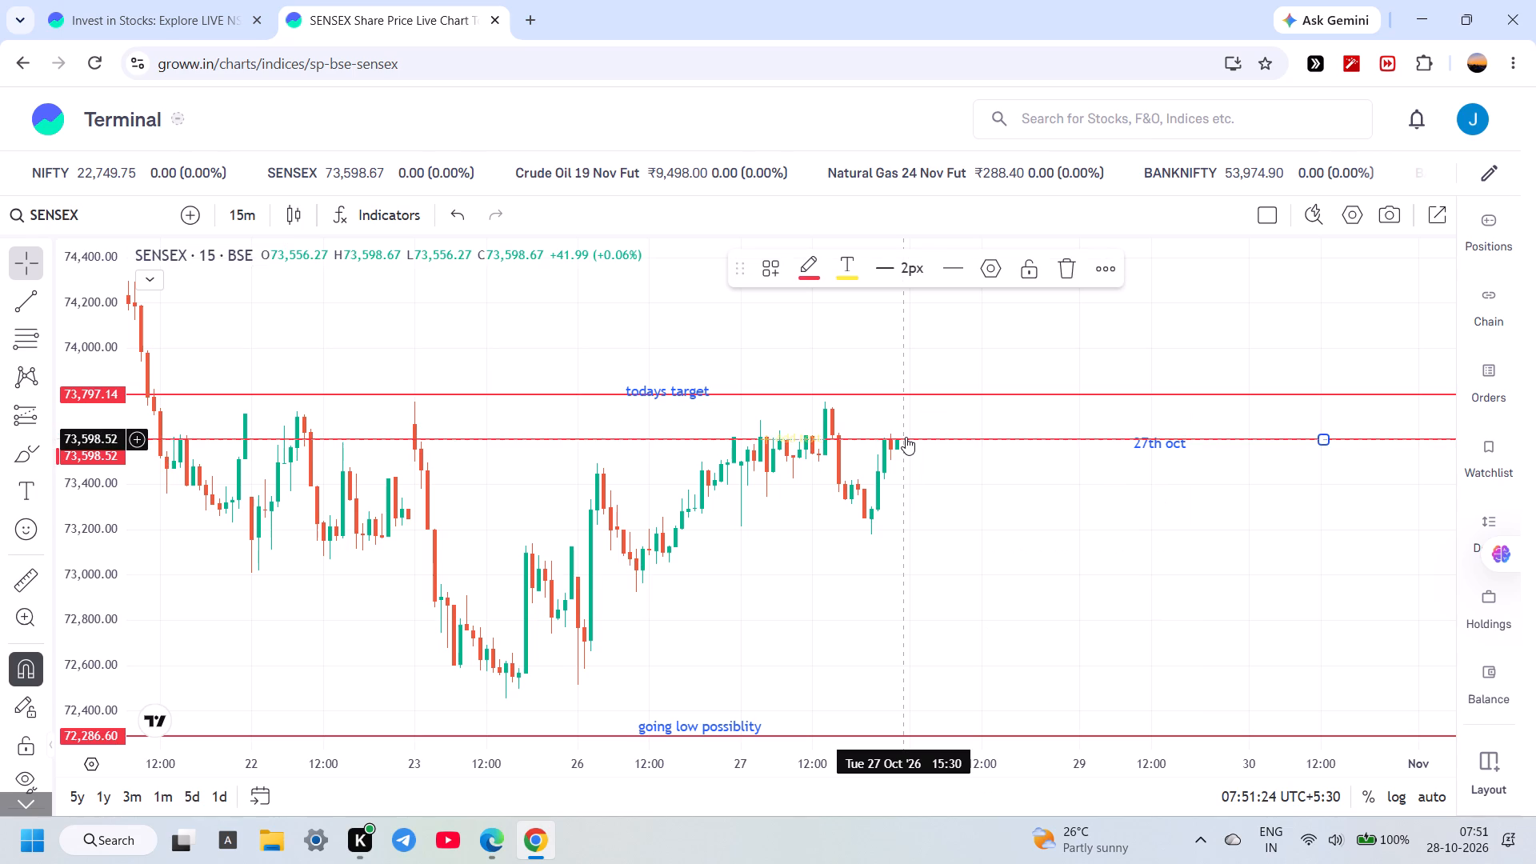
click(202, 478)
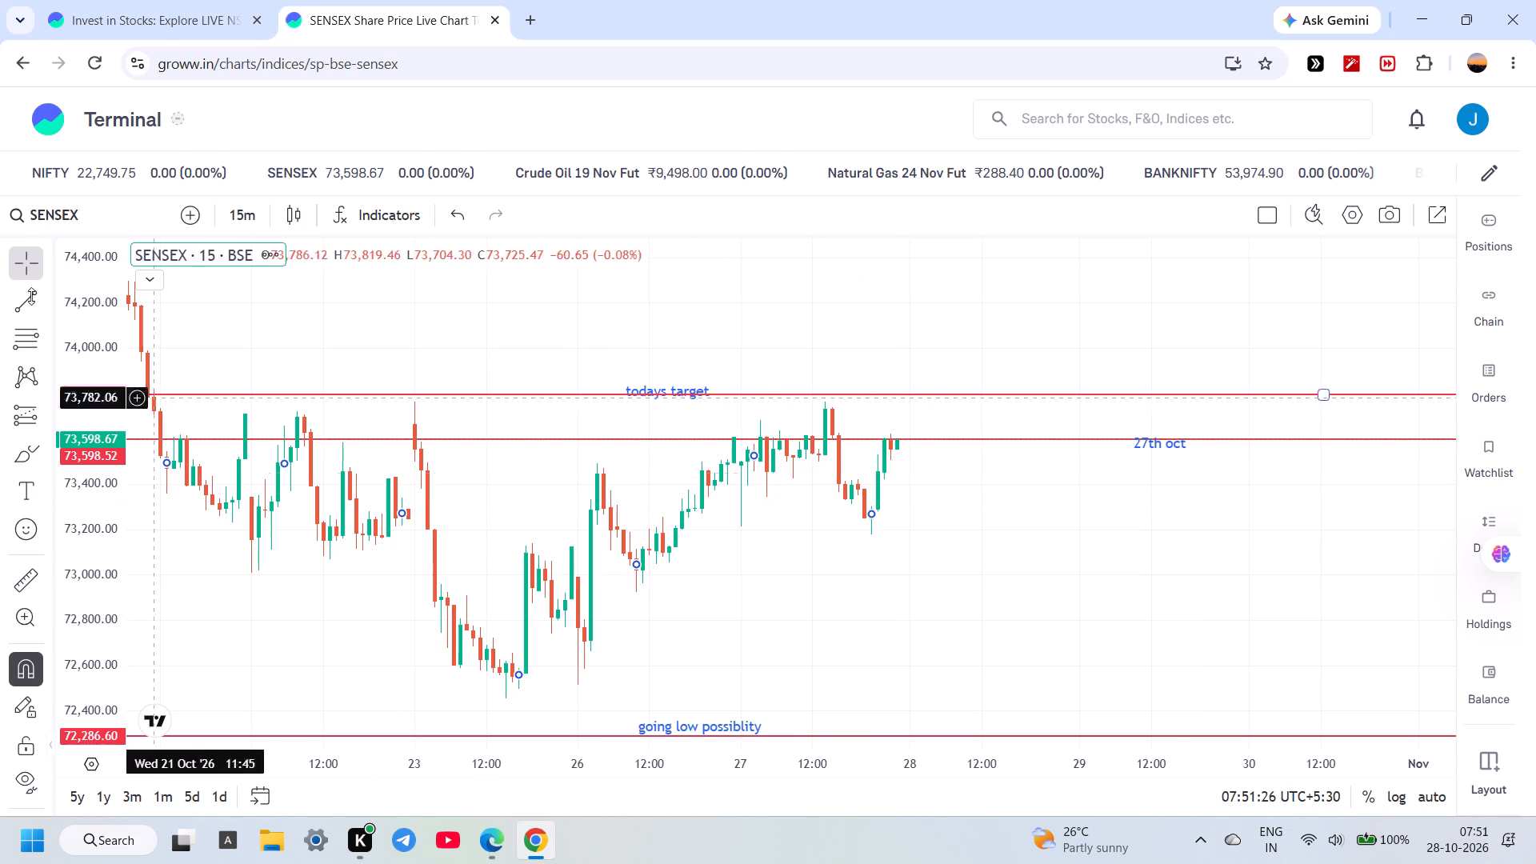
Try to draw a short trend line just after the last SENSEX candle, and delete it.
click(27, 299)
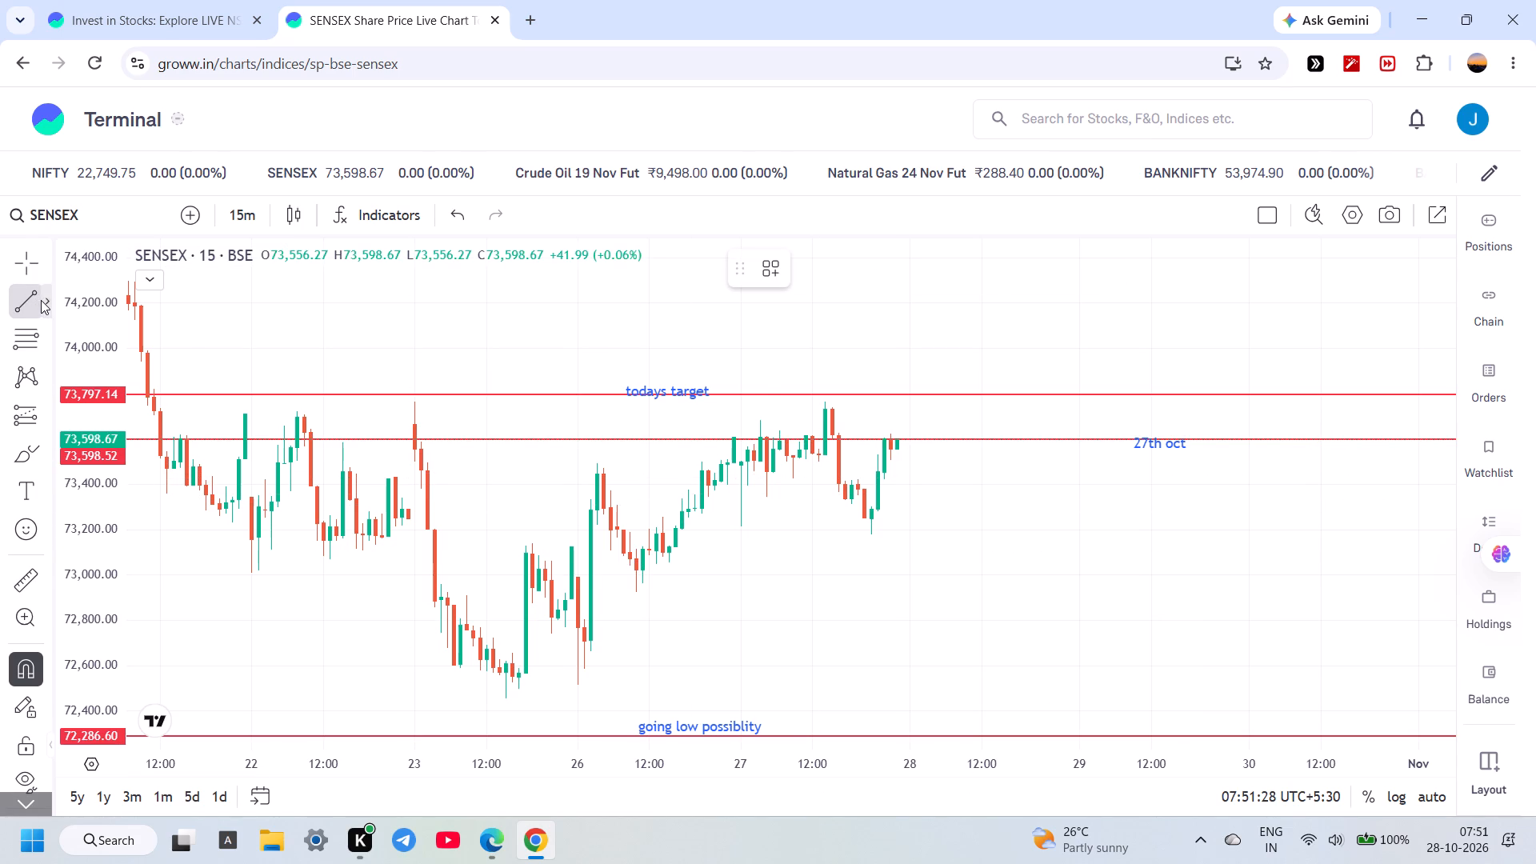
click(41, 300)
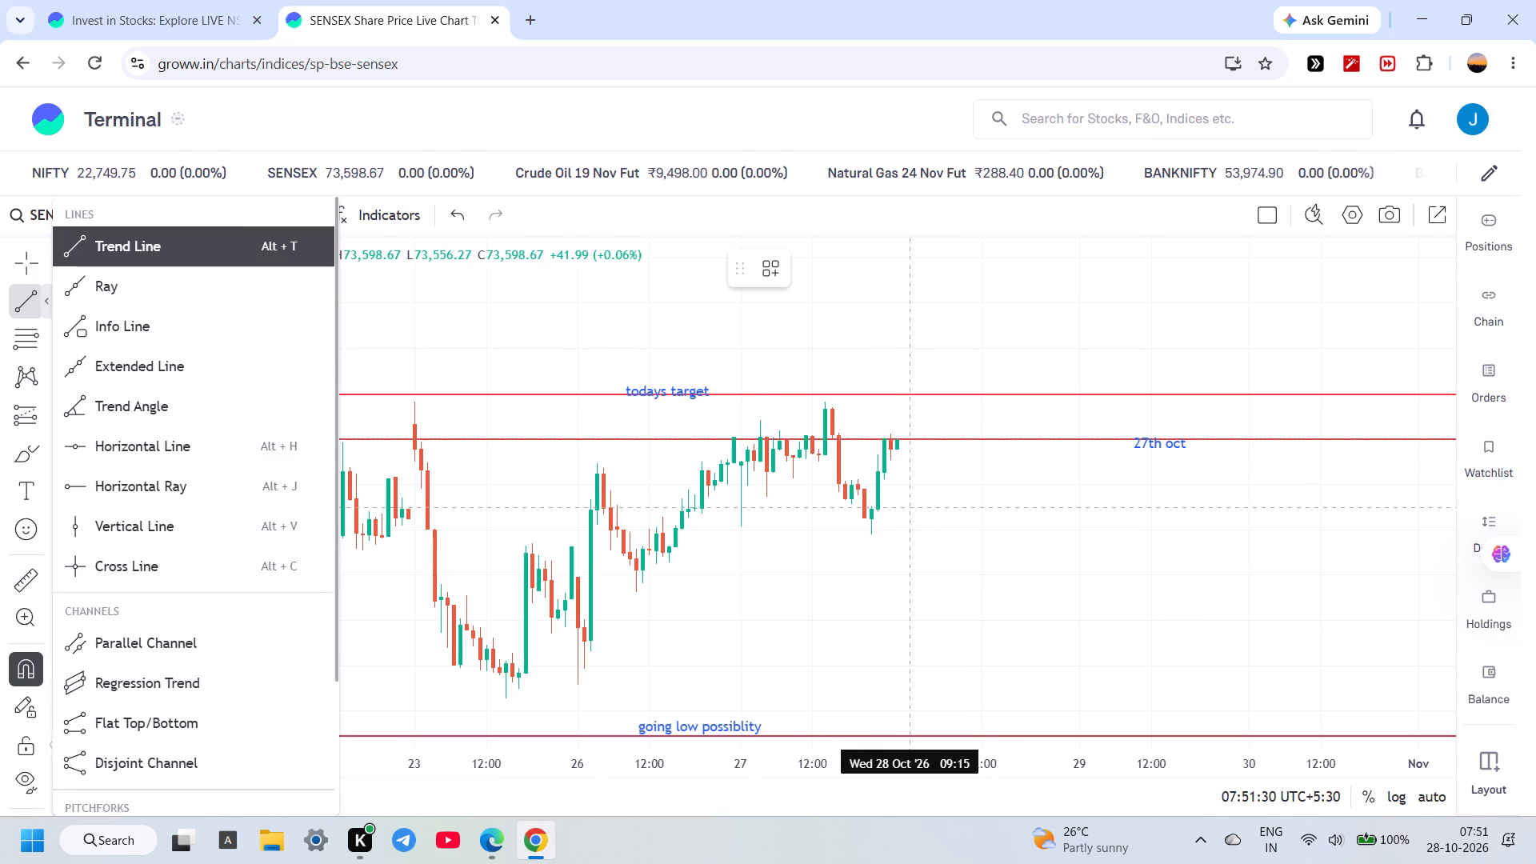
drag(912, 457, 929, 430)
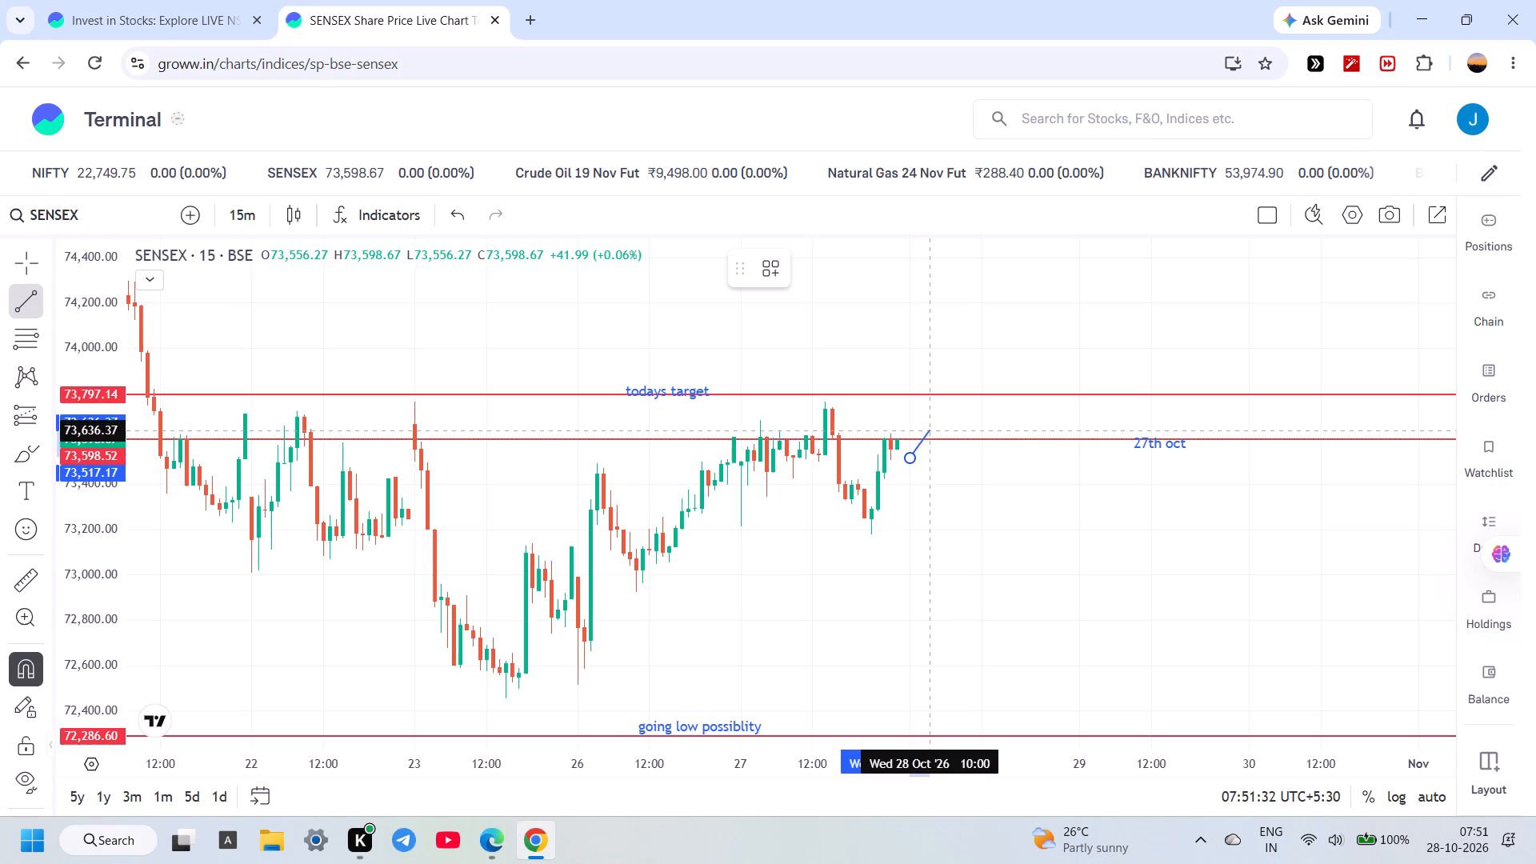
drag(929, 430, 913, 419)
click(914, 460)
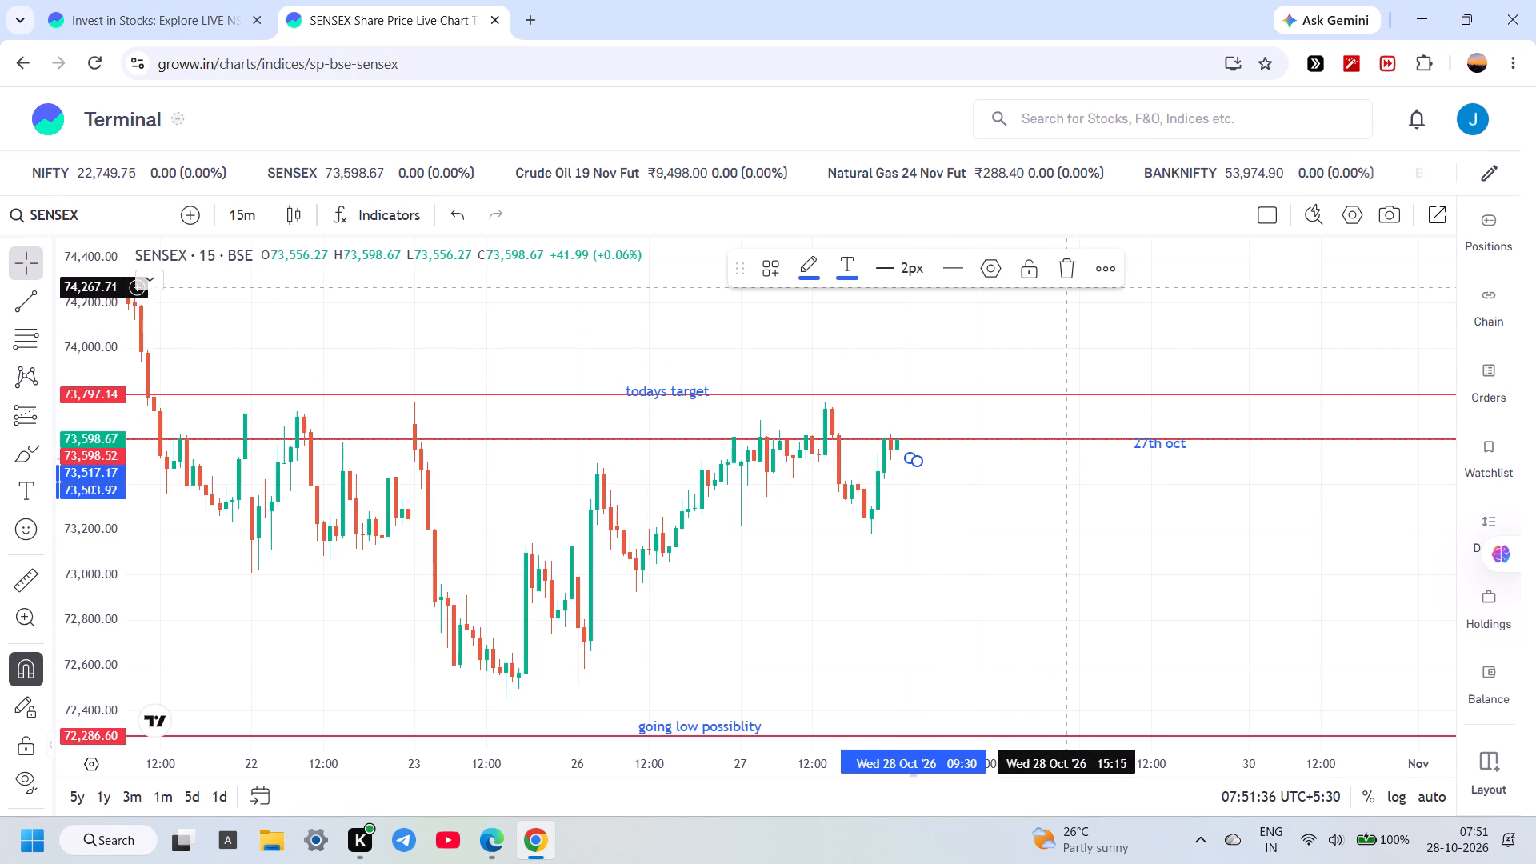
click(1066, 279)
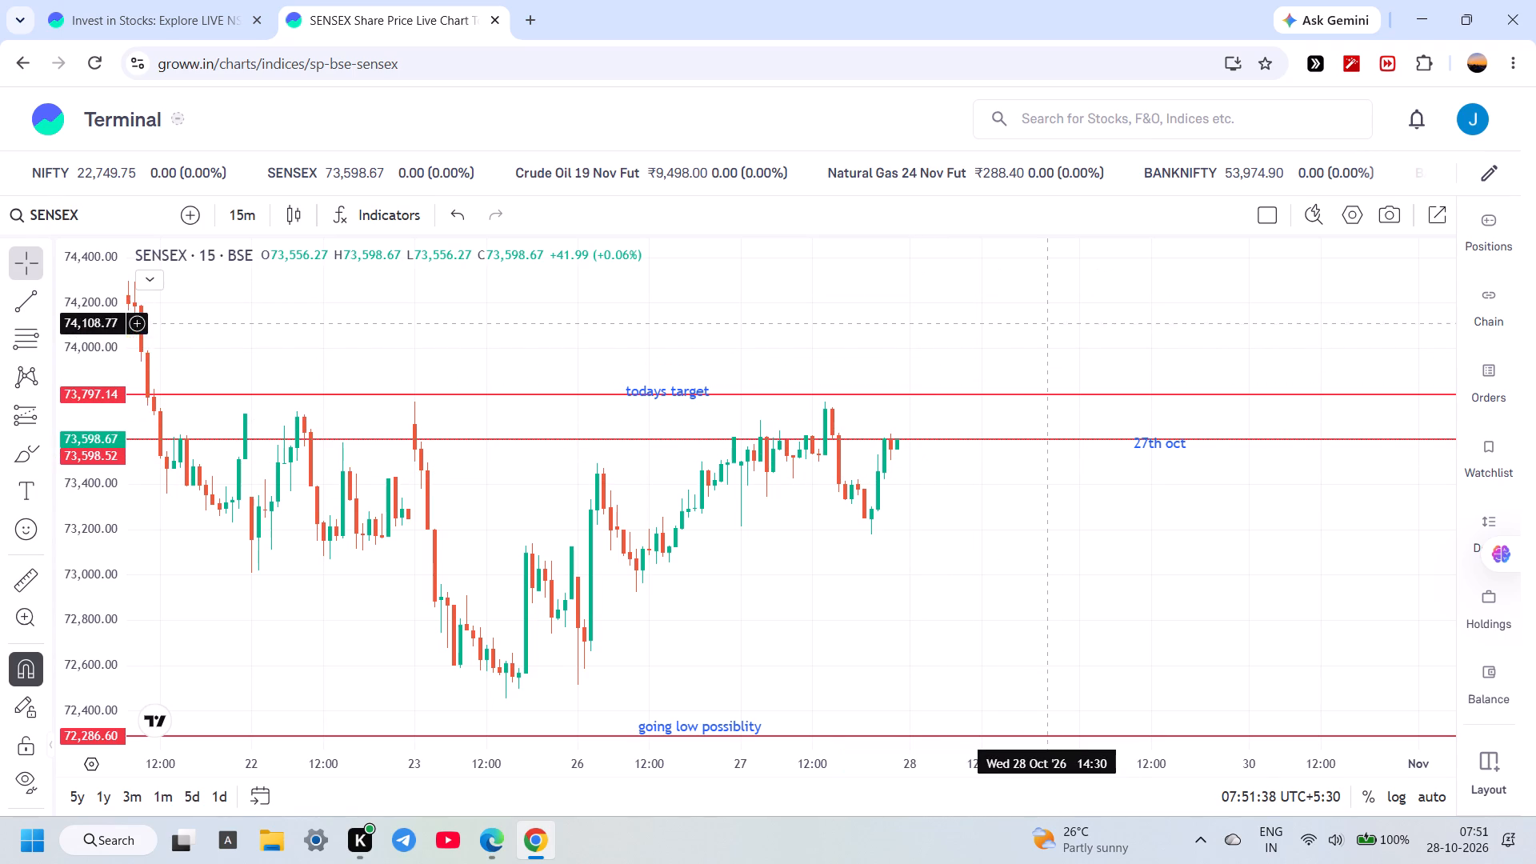
Draw a trend line from about 73,561 at 15:30 on 27 Oct up to about 73,945 at 11:00 on 28 Oct.
key(alt+t)
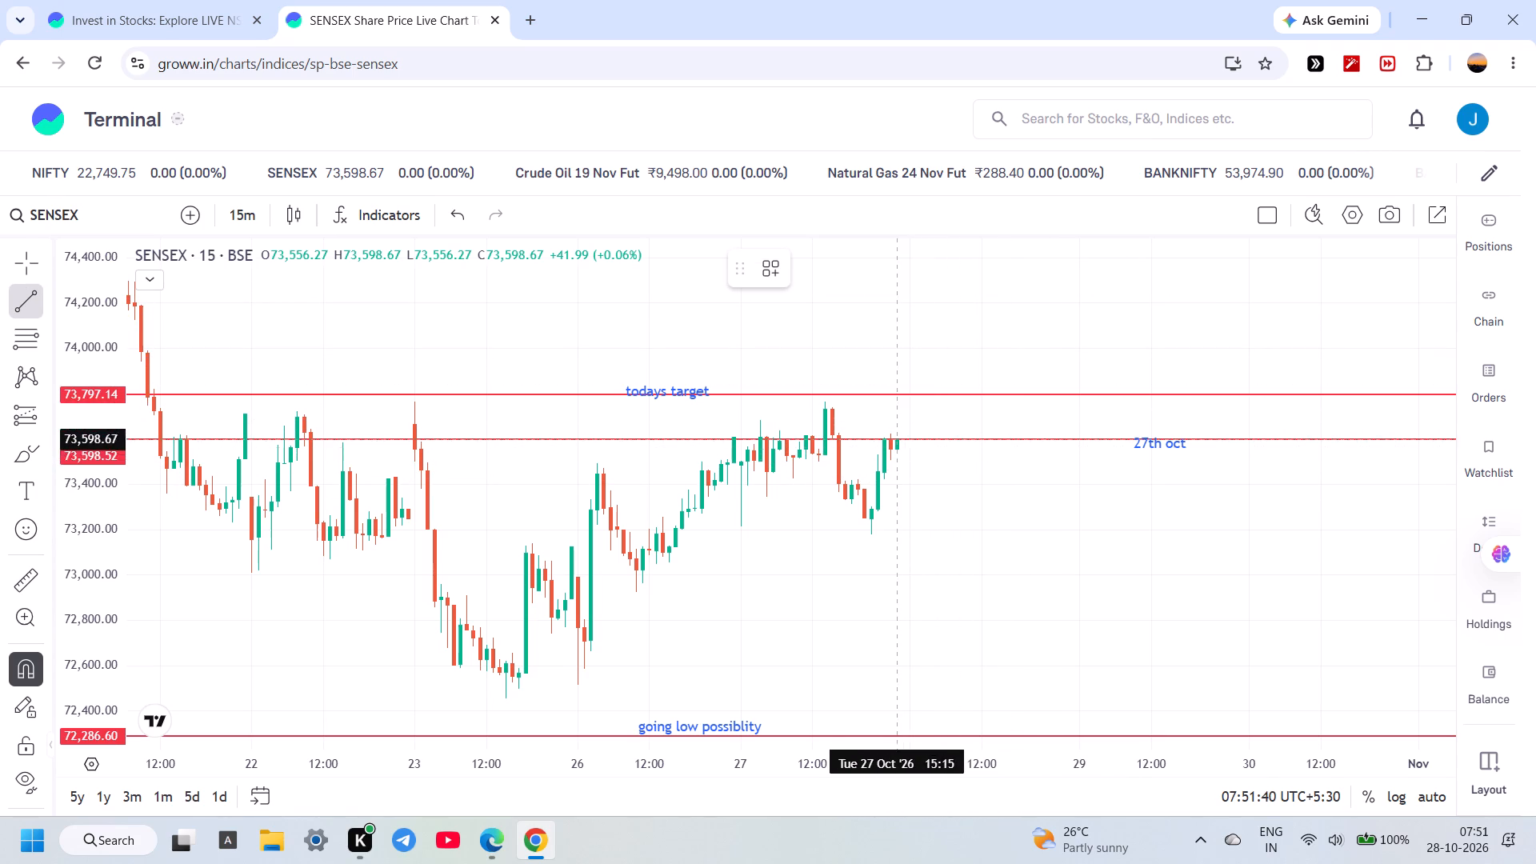
drag(901, 447, 910, 438)
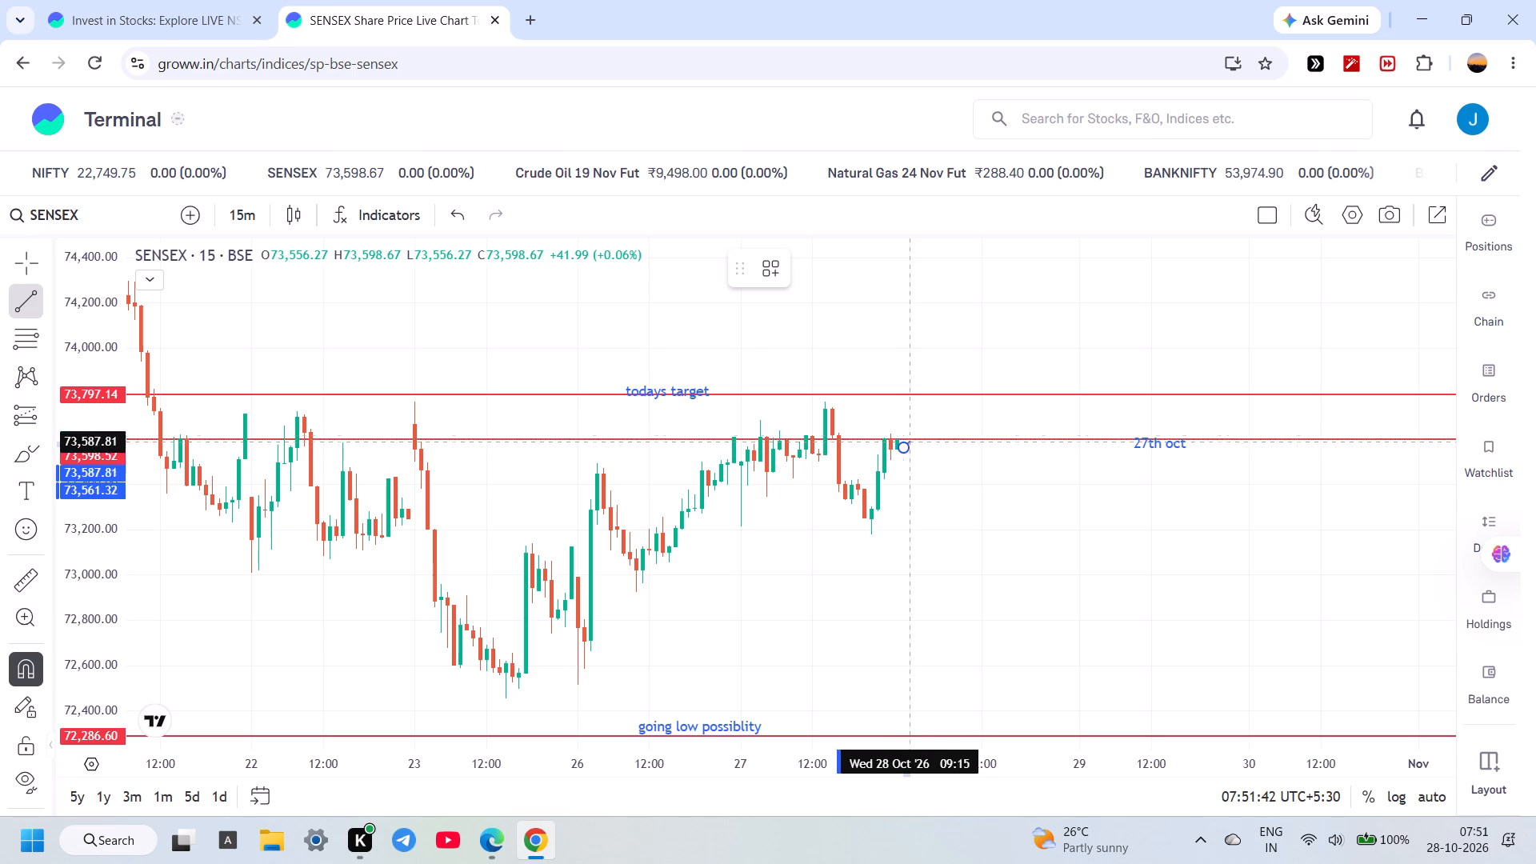
drag(910, 438, 958, 341)
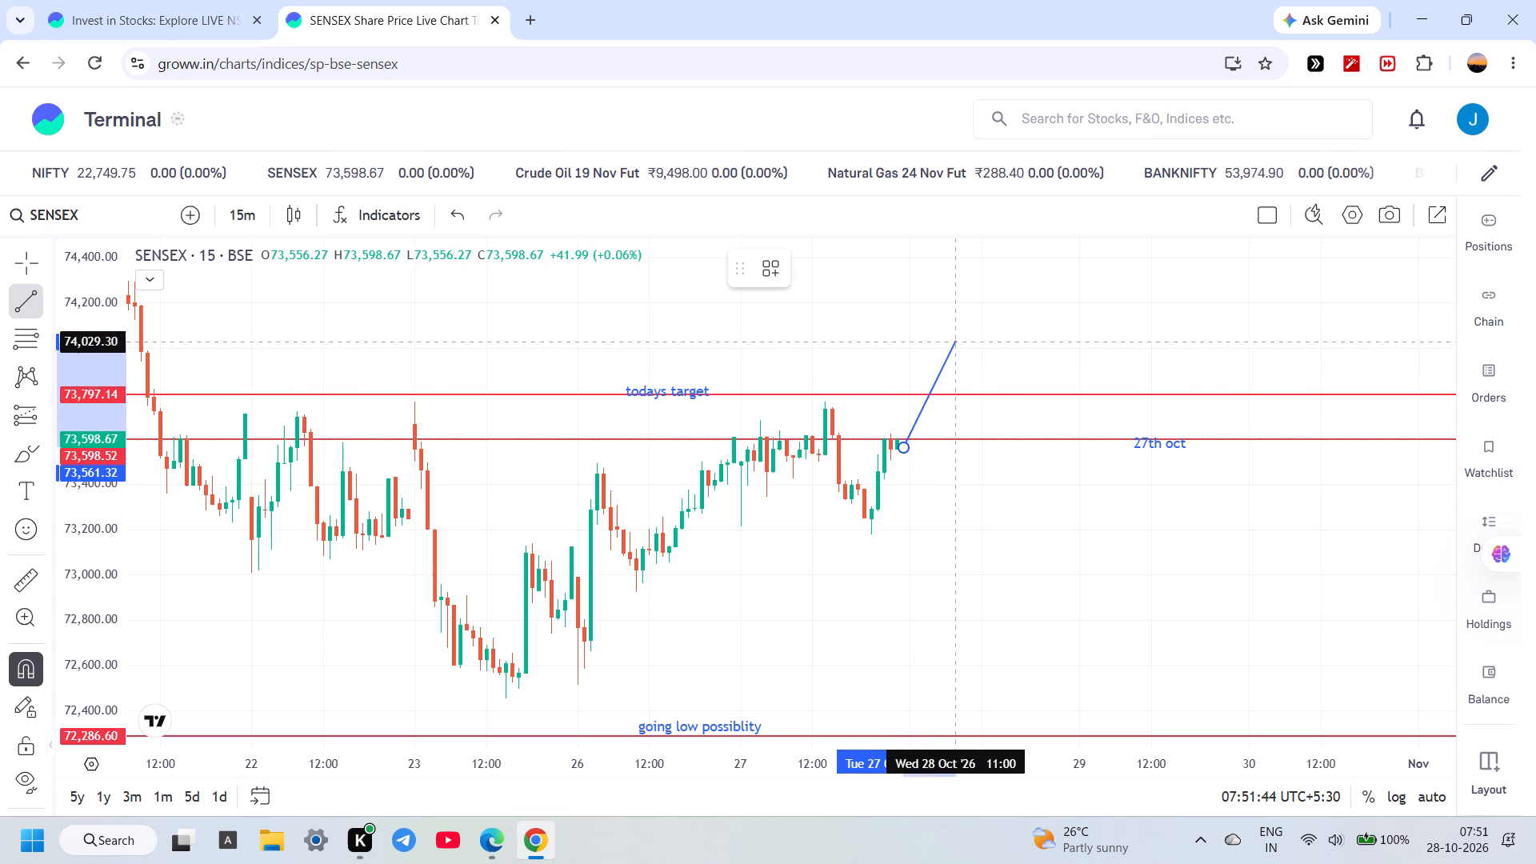
drag(958, 341, 954, 345)
click(954, 345)
drag(954, 345, 954, 351)
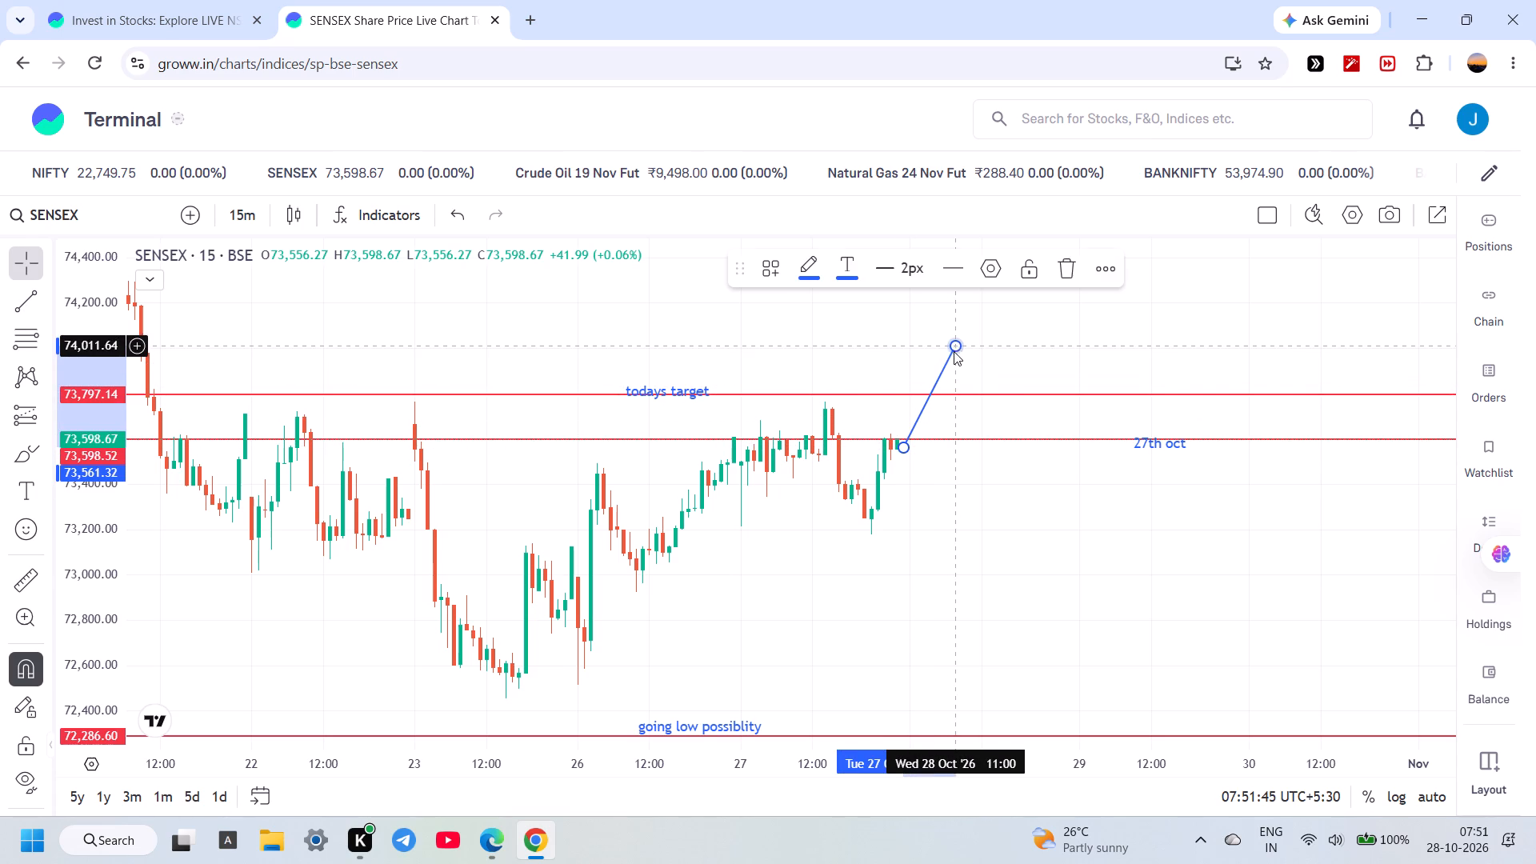
drag(954, 351, 954, 360)
right_click(954, 360)
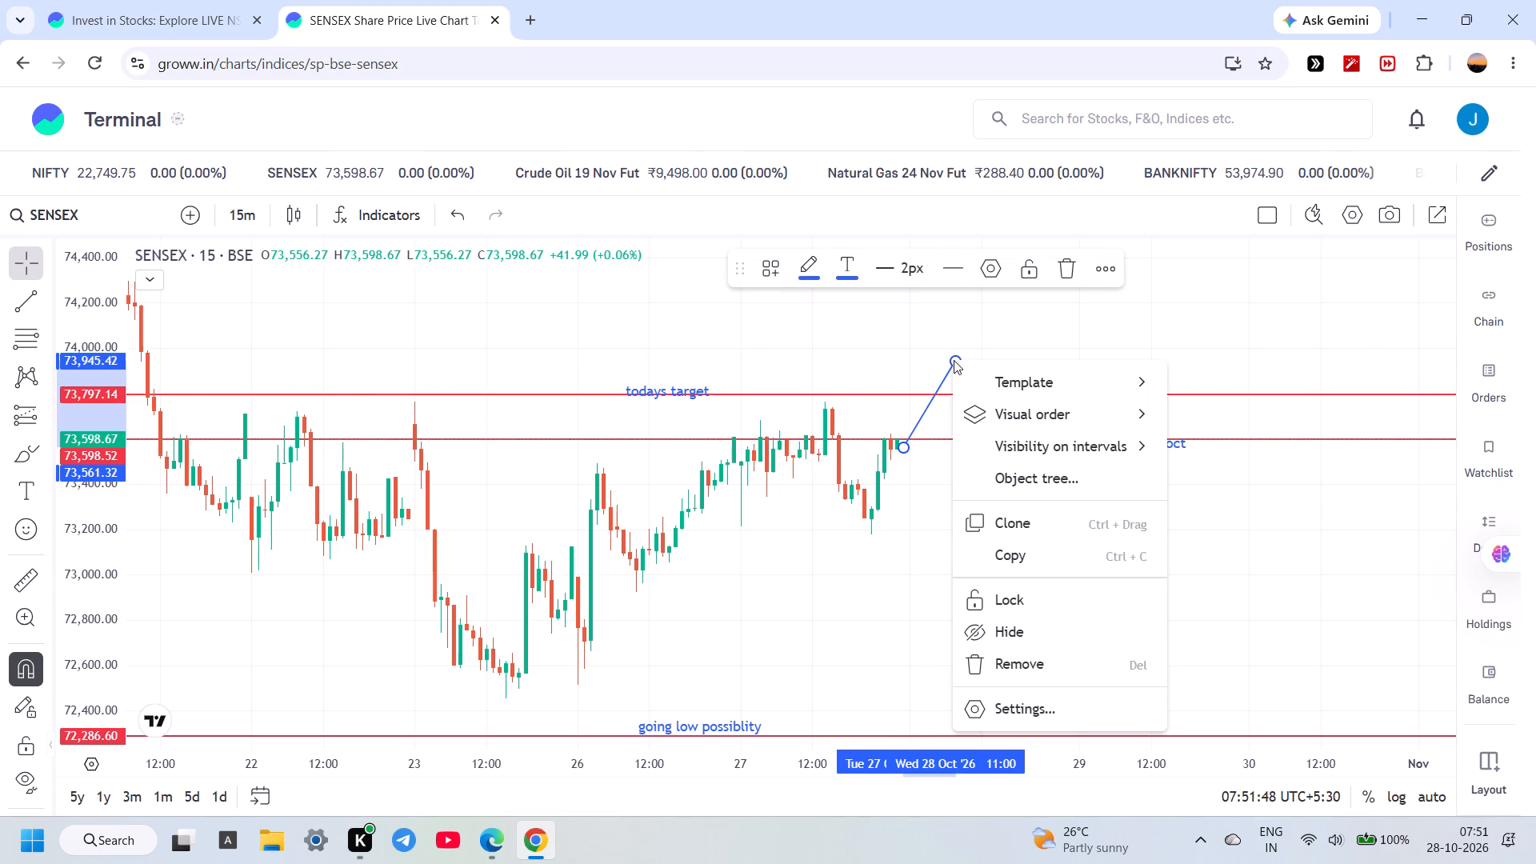
click(940, 452)
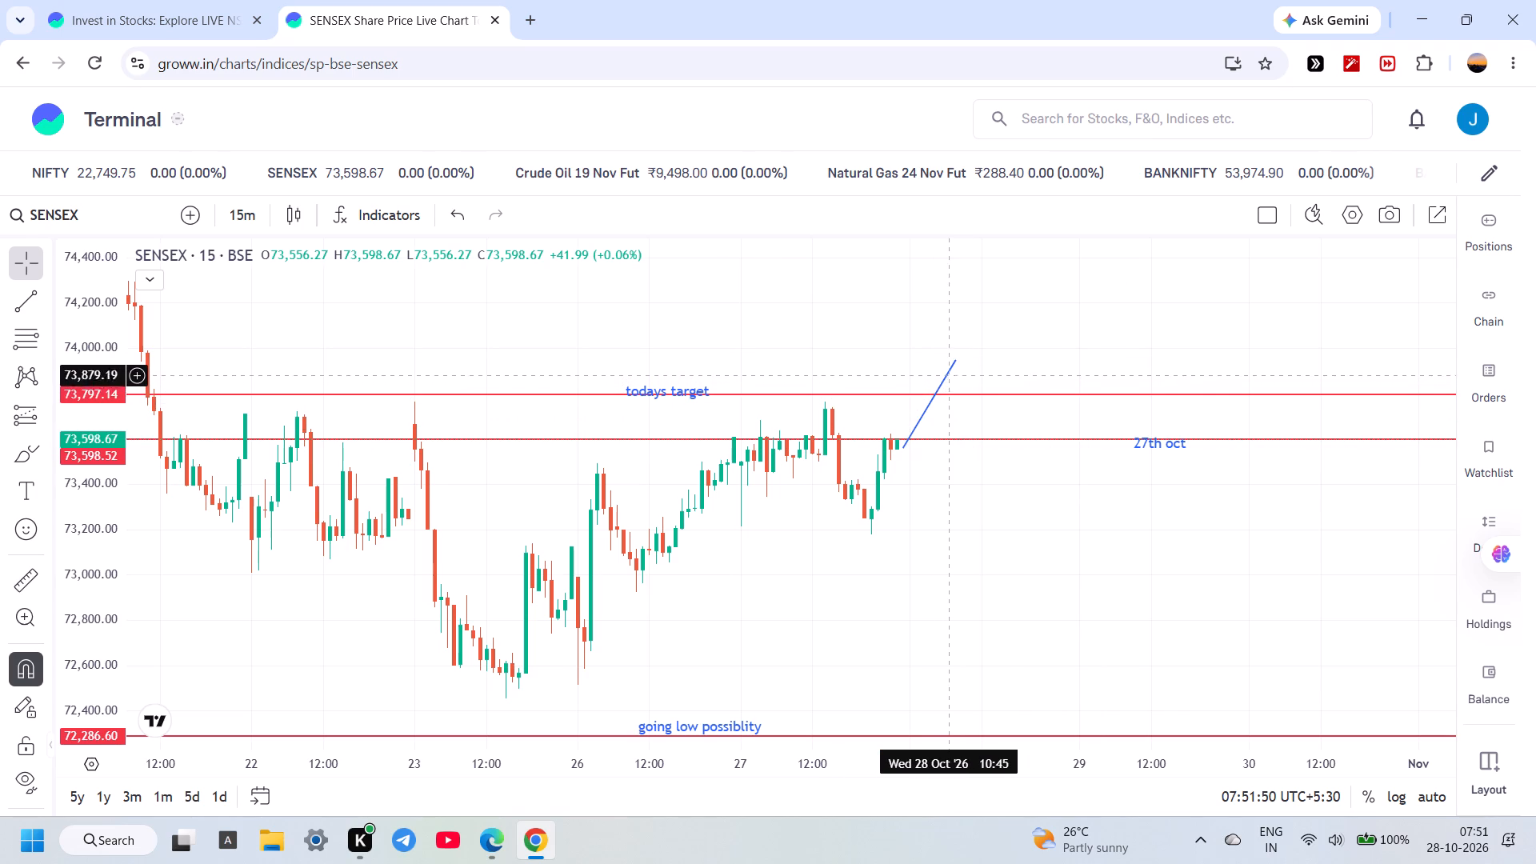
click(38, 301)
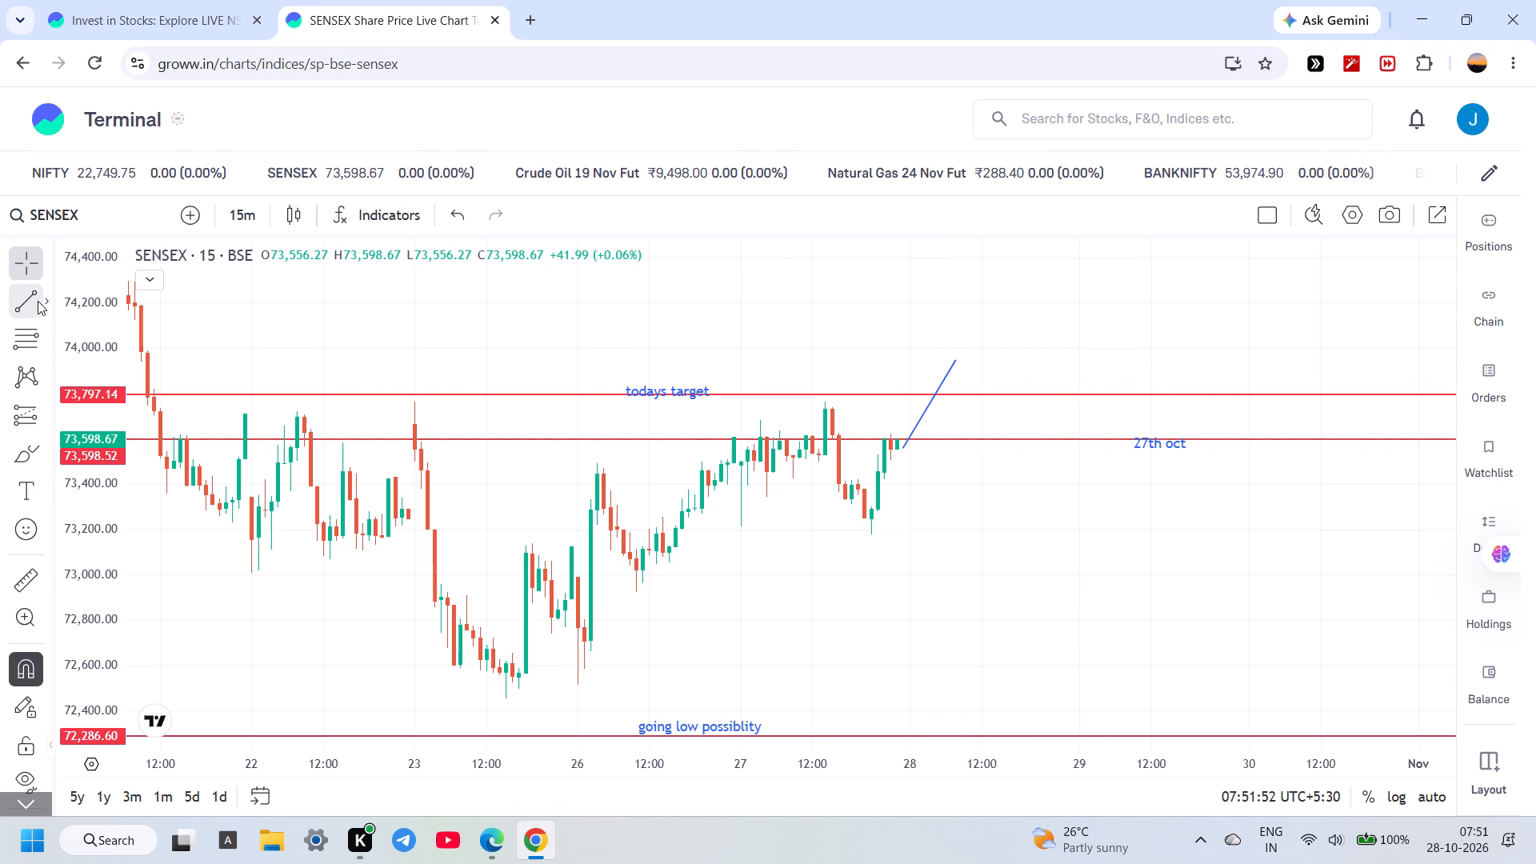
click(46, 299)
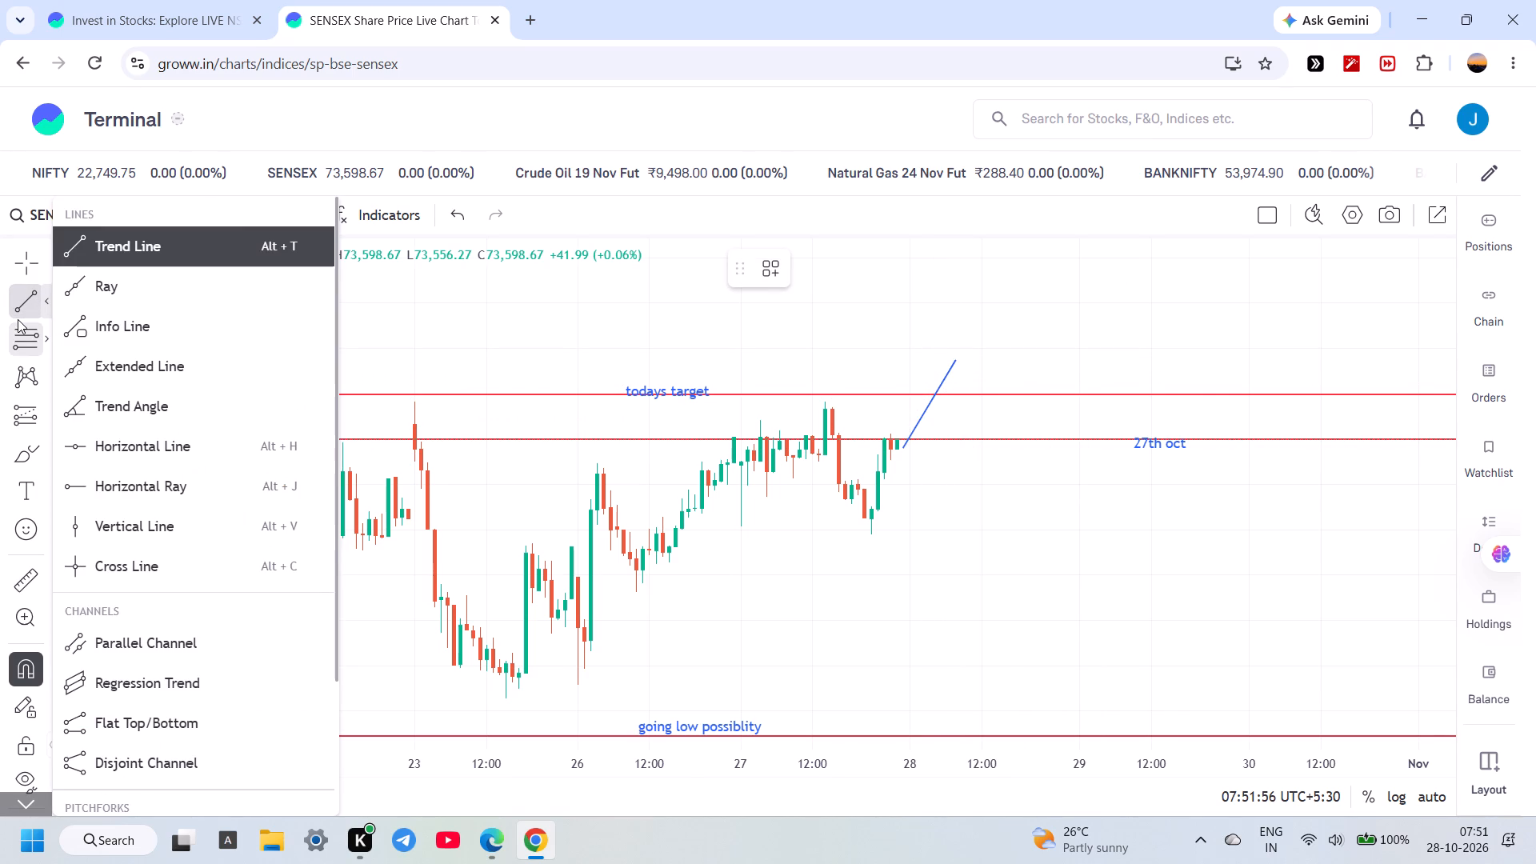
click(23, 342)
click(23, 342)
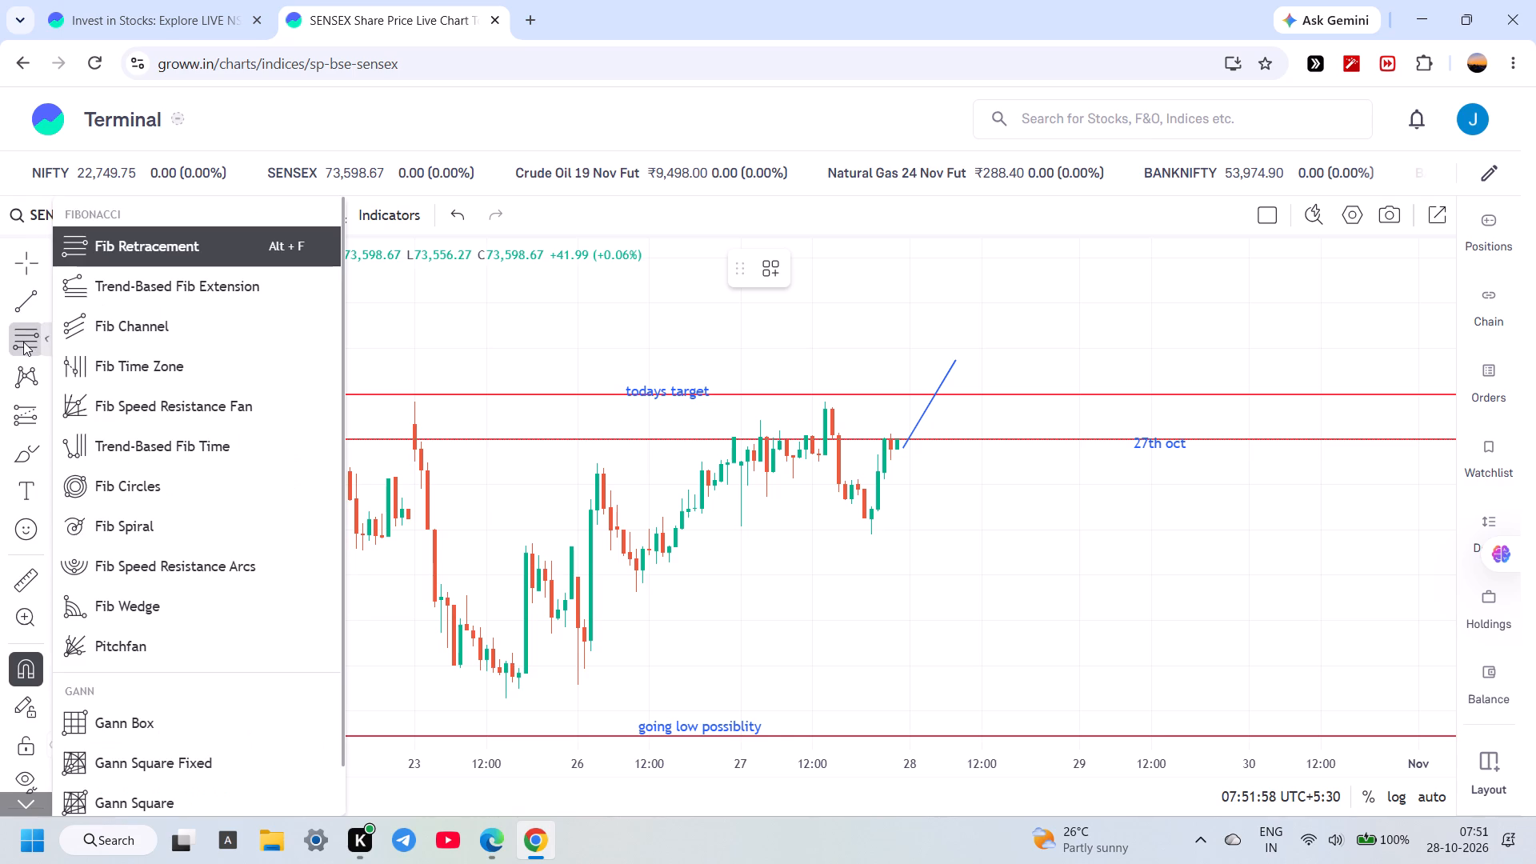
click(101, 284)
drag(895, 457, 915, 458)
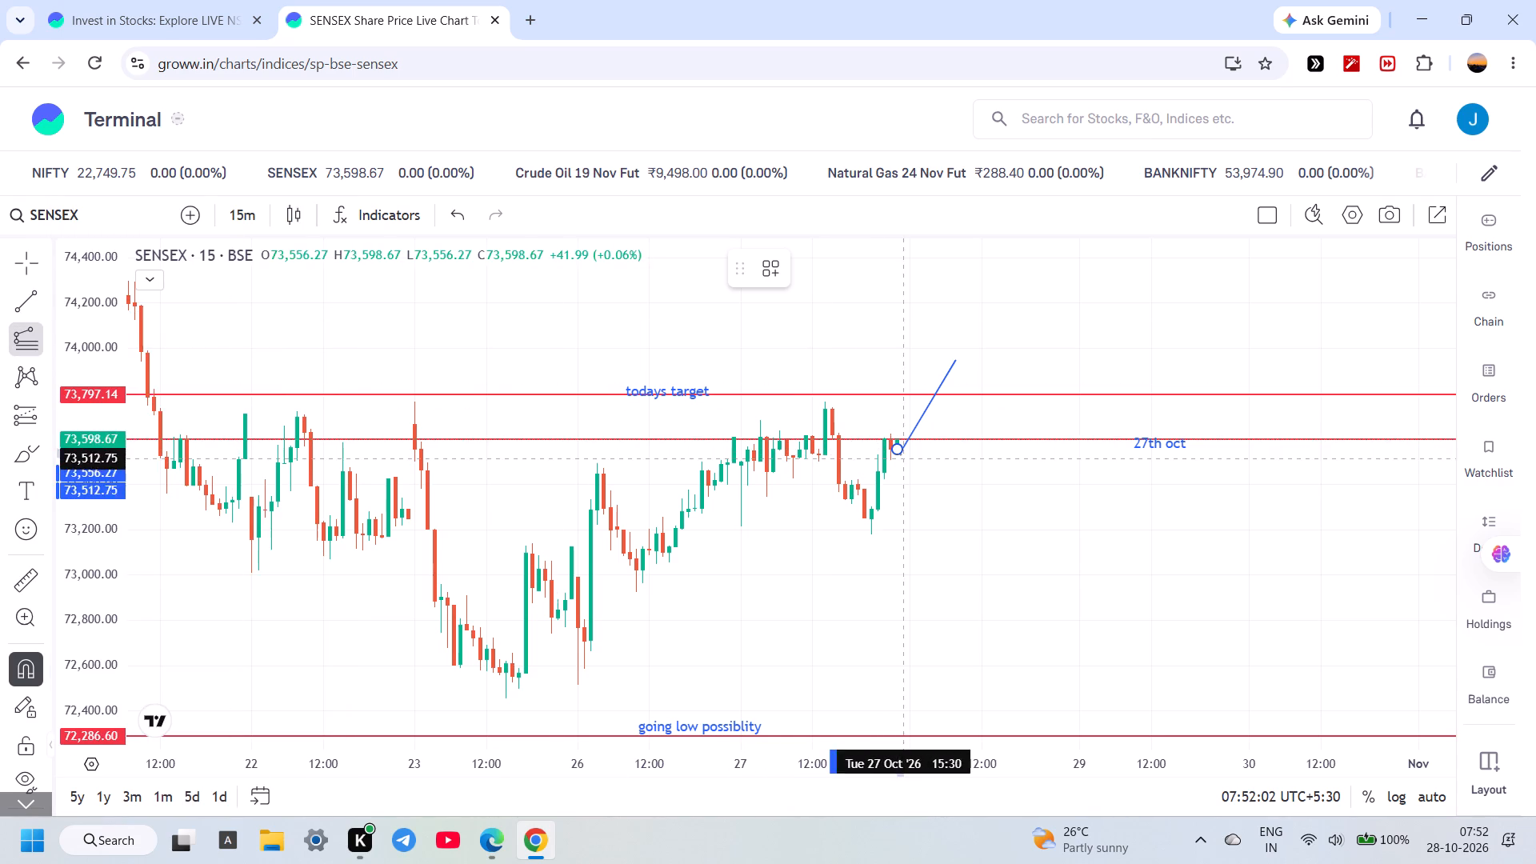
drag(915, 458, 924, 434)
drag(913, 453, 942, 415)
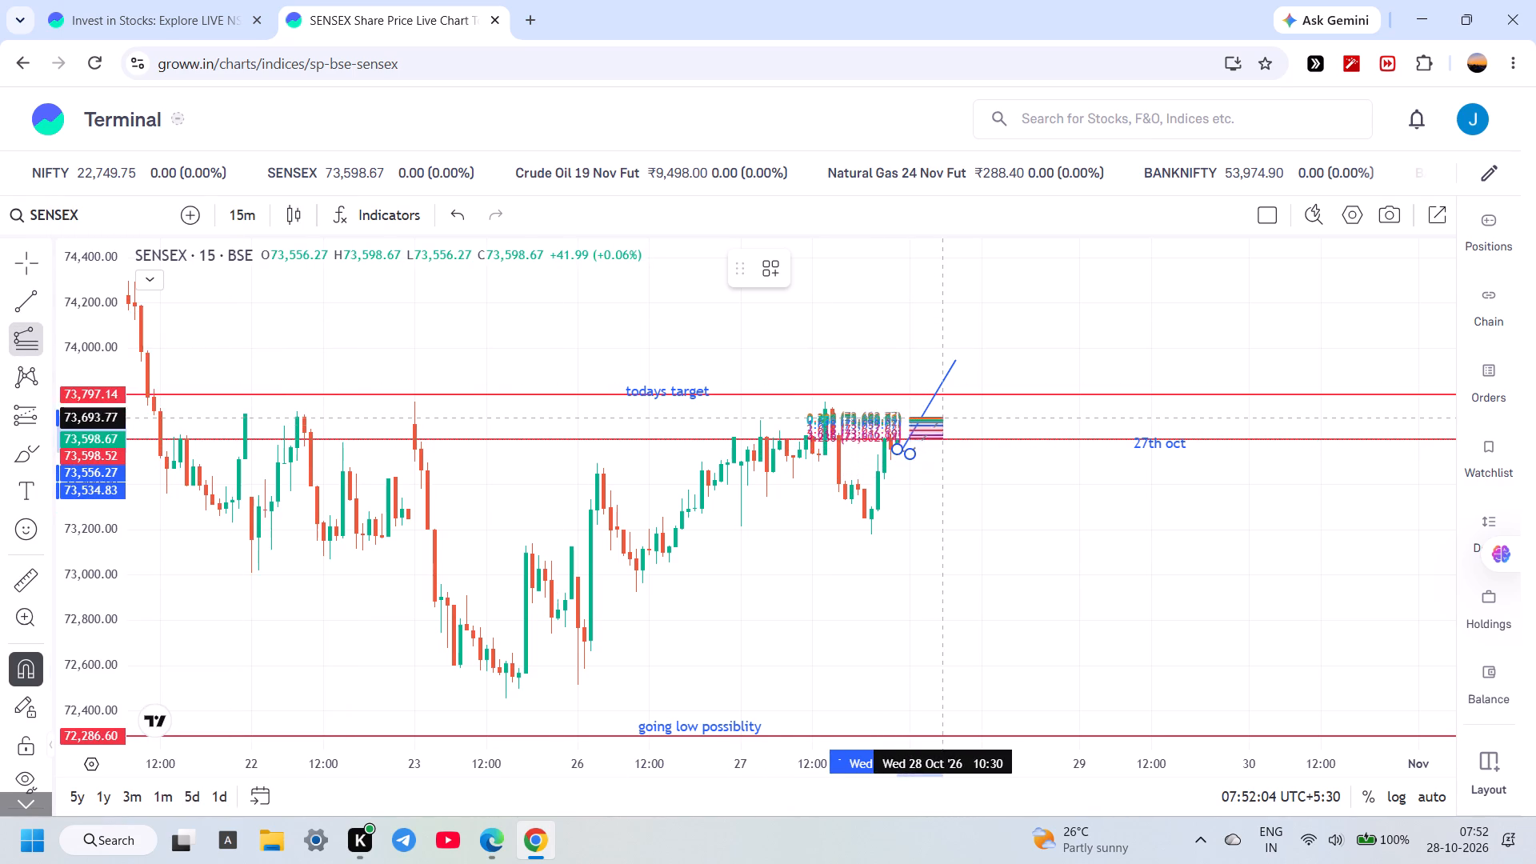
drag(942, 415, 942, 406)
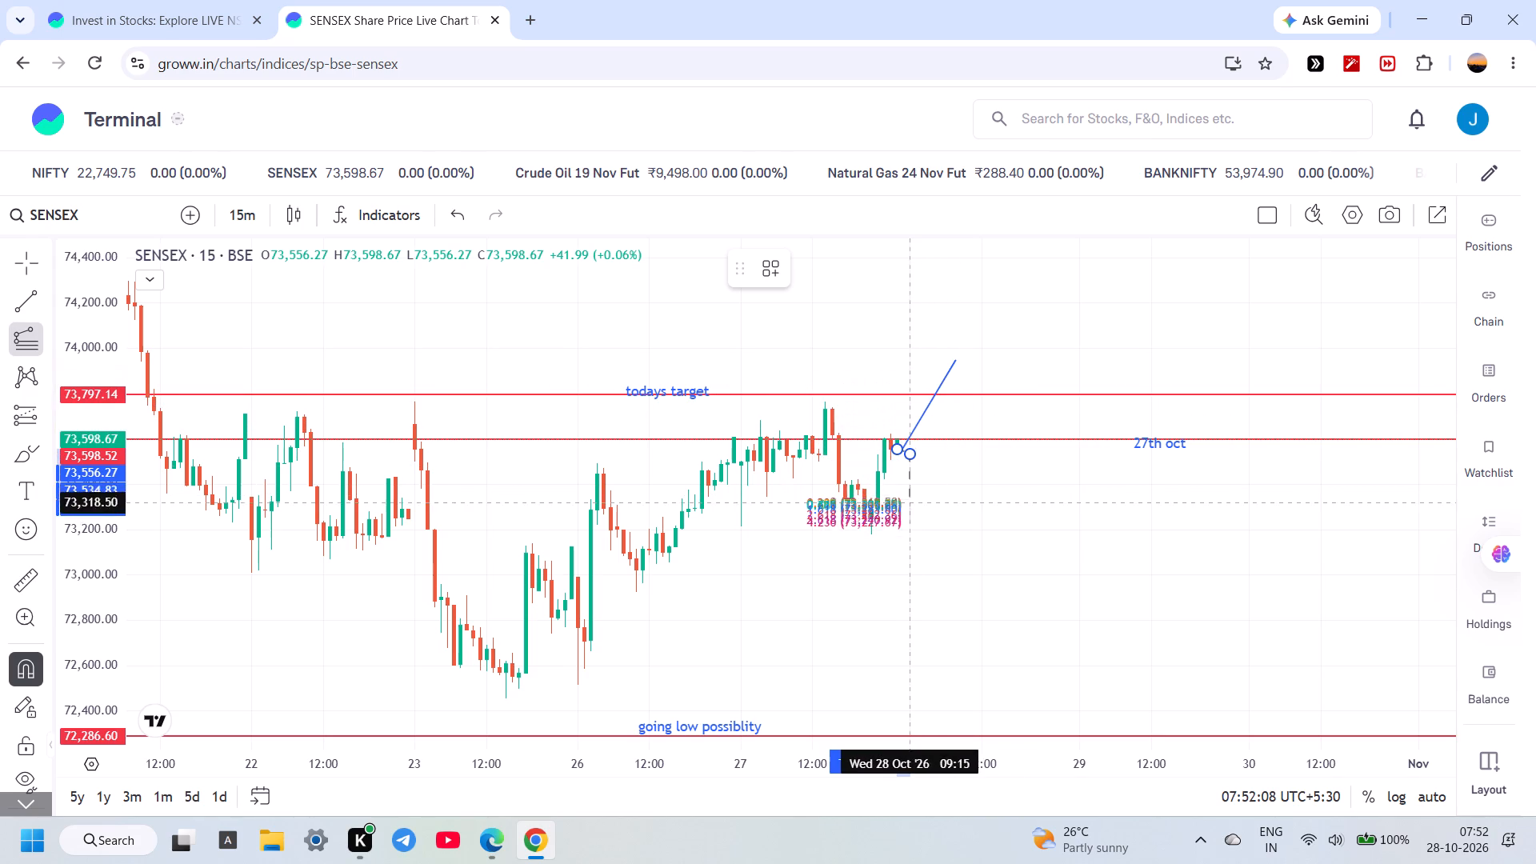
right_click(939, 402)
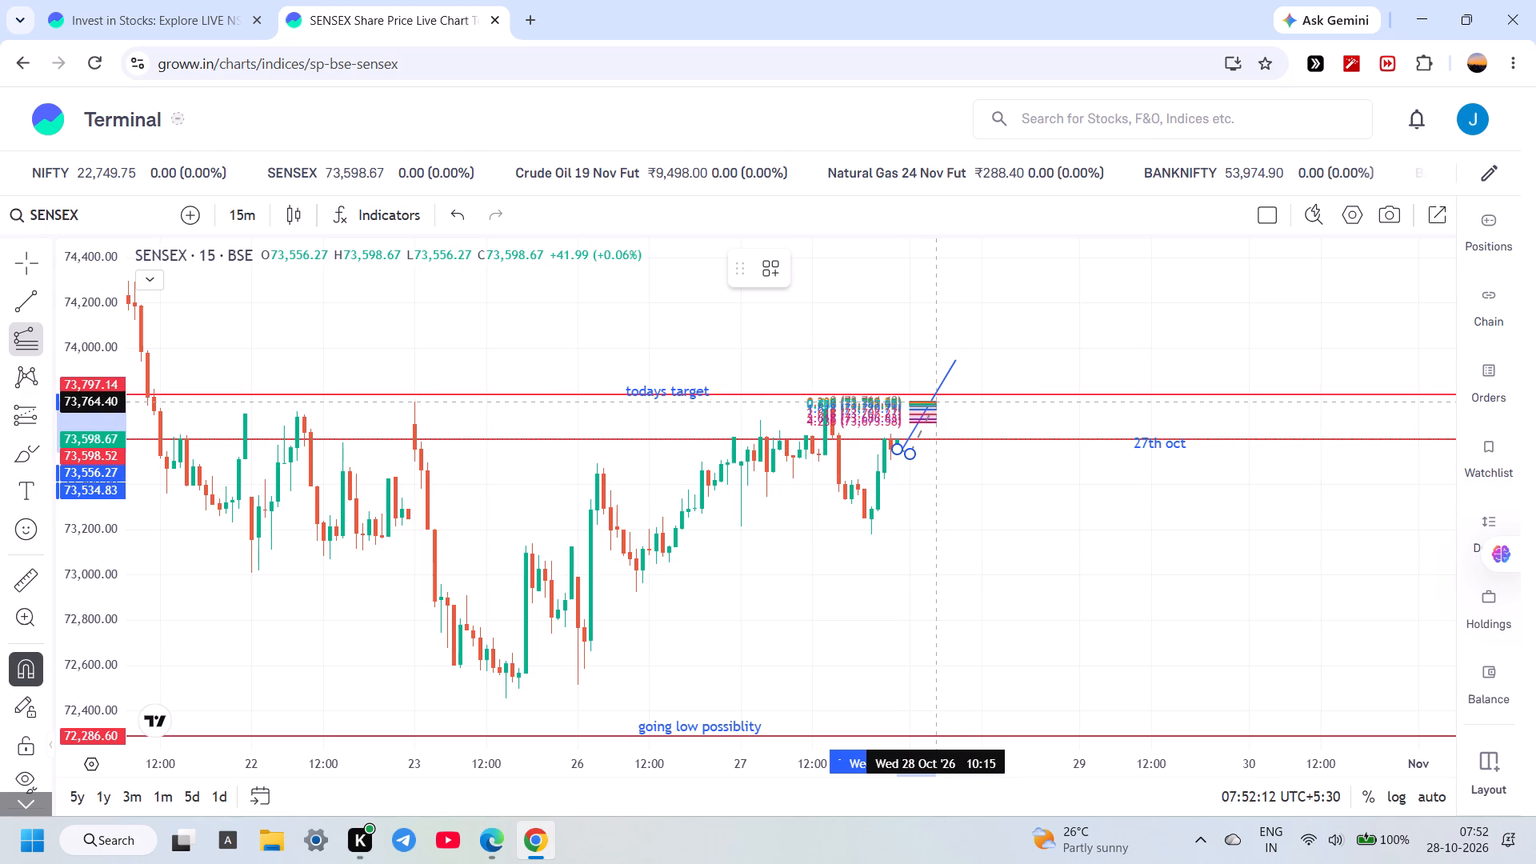
Draw a Forecast from about 73,522 at 09:15 to about 73,689 at 10:30 on 28 Oct on the SENSEX chart.
click(33, 421)
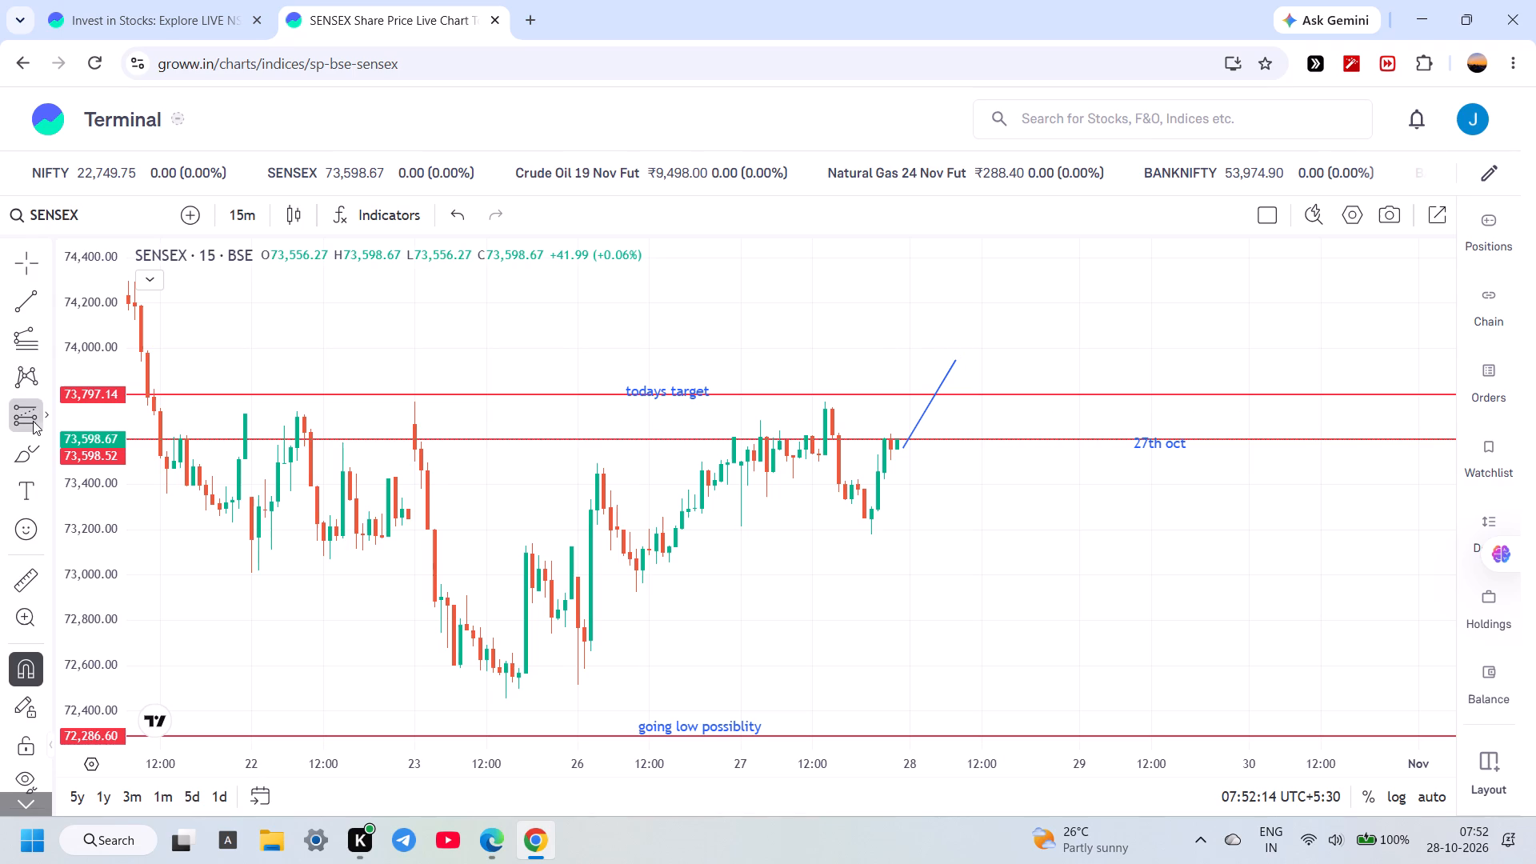
click(41, 421)
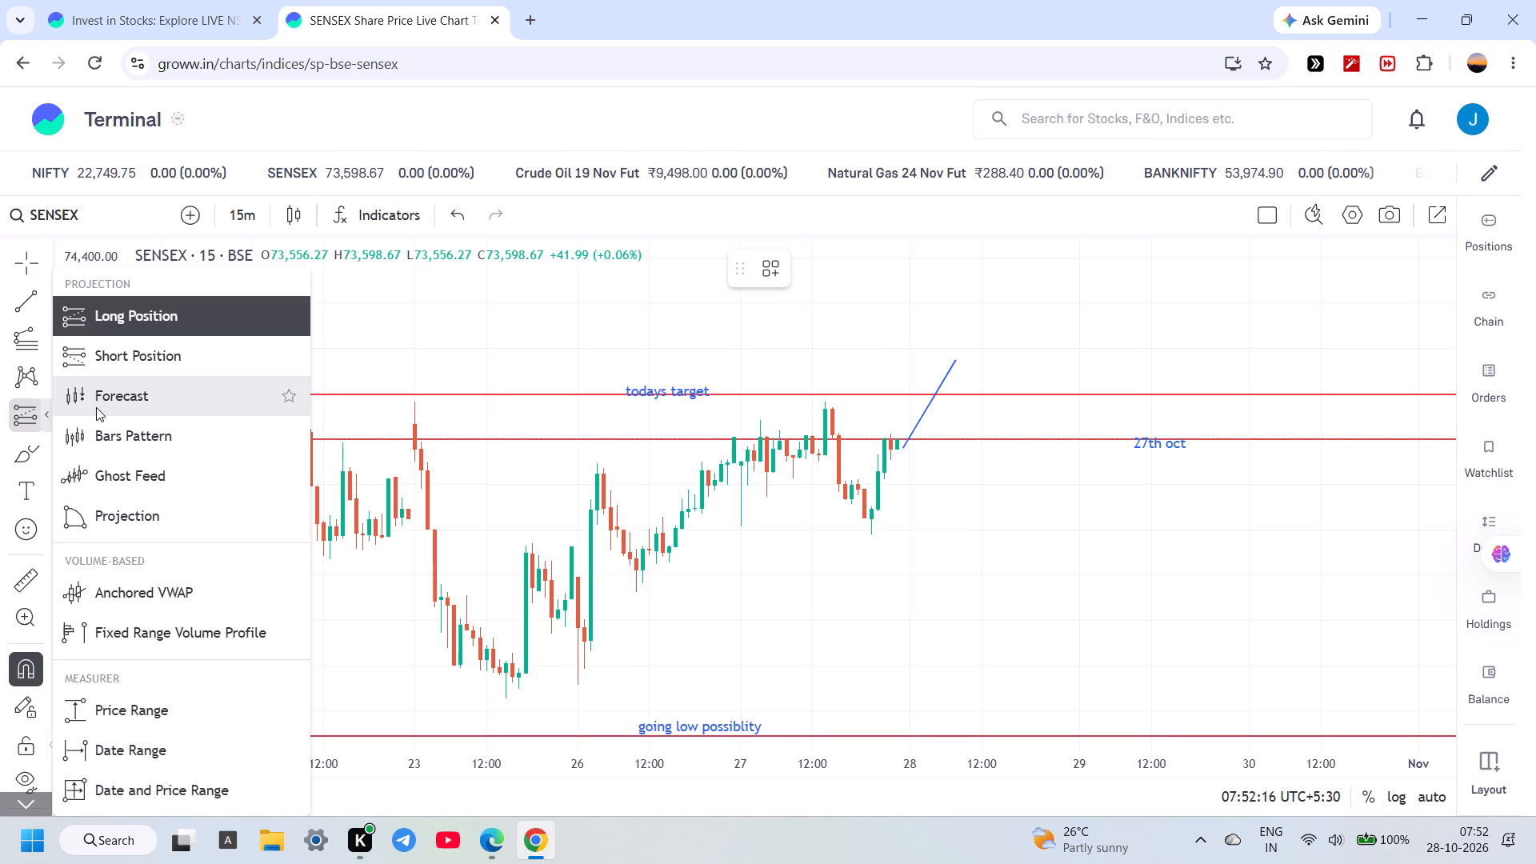
click(96, 407)
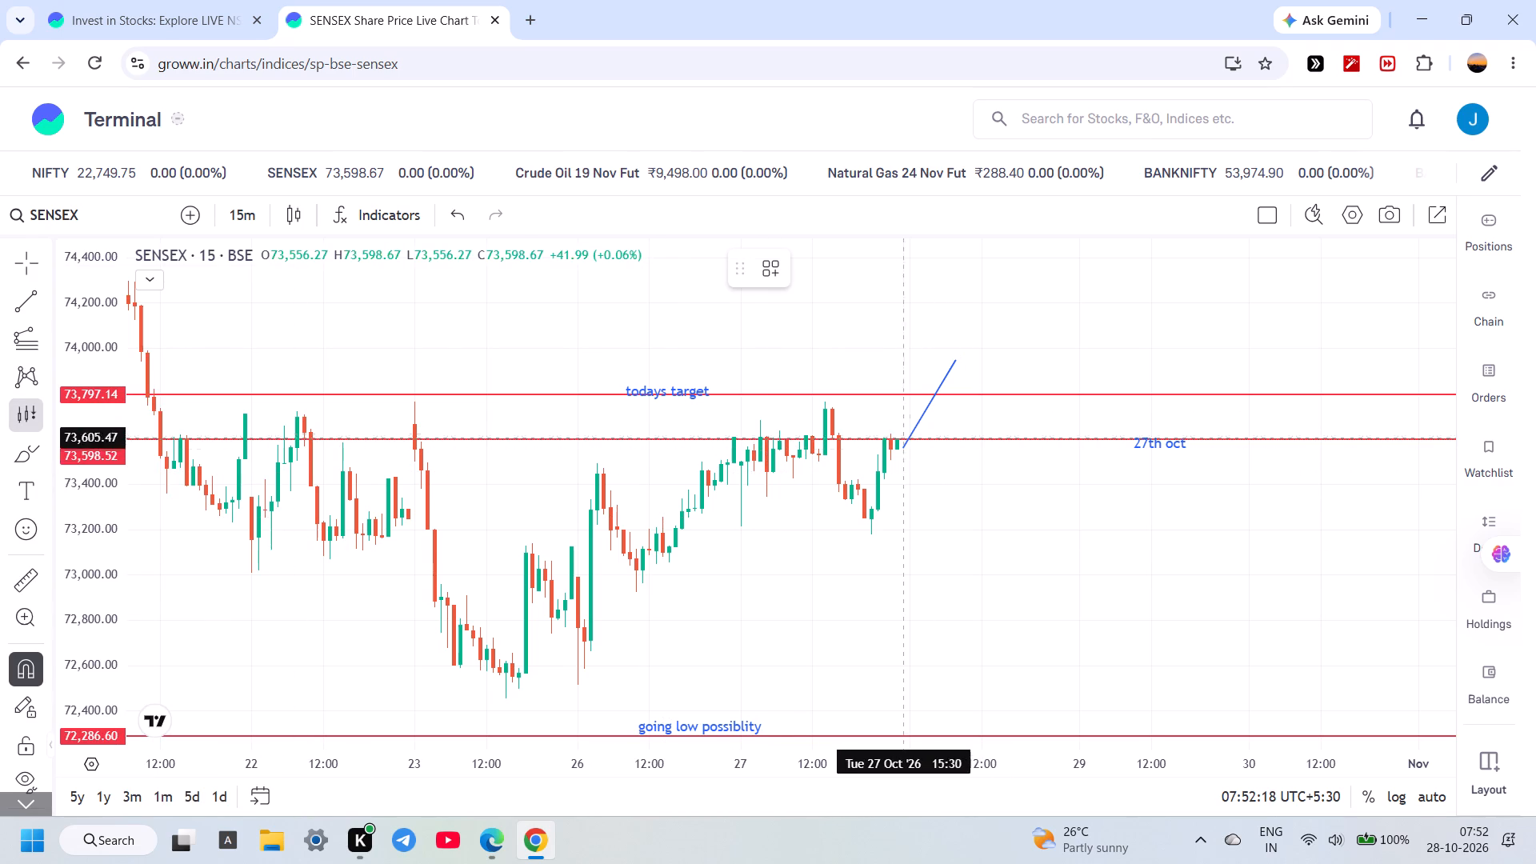
drag(907, 456, 967, 397)
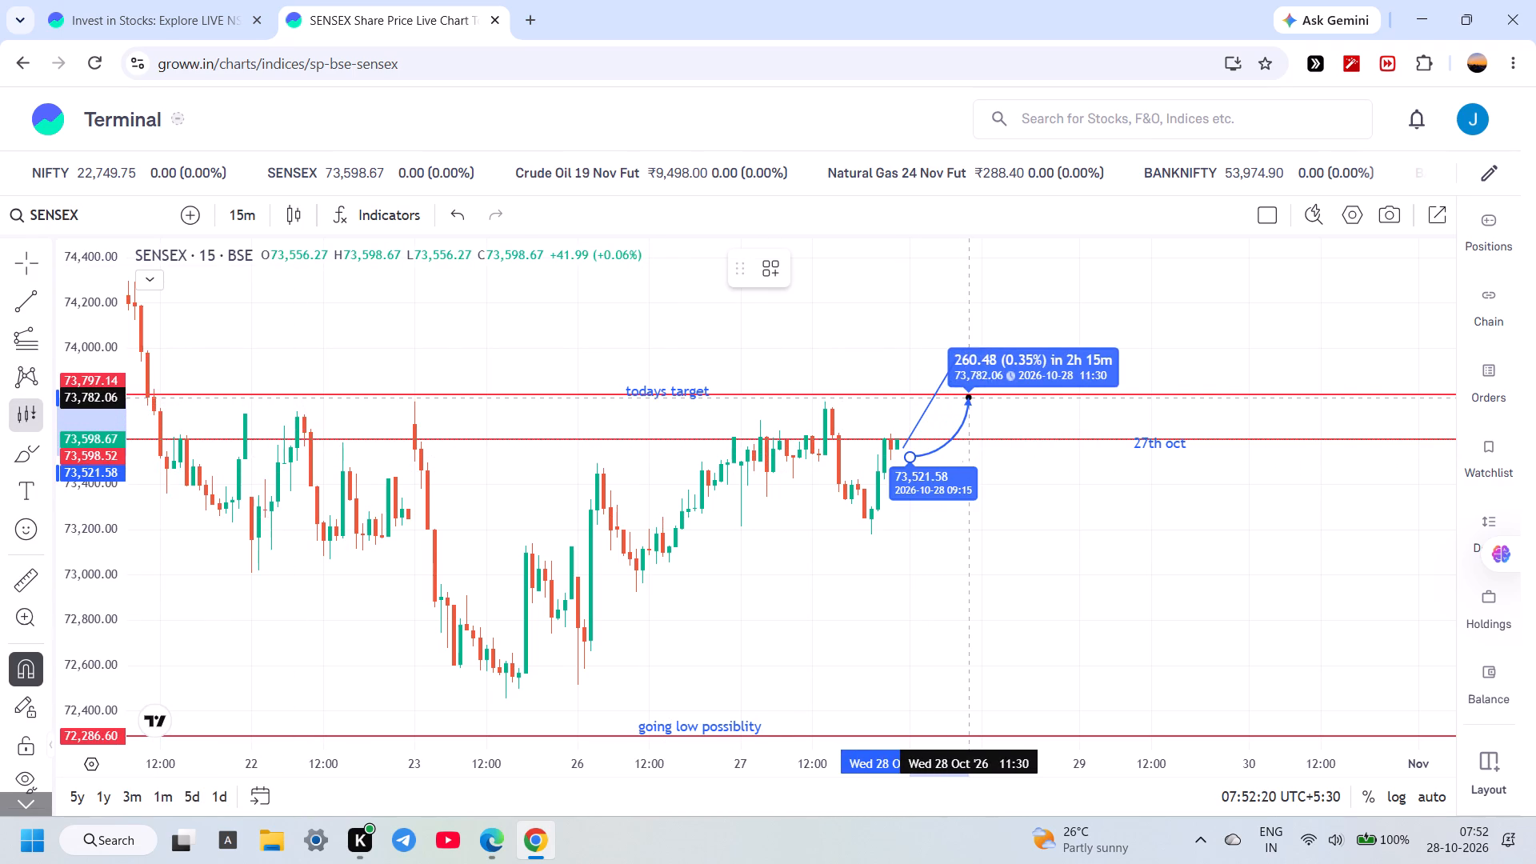
drag(967, 397, 971, 394)
click(944, 418)
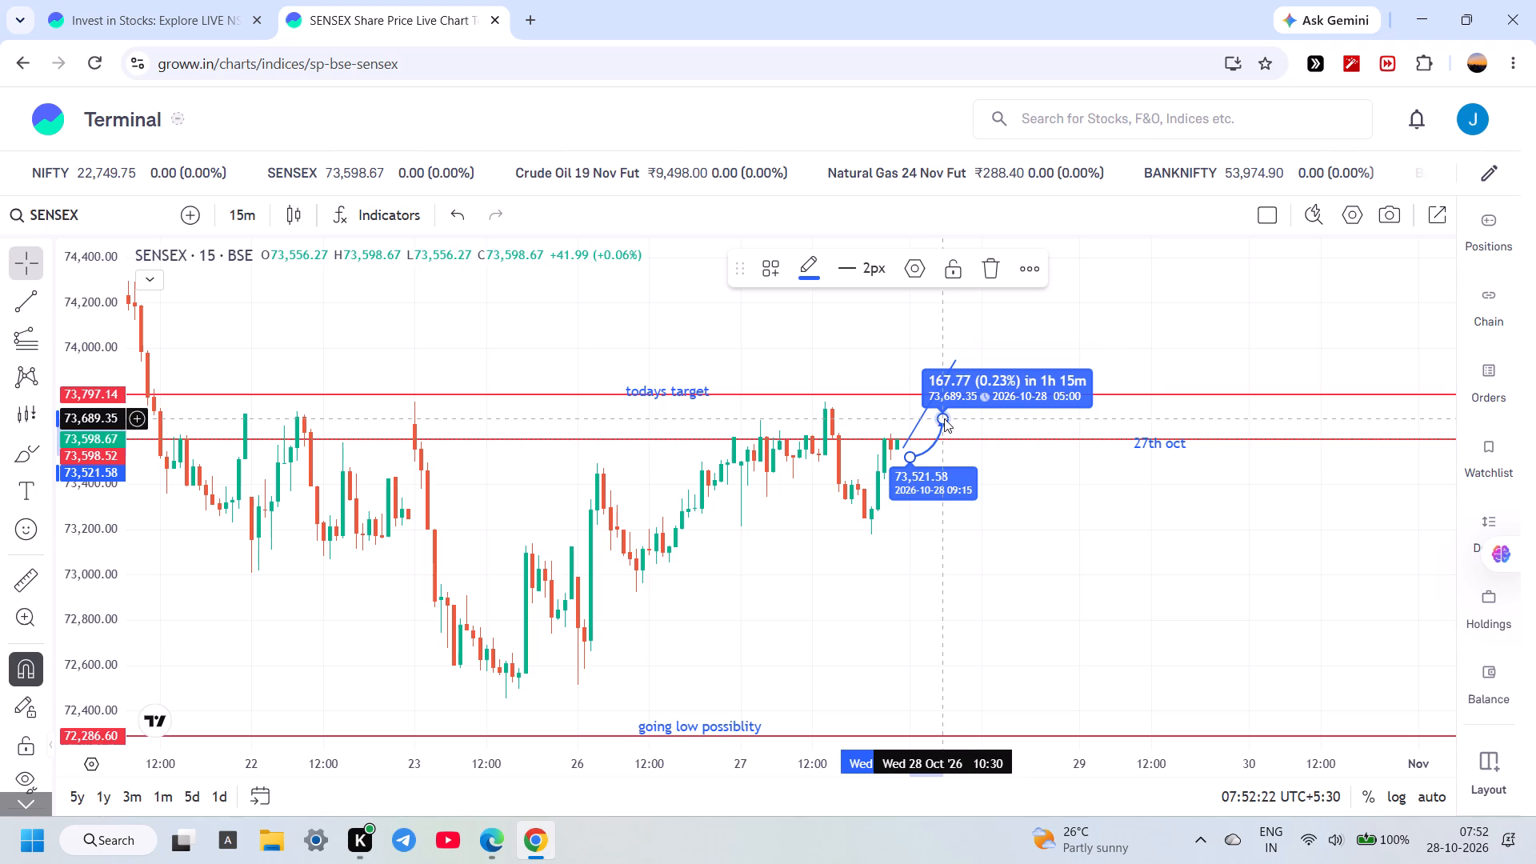
Move the whole forecast so it starts at about 73,588 at 15:30 on 27 Oct.
drag(912, 464, 906, 458)
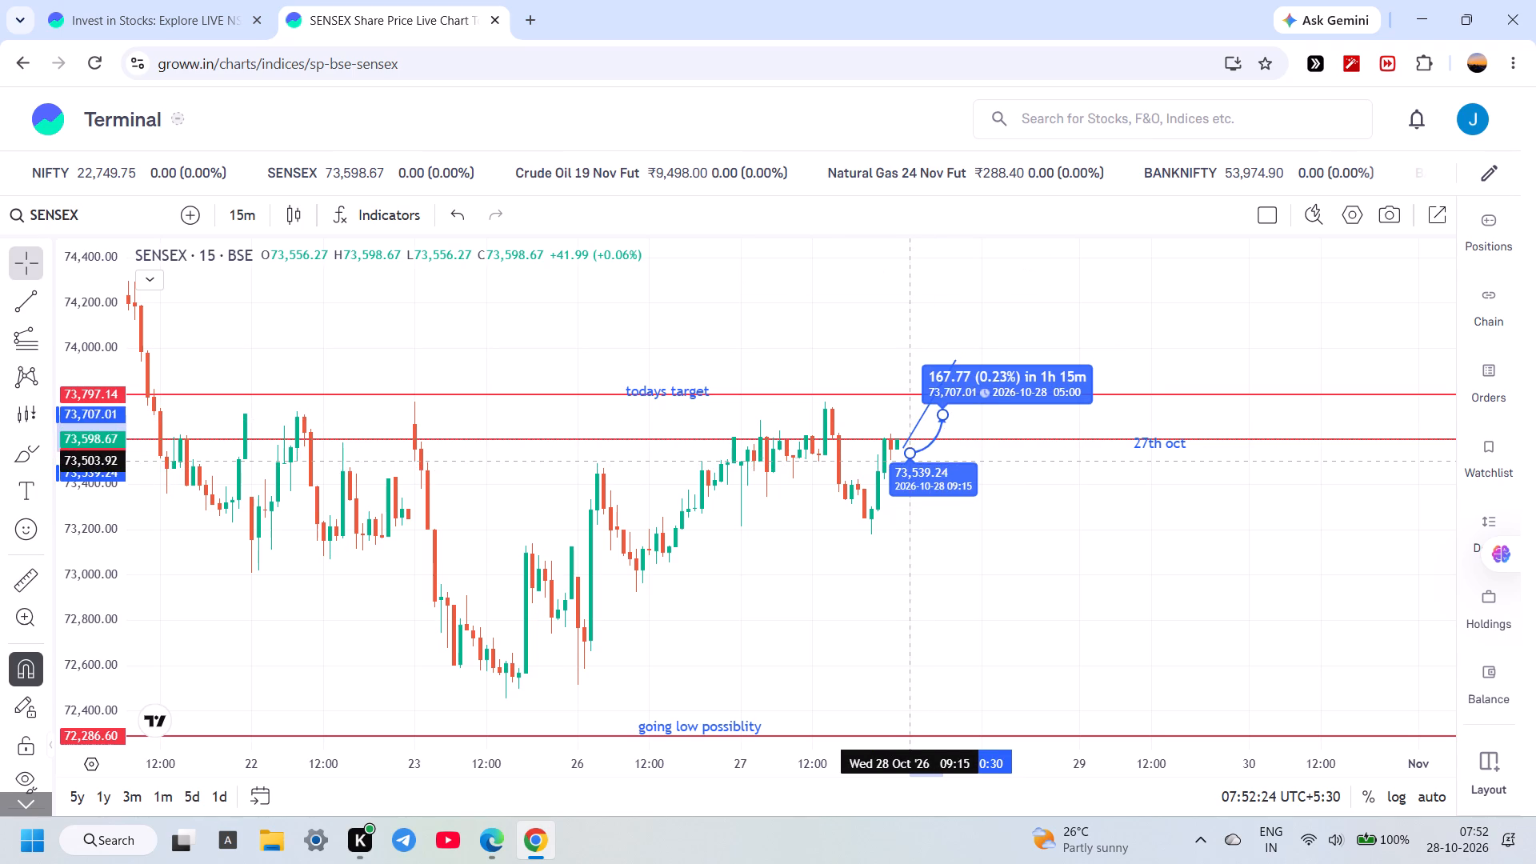
drag(906, 458, 906, 449)
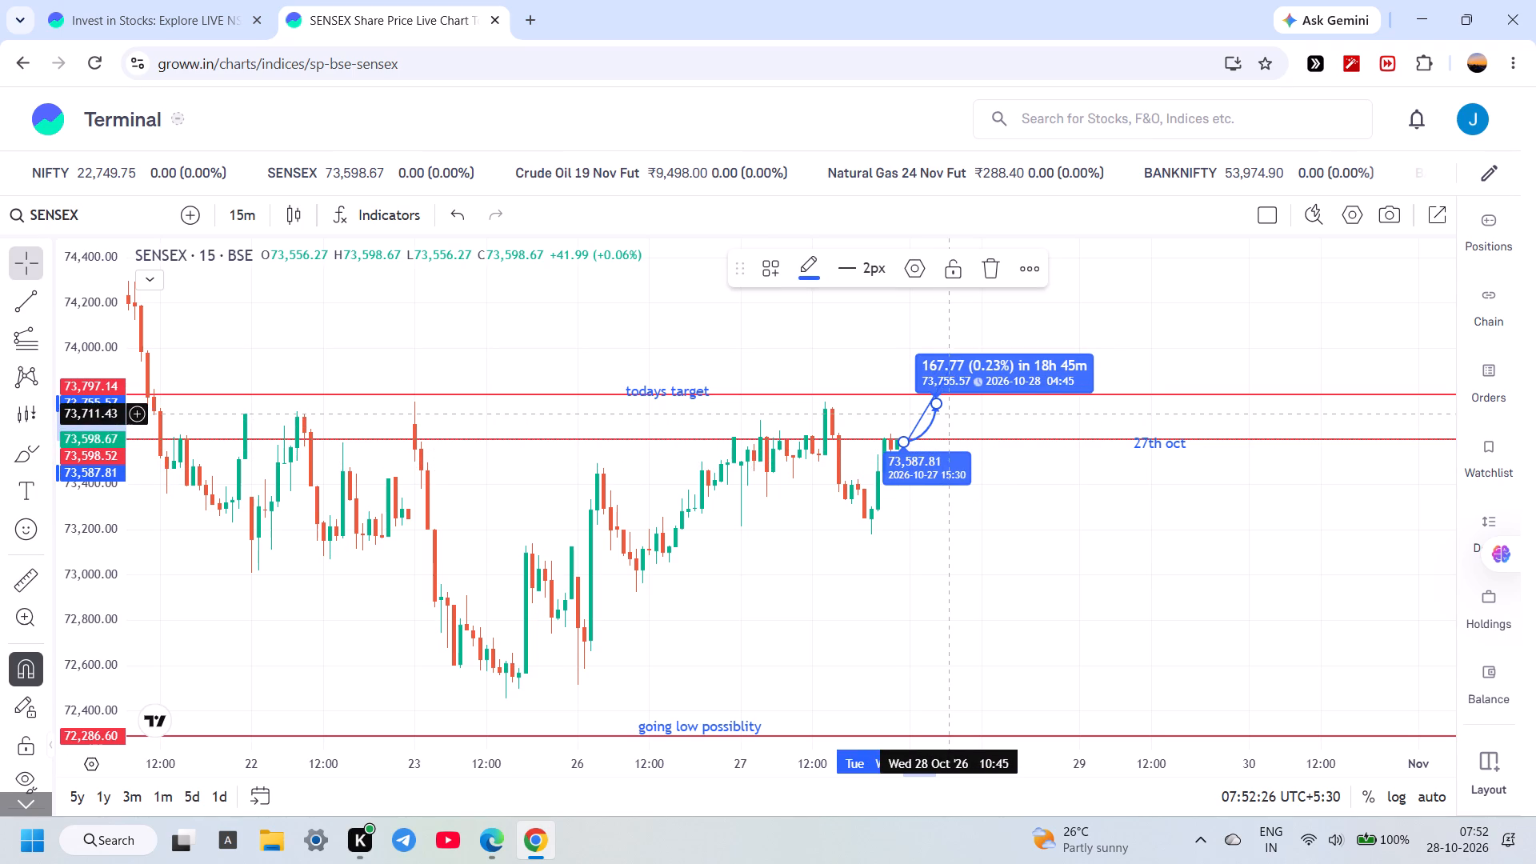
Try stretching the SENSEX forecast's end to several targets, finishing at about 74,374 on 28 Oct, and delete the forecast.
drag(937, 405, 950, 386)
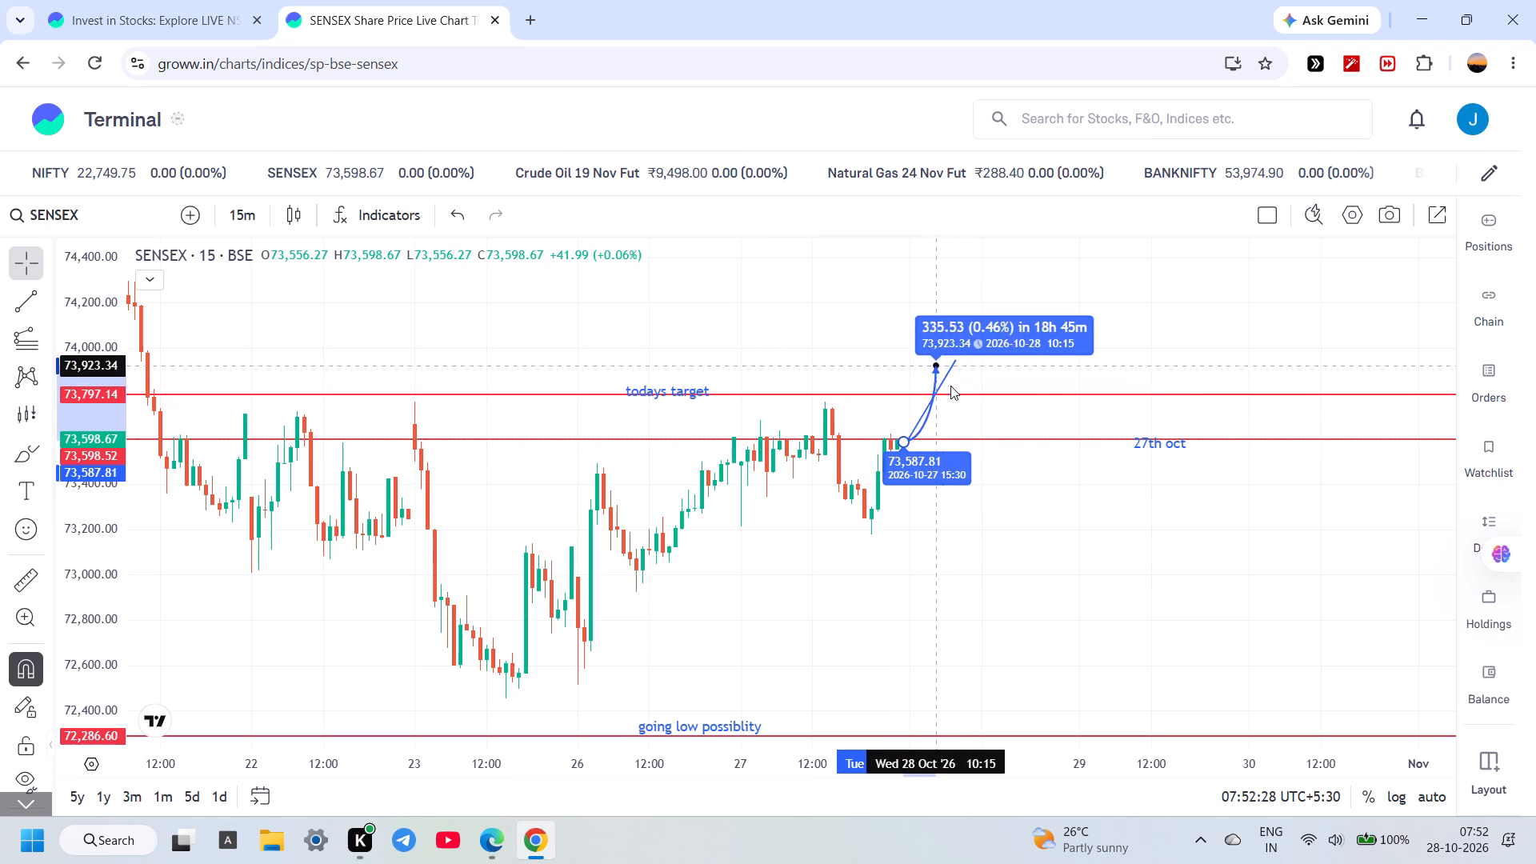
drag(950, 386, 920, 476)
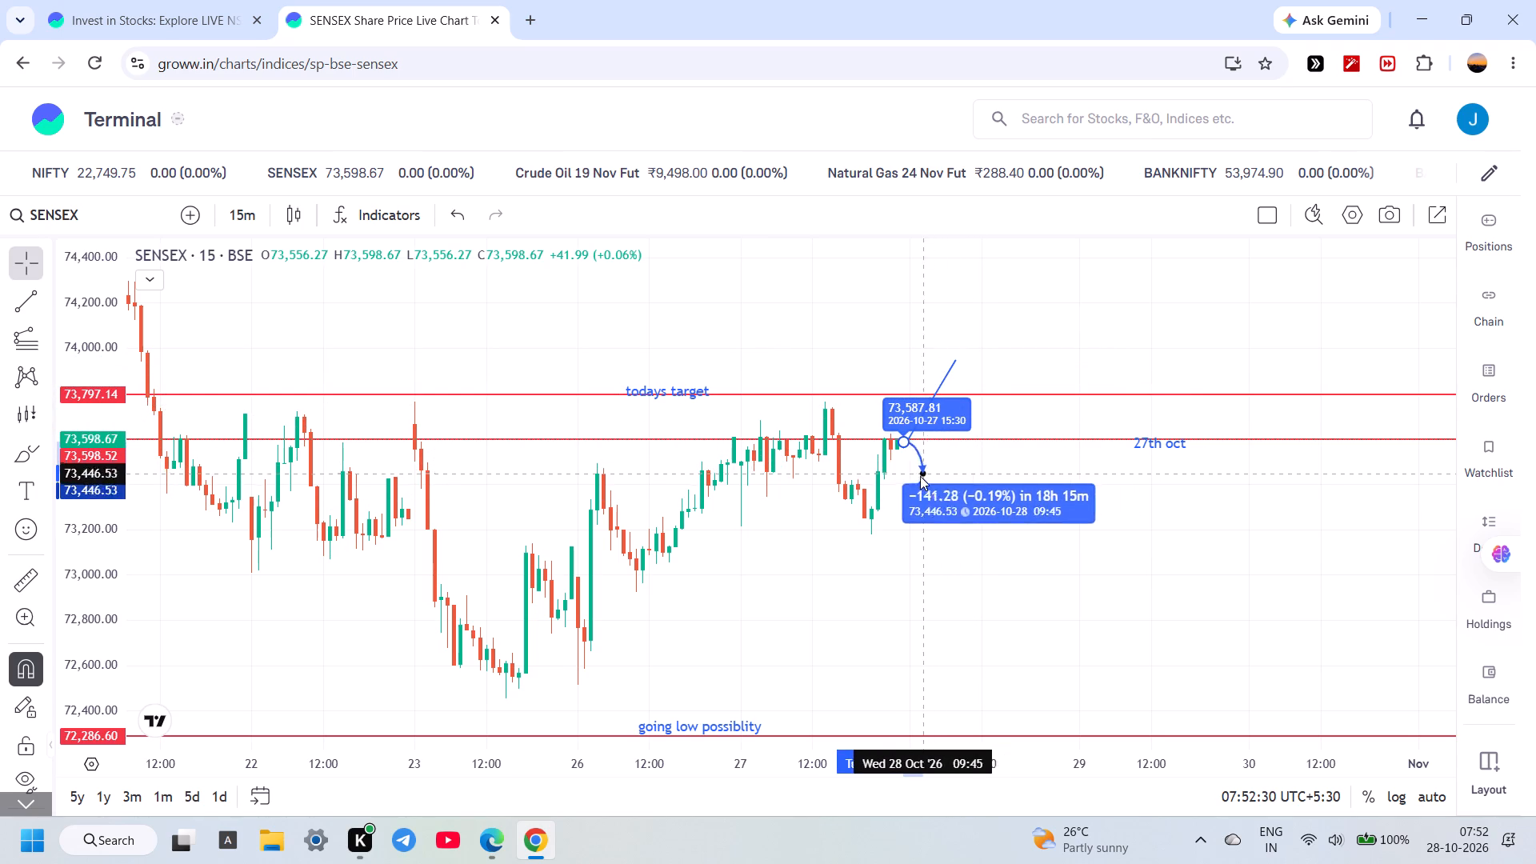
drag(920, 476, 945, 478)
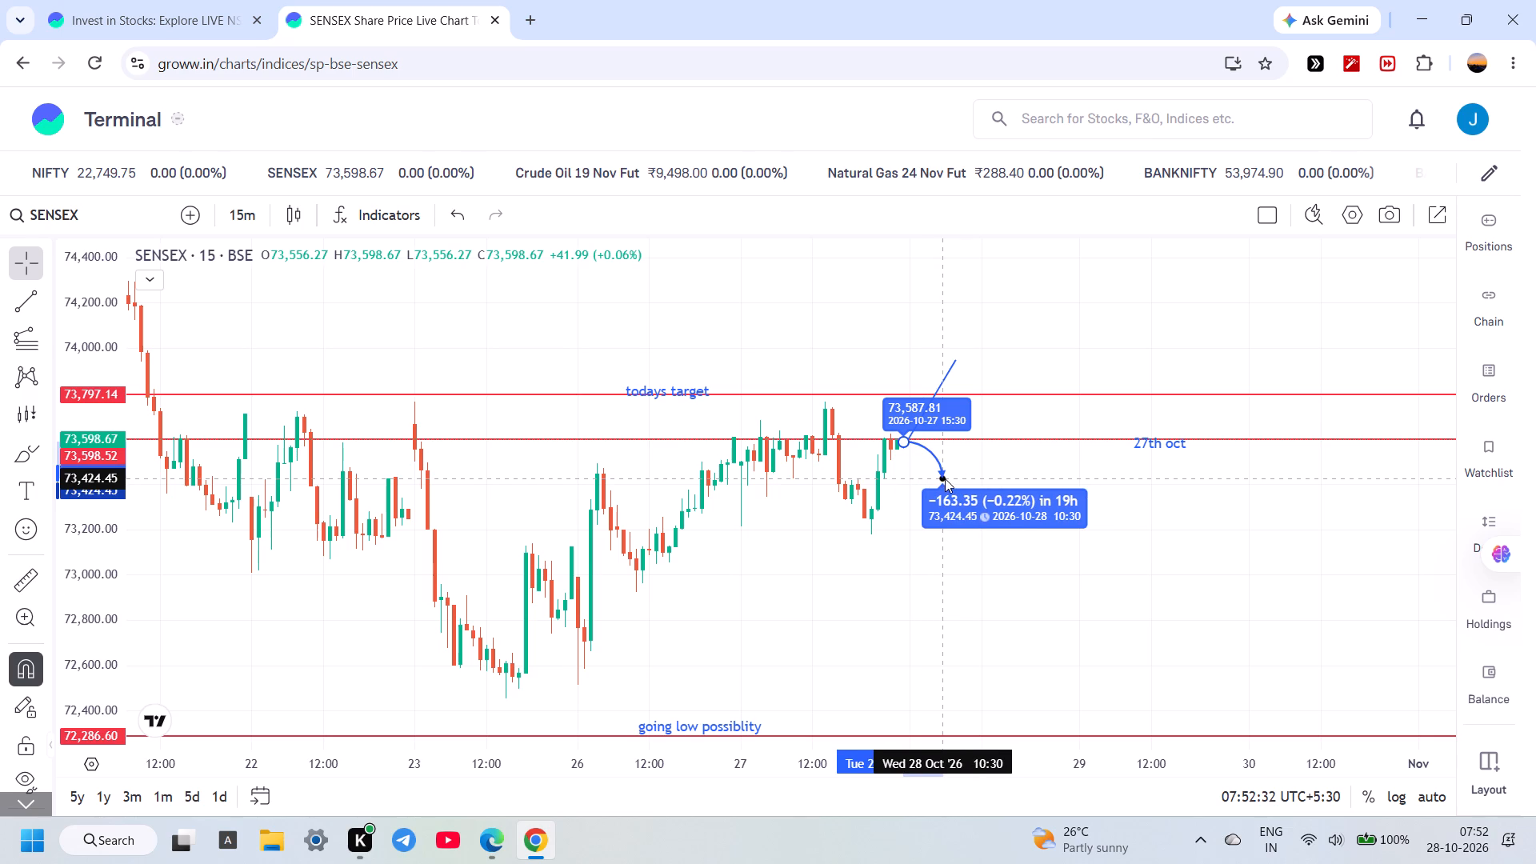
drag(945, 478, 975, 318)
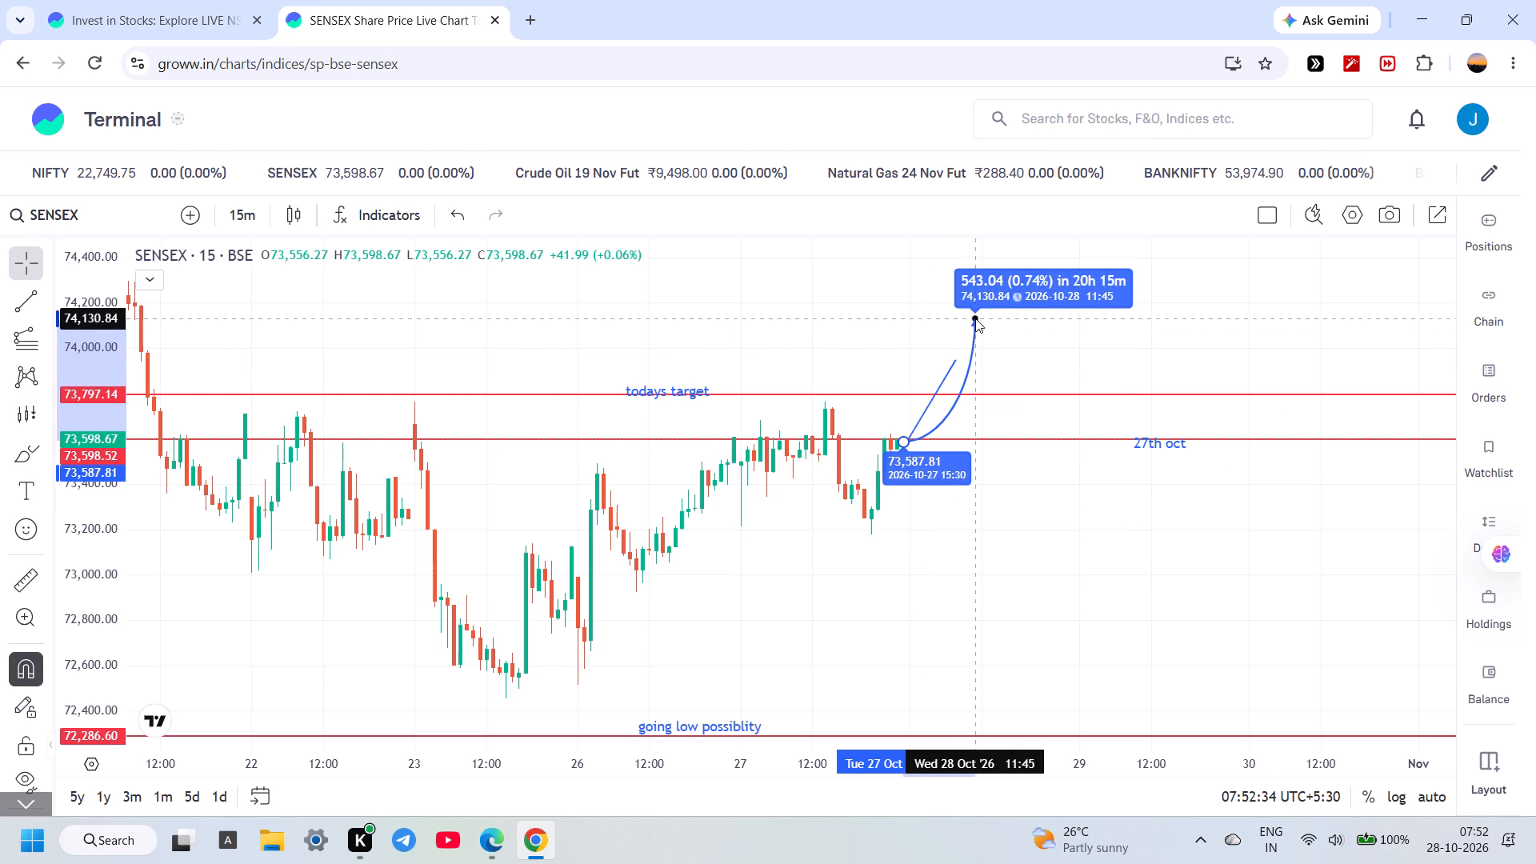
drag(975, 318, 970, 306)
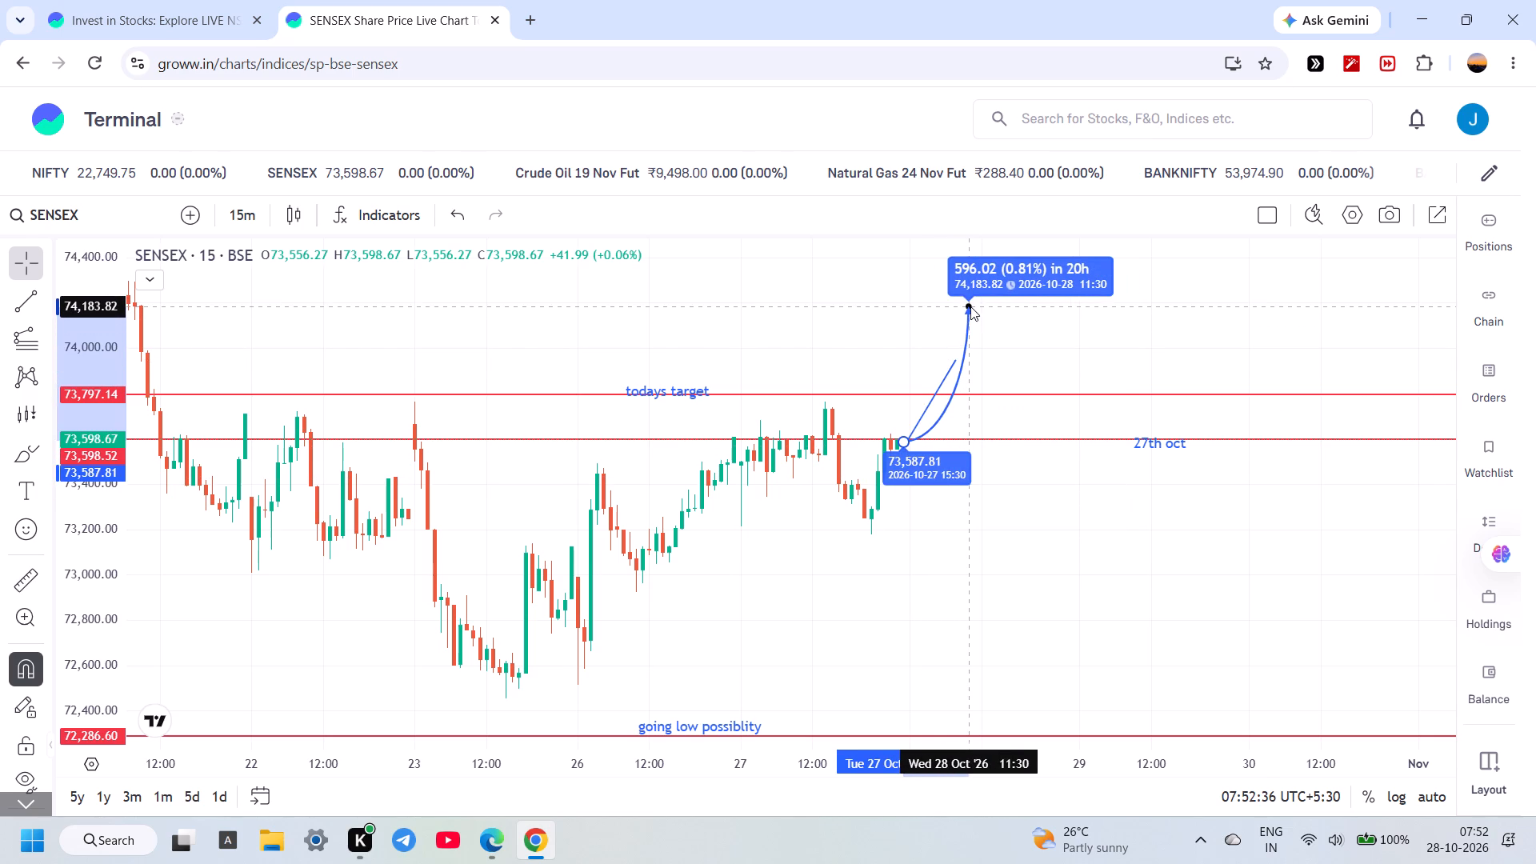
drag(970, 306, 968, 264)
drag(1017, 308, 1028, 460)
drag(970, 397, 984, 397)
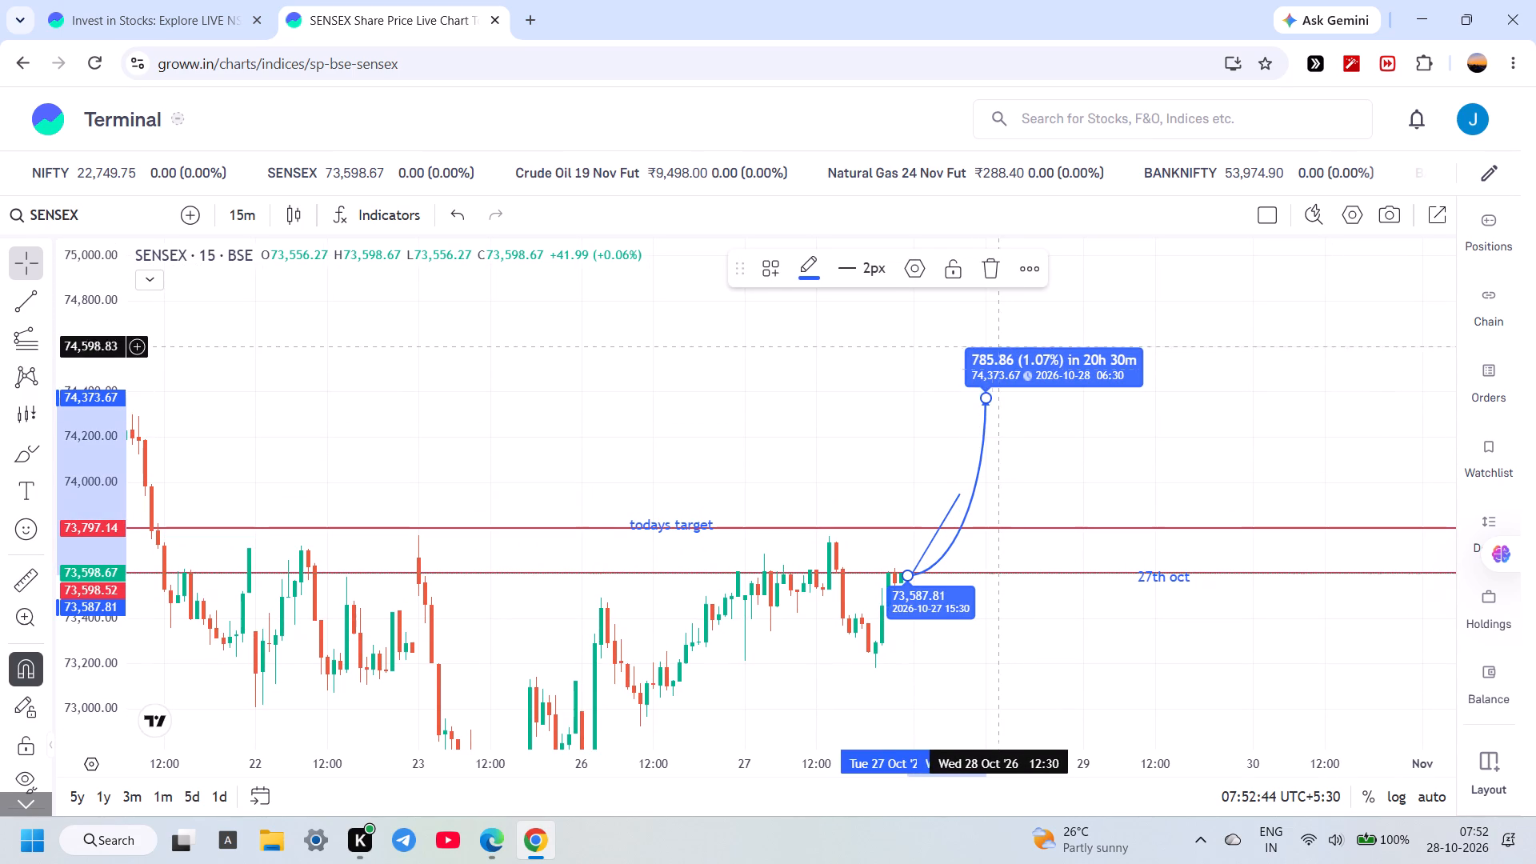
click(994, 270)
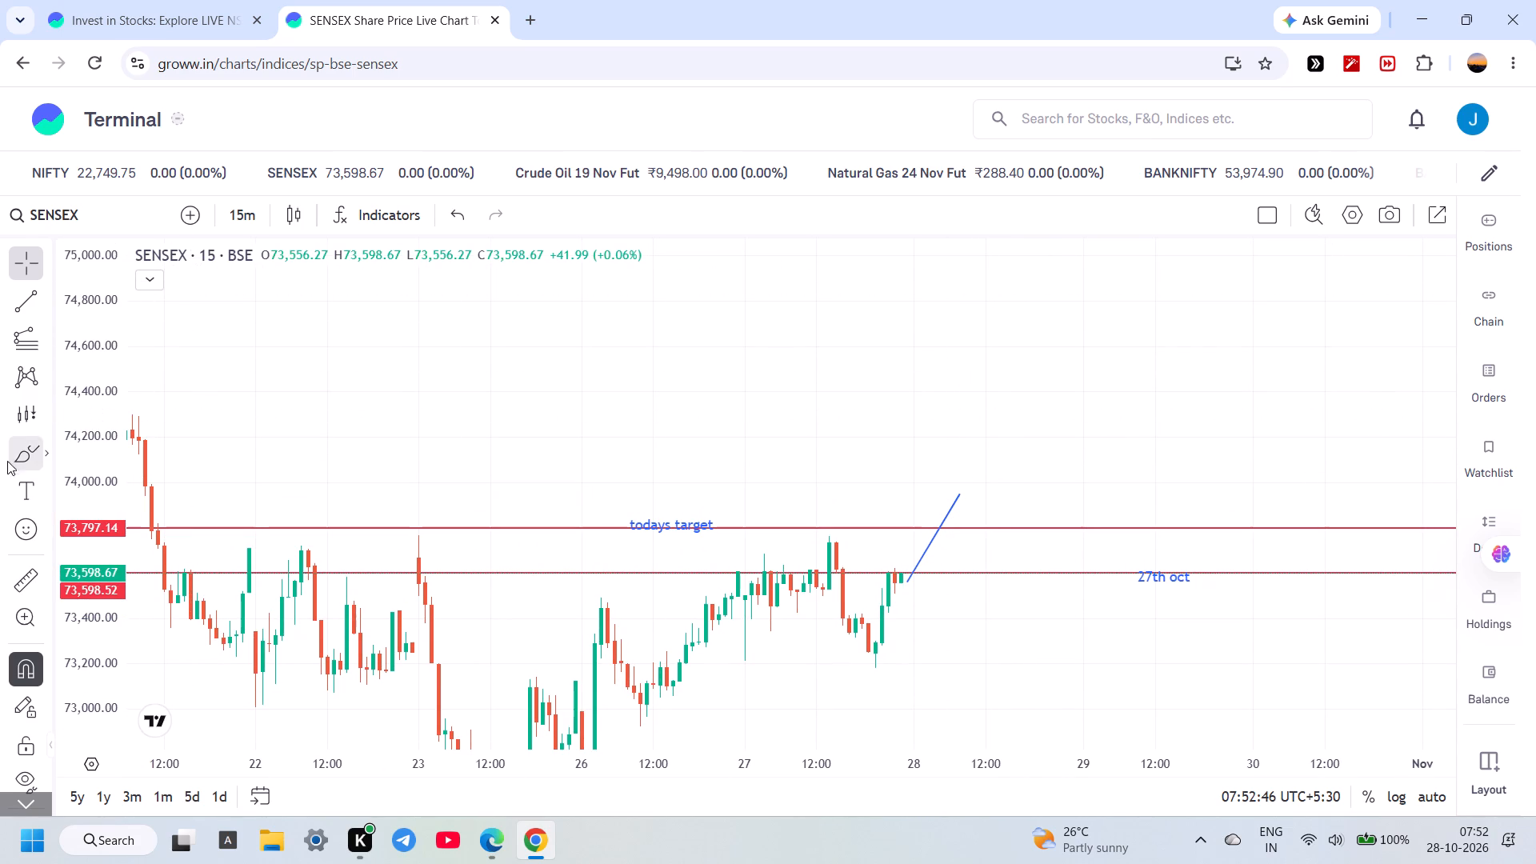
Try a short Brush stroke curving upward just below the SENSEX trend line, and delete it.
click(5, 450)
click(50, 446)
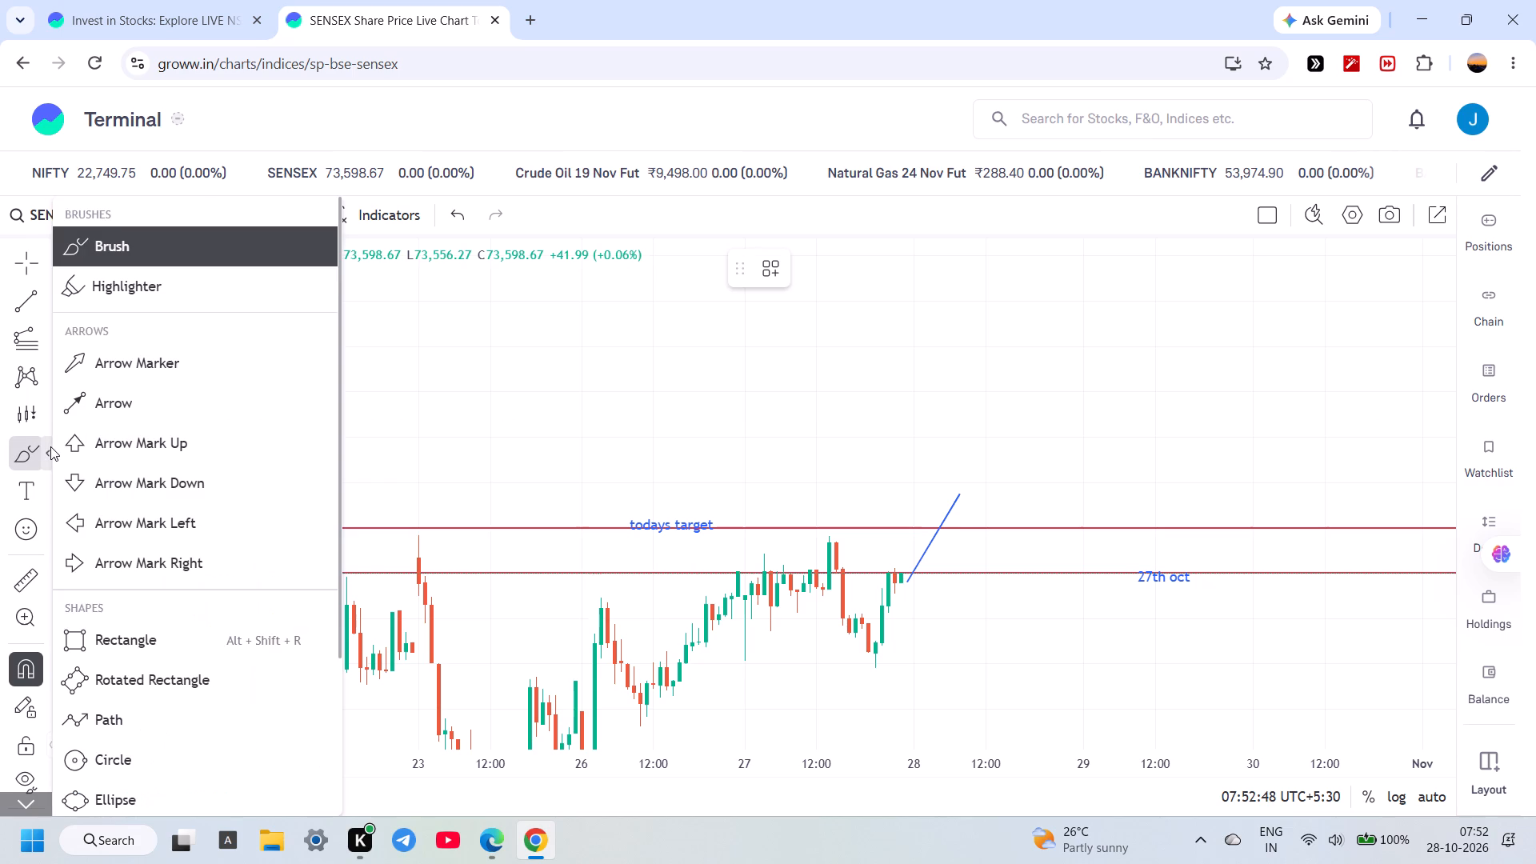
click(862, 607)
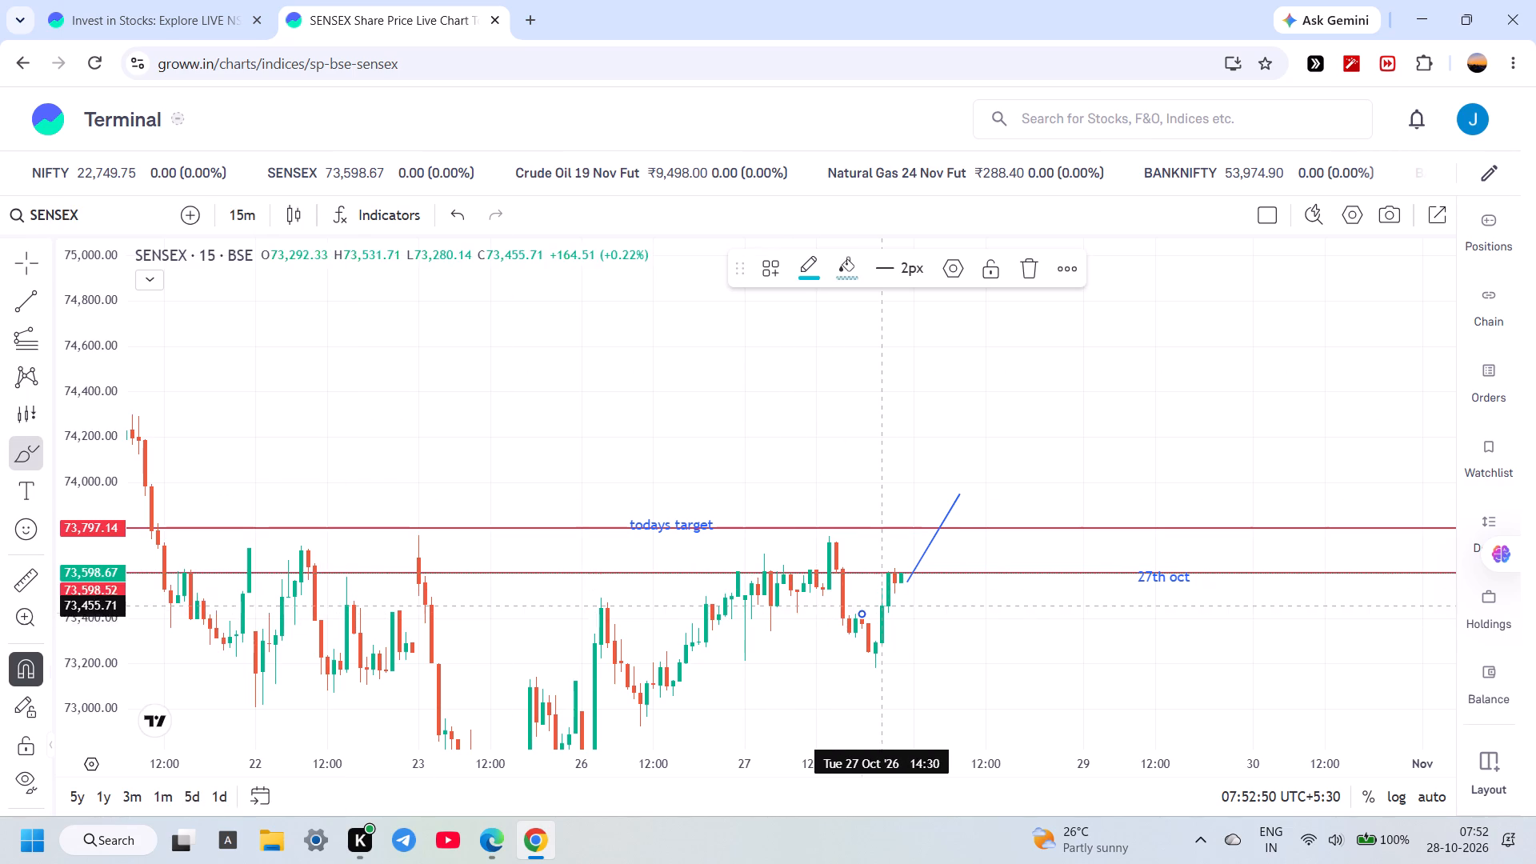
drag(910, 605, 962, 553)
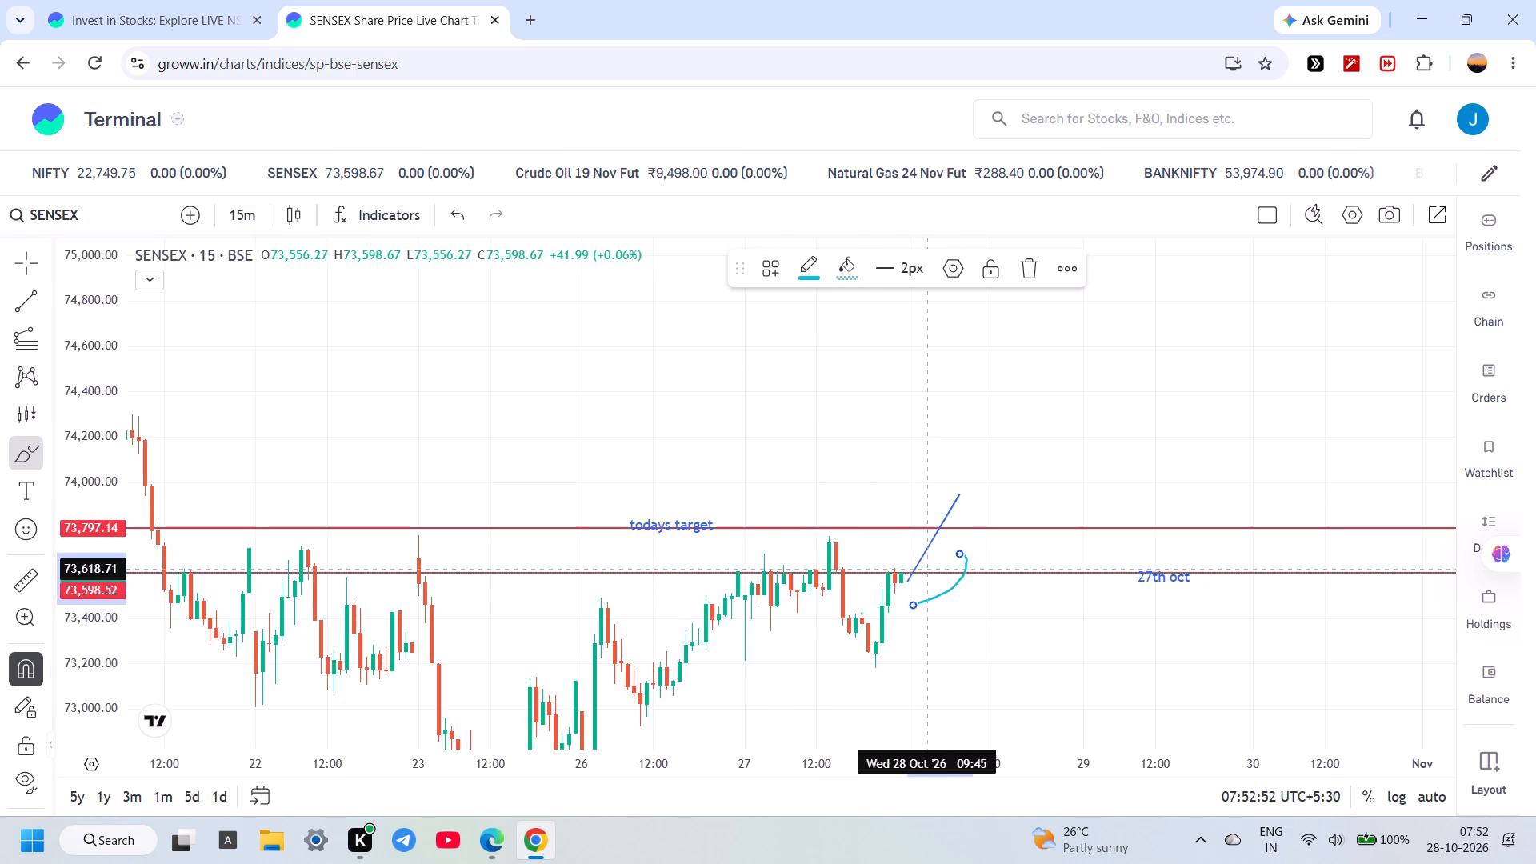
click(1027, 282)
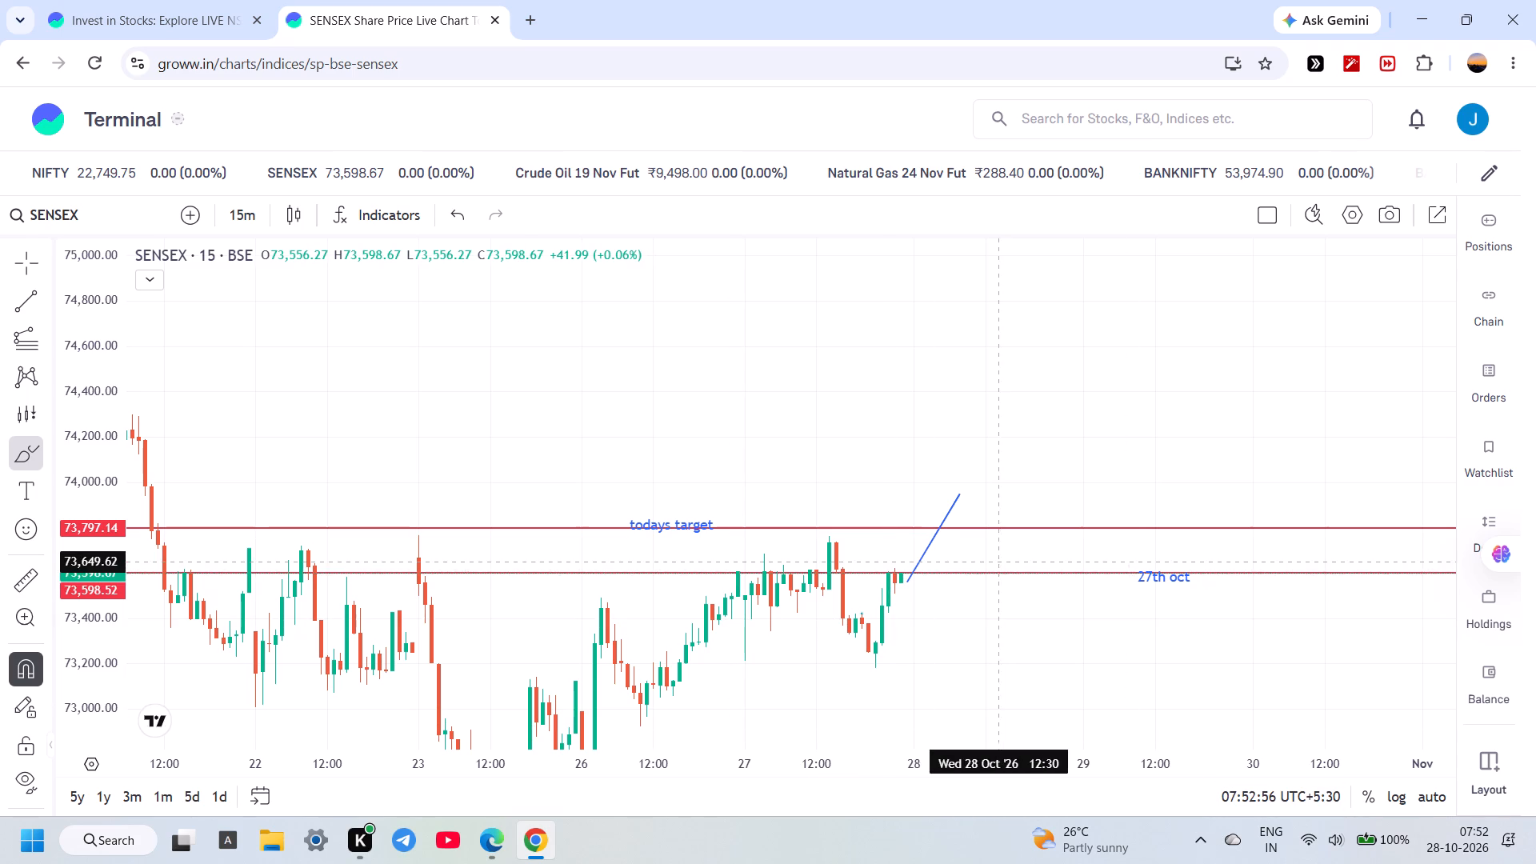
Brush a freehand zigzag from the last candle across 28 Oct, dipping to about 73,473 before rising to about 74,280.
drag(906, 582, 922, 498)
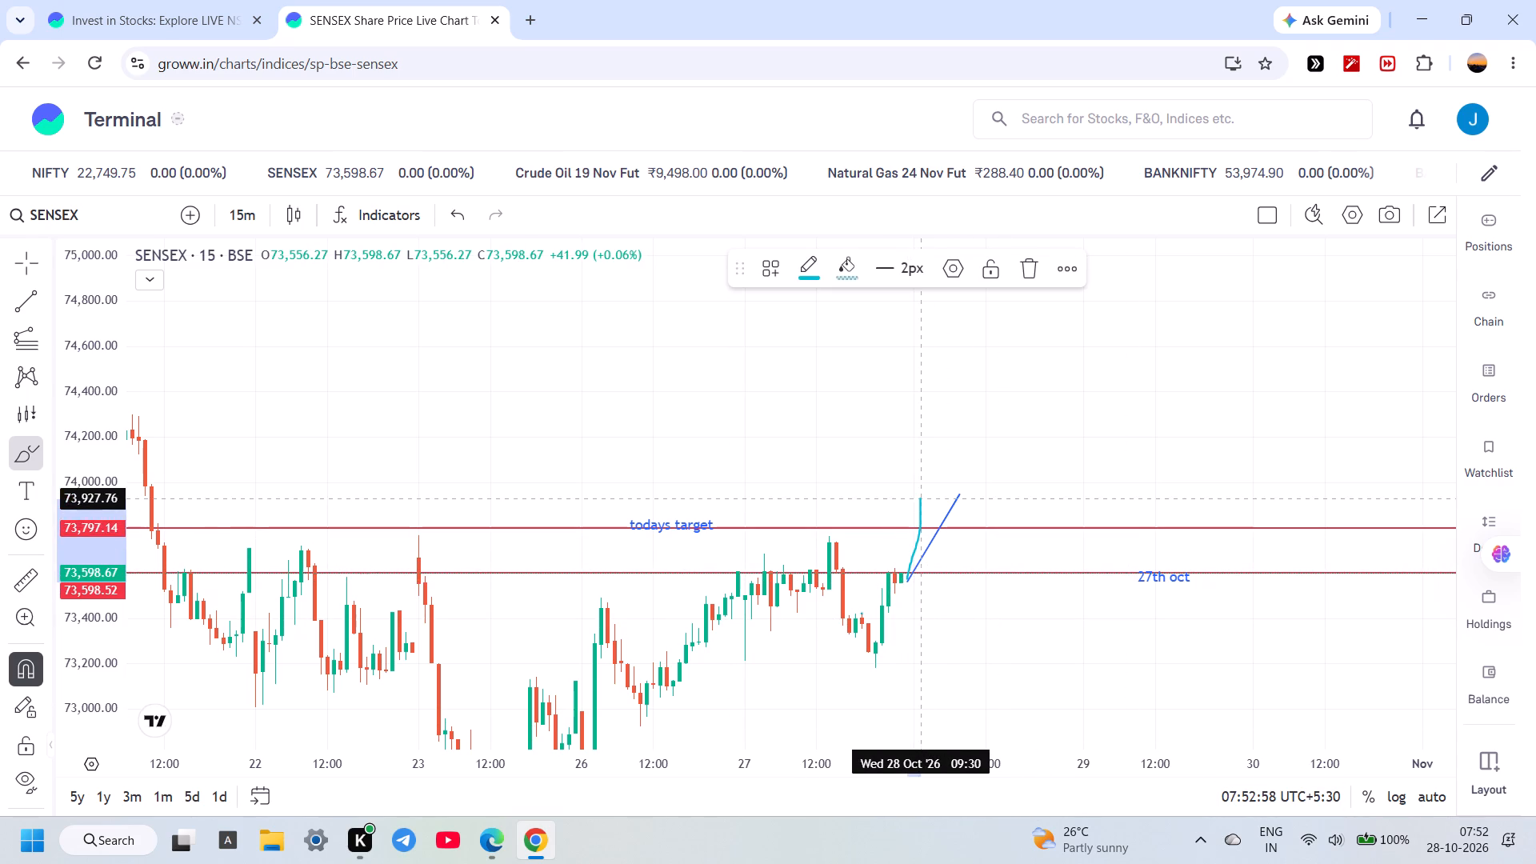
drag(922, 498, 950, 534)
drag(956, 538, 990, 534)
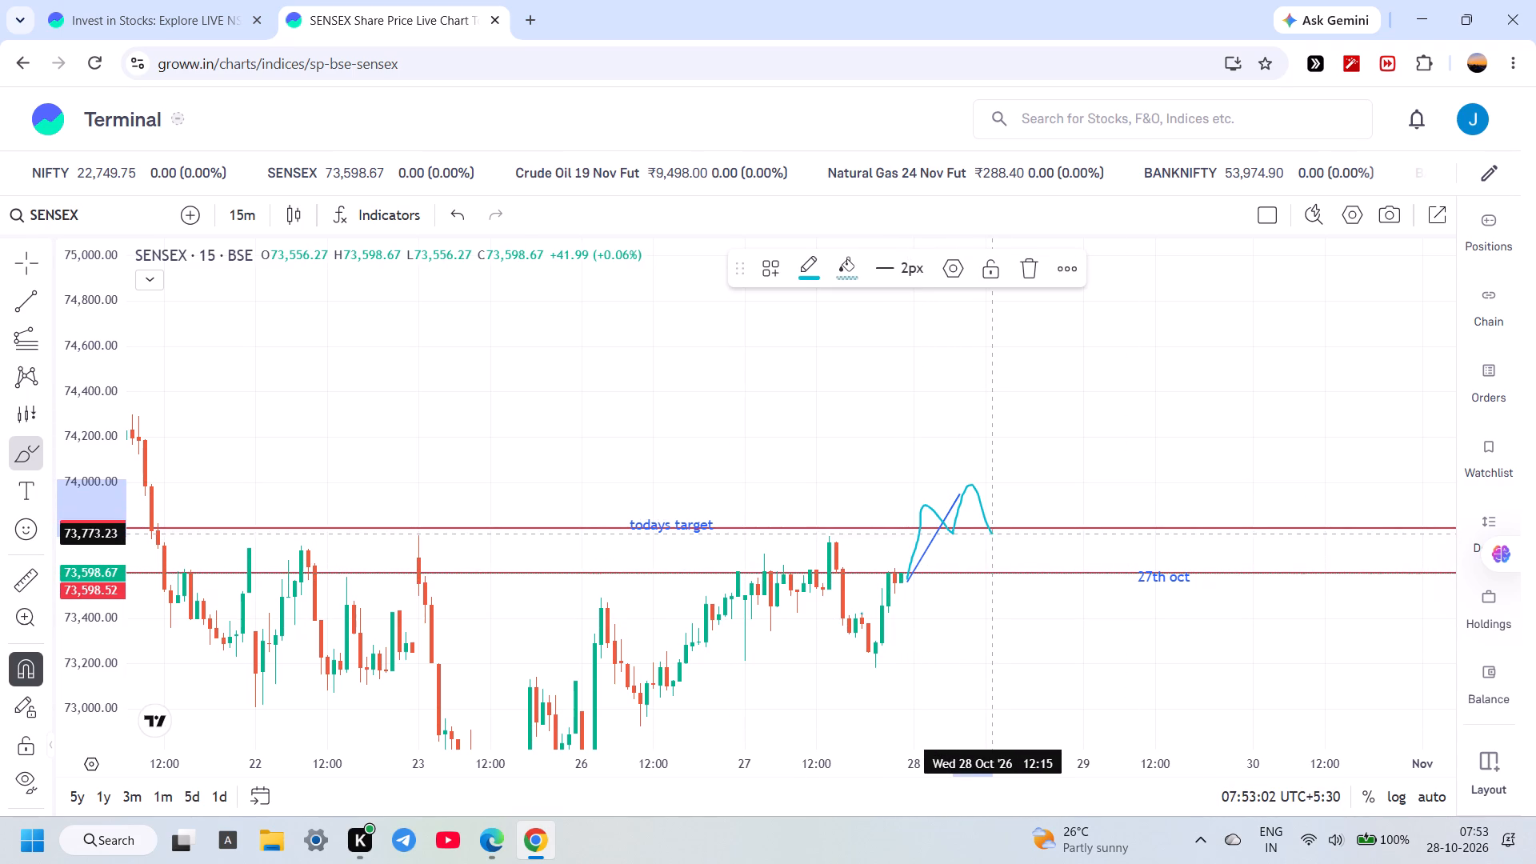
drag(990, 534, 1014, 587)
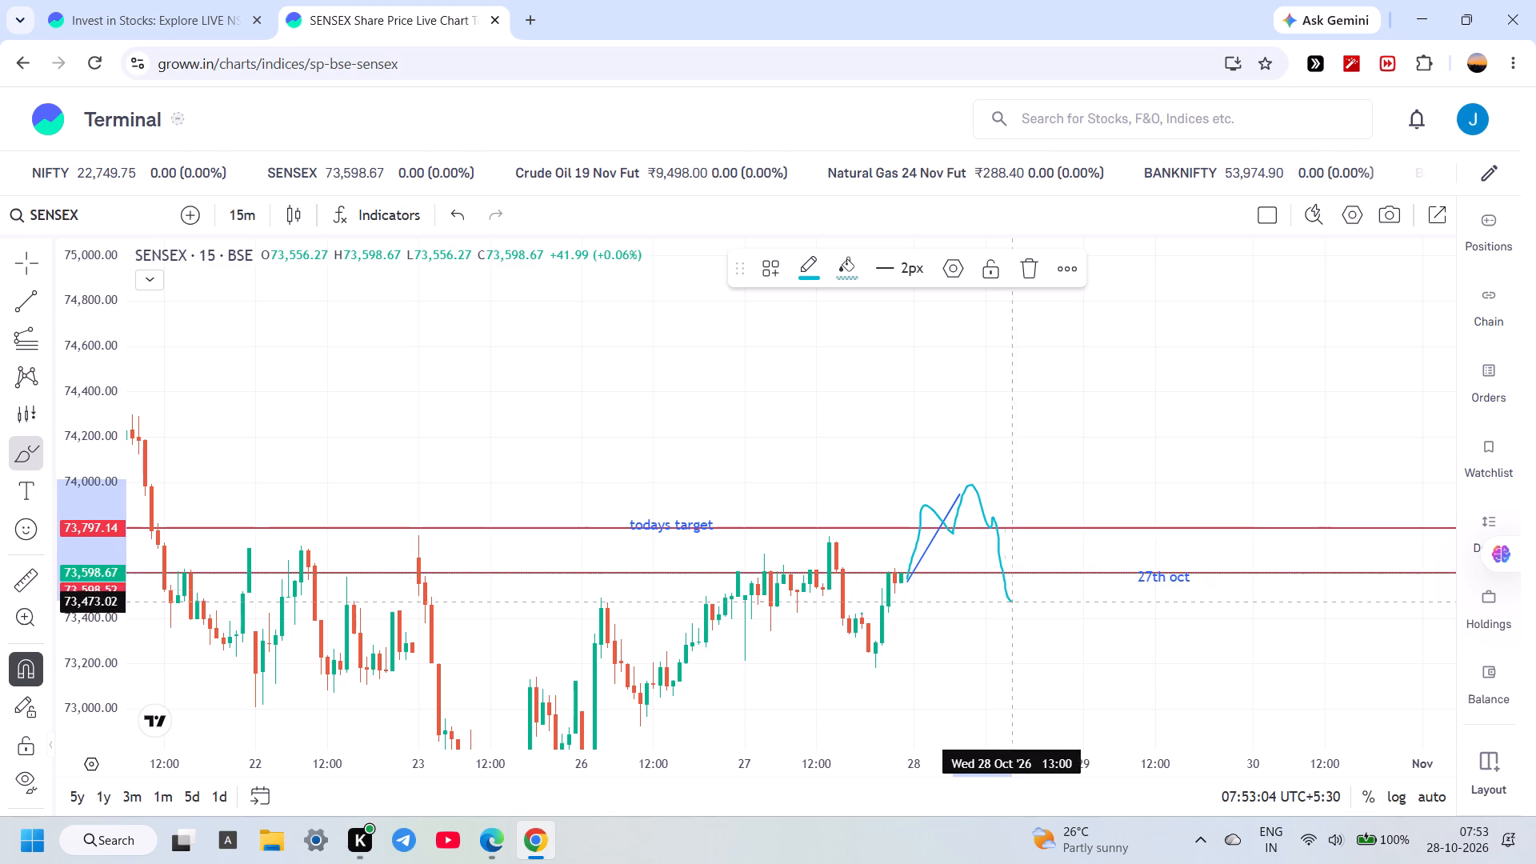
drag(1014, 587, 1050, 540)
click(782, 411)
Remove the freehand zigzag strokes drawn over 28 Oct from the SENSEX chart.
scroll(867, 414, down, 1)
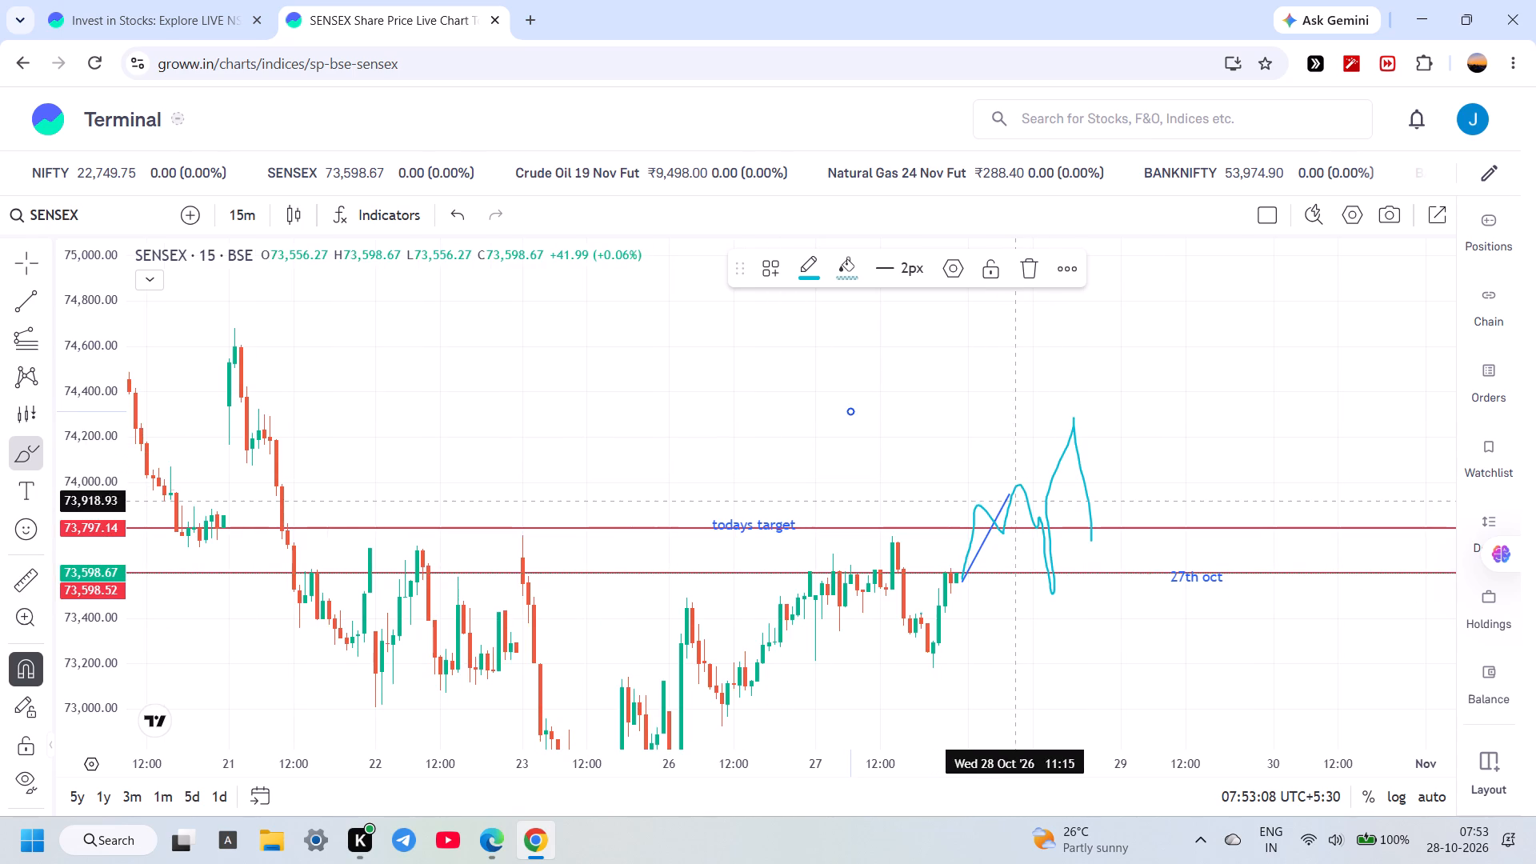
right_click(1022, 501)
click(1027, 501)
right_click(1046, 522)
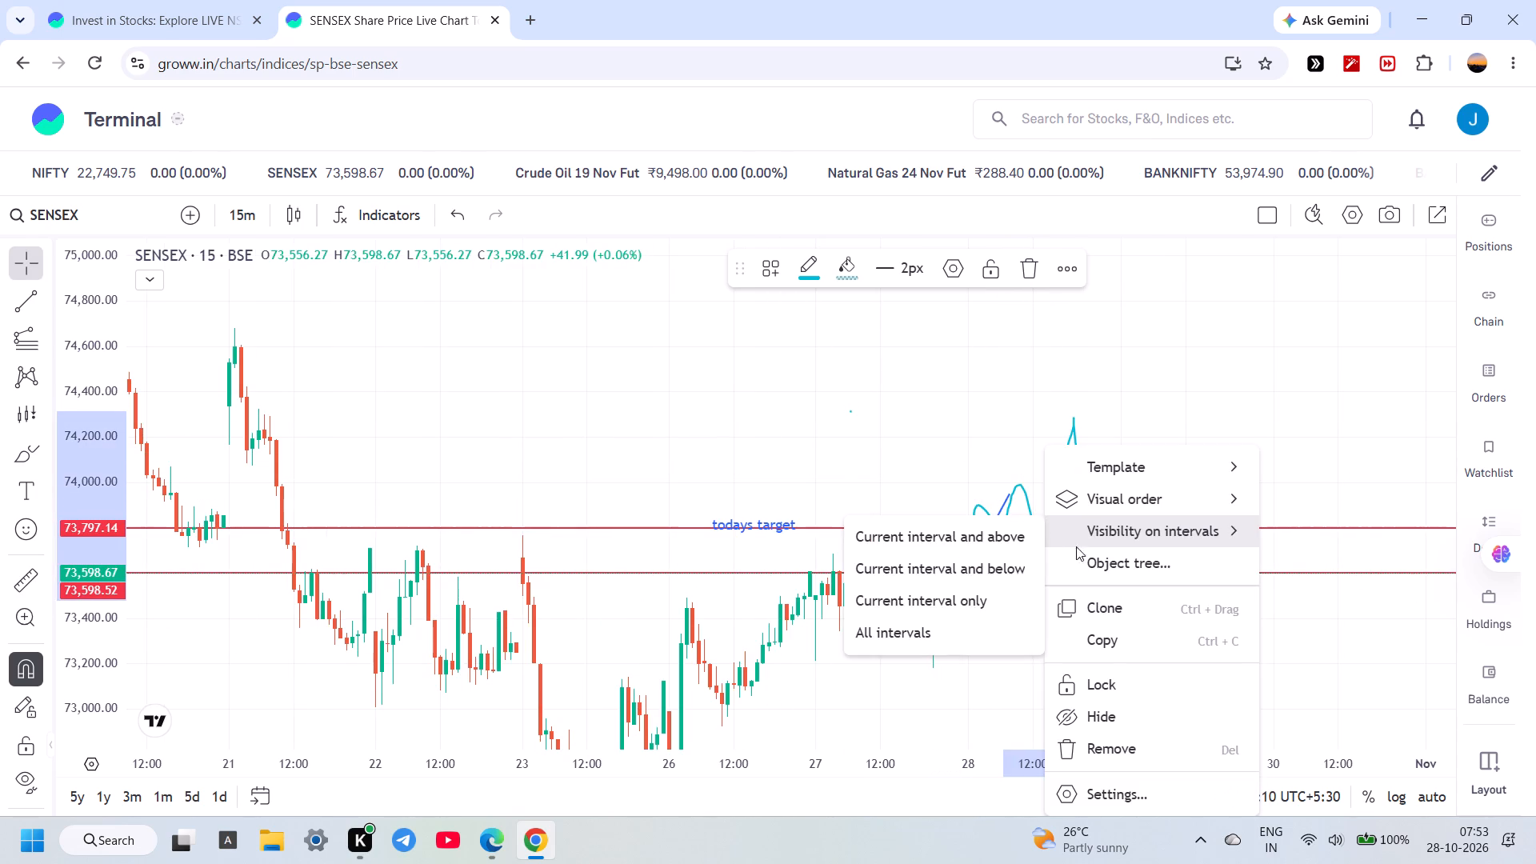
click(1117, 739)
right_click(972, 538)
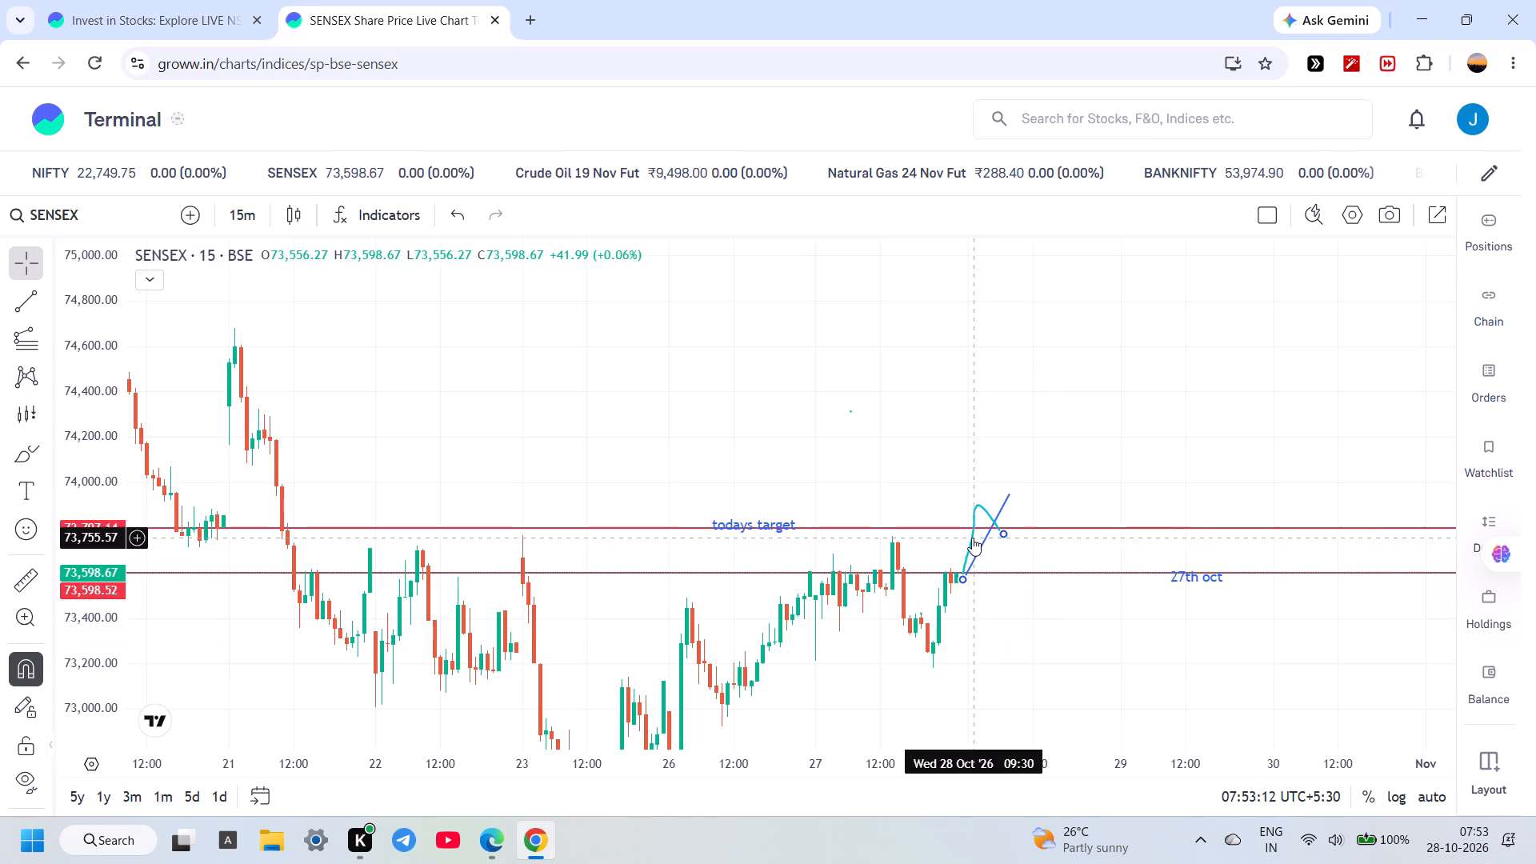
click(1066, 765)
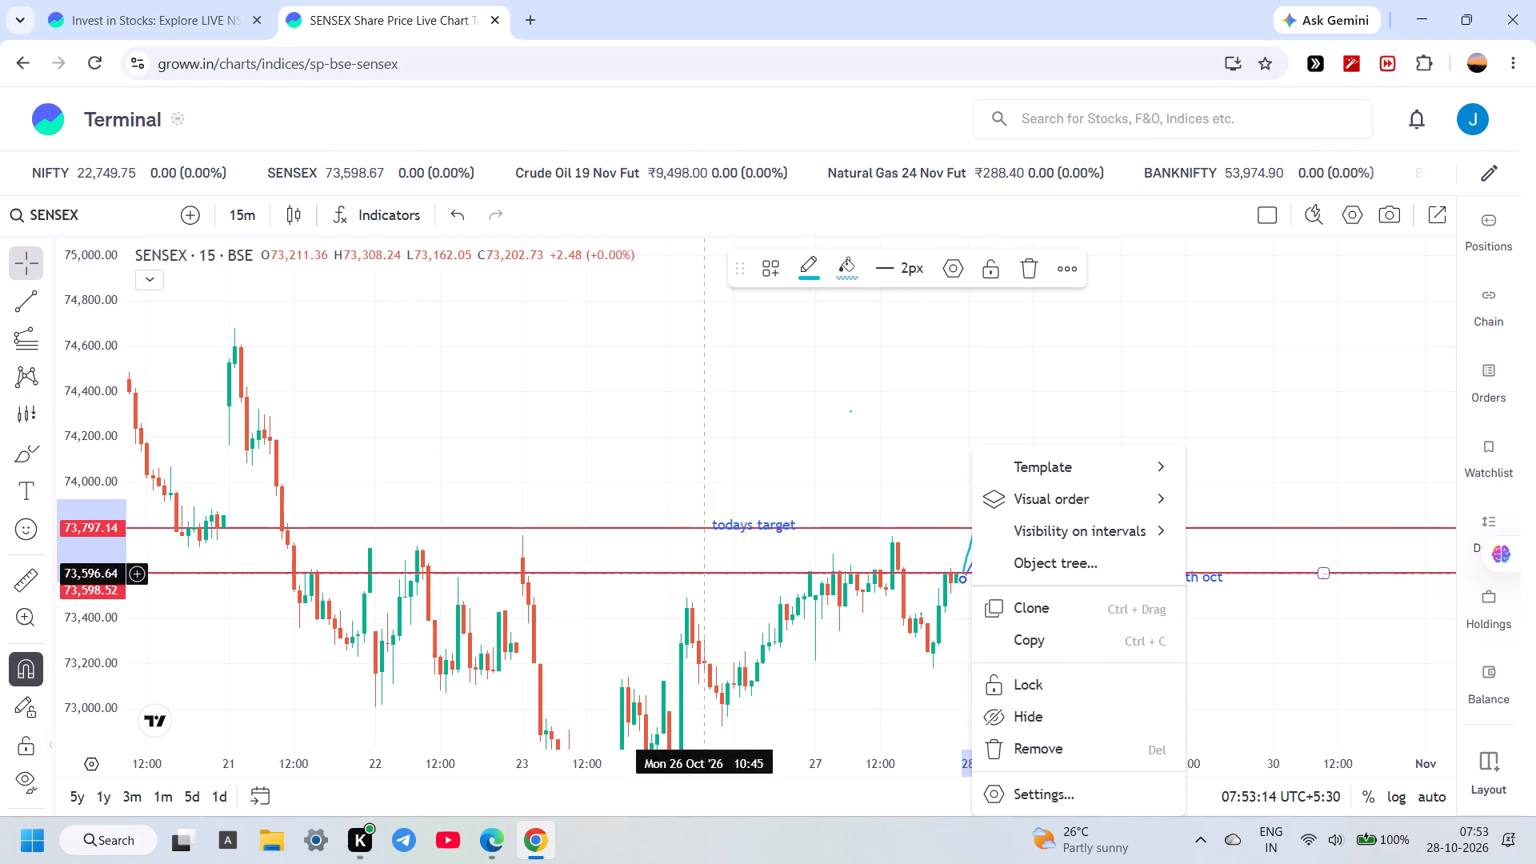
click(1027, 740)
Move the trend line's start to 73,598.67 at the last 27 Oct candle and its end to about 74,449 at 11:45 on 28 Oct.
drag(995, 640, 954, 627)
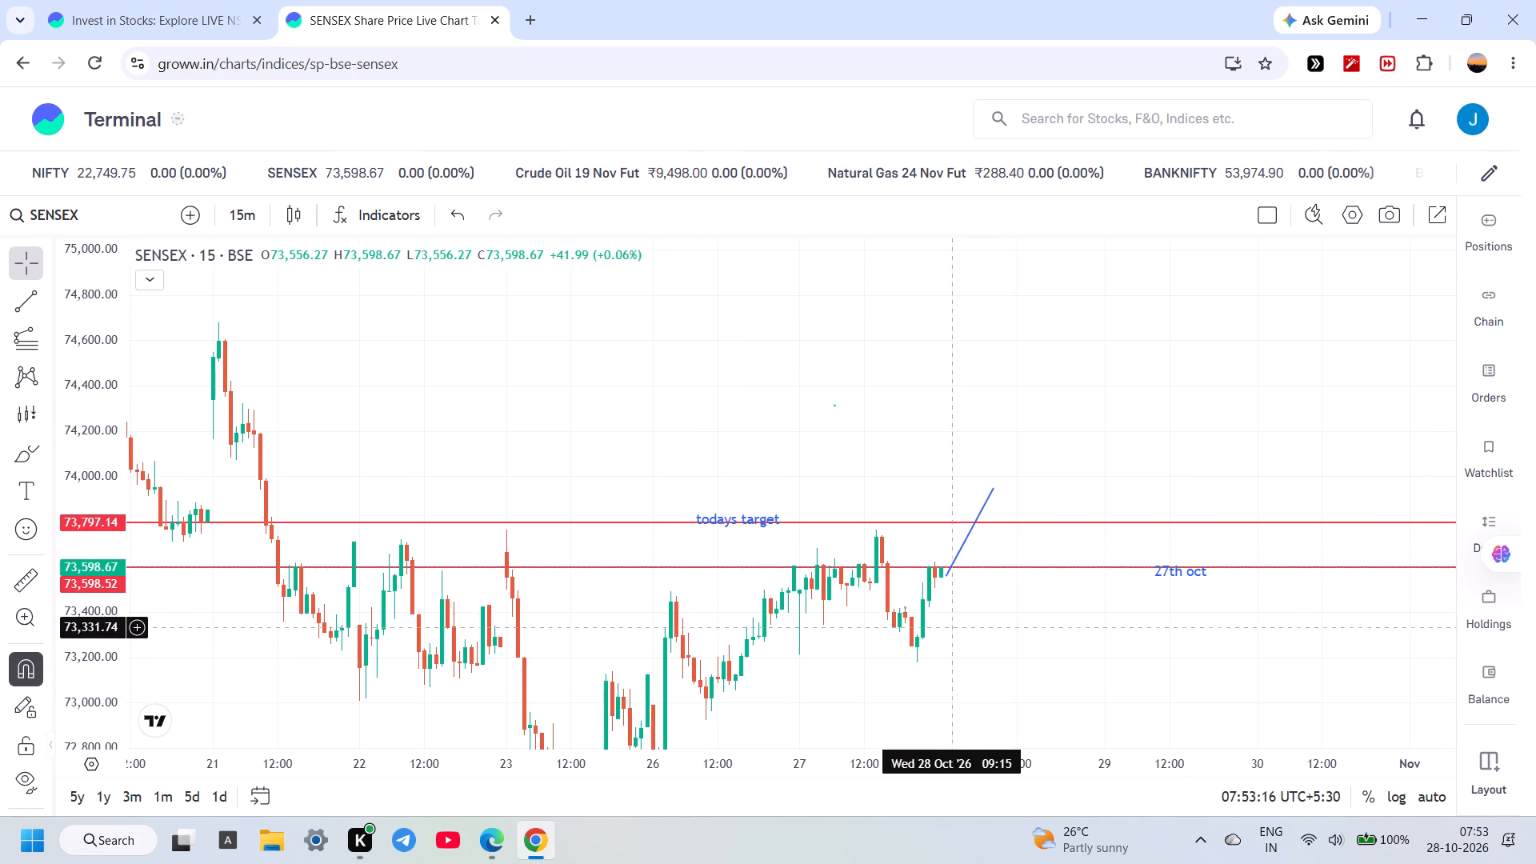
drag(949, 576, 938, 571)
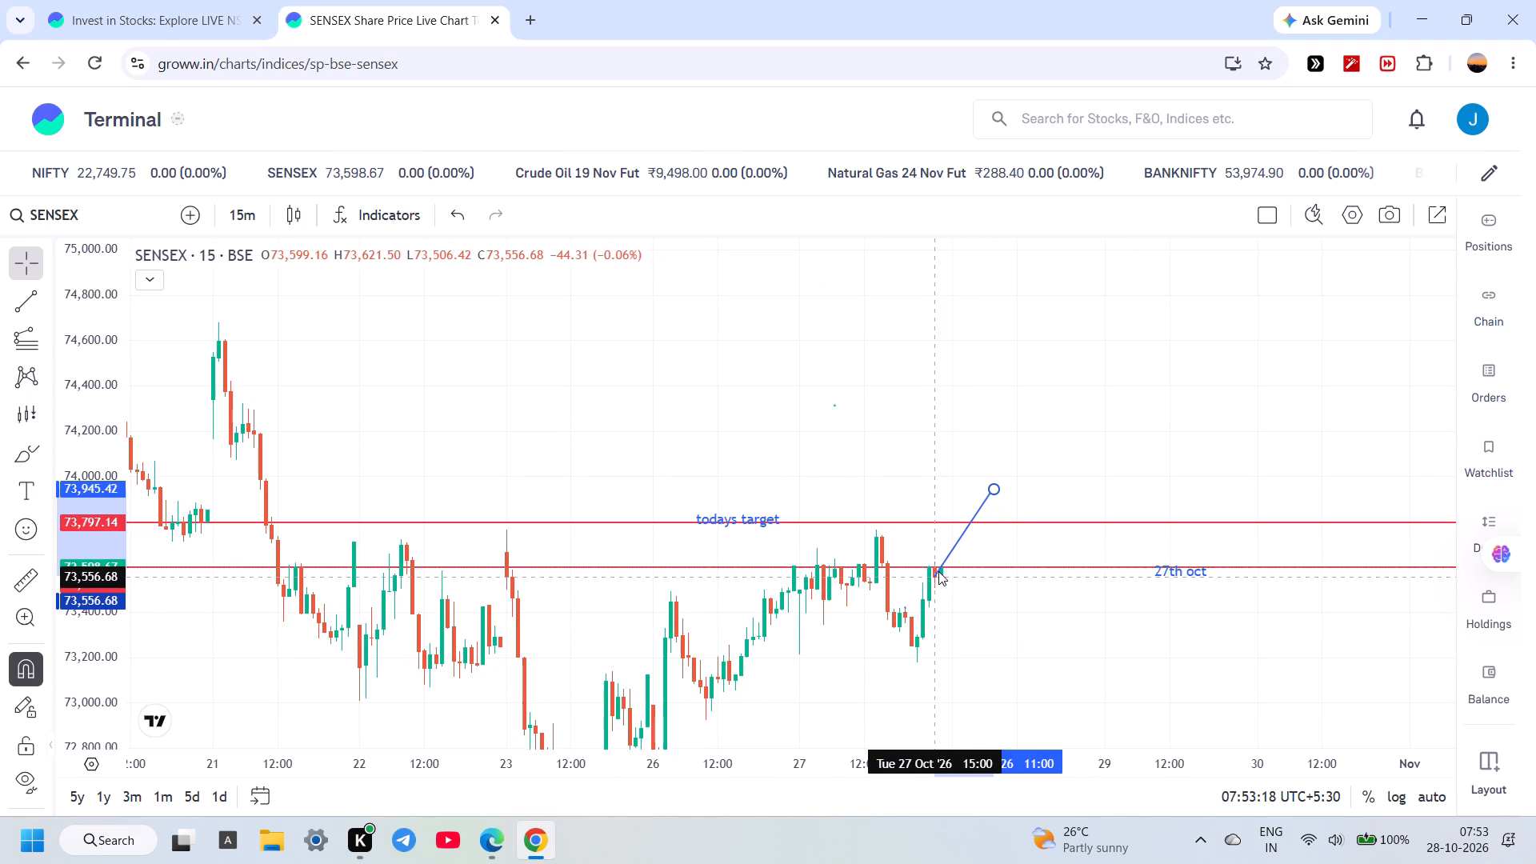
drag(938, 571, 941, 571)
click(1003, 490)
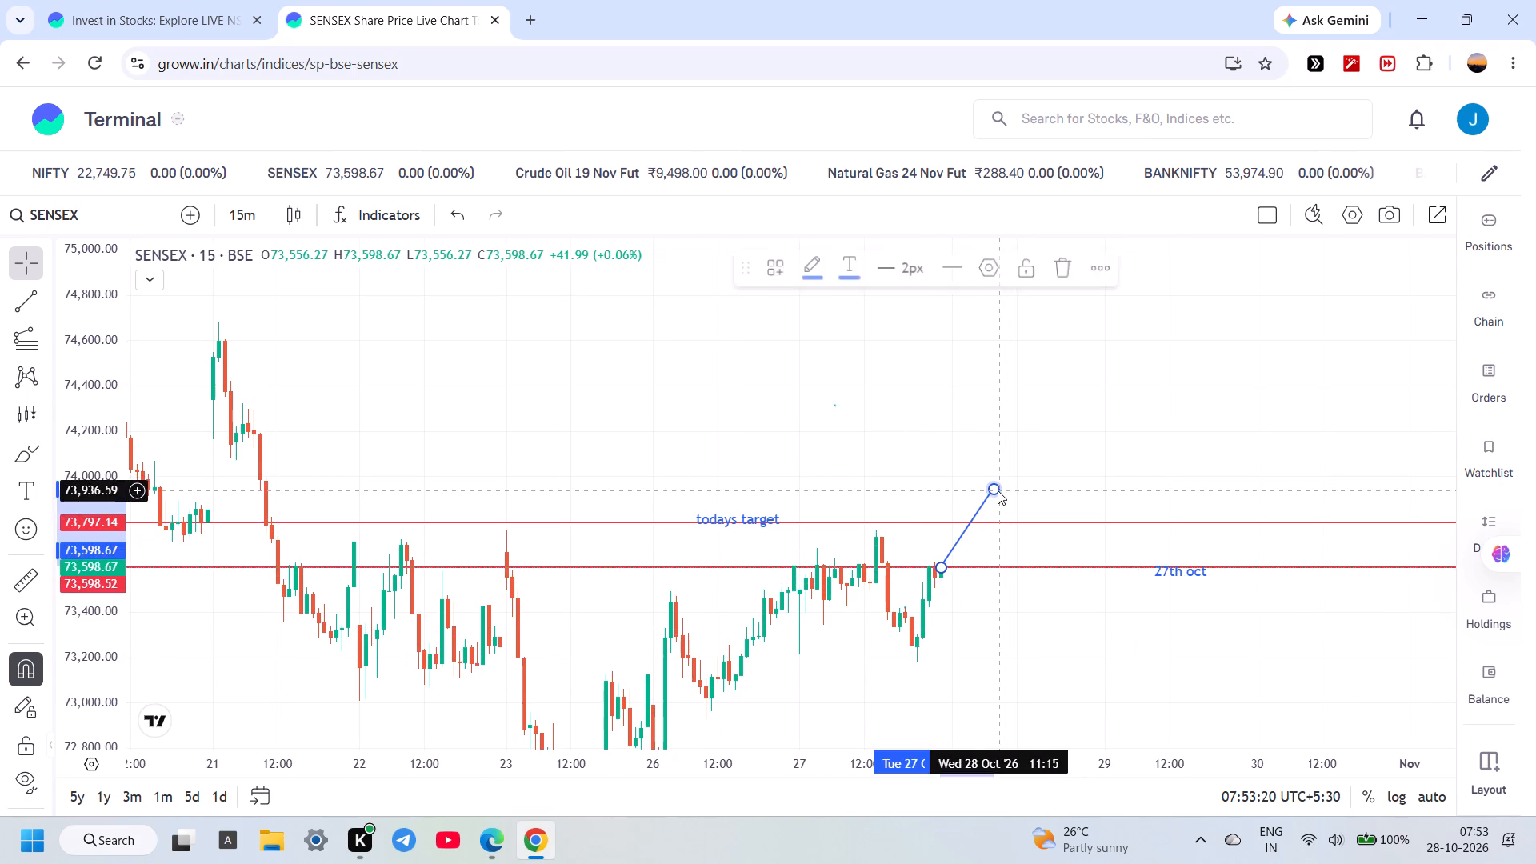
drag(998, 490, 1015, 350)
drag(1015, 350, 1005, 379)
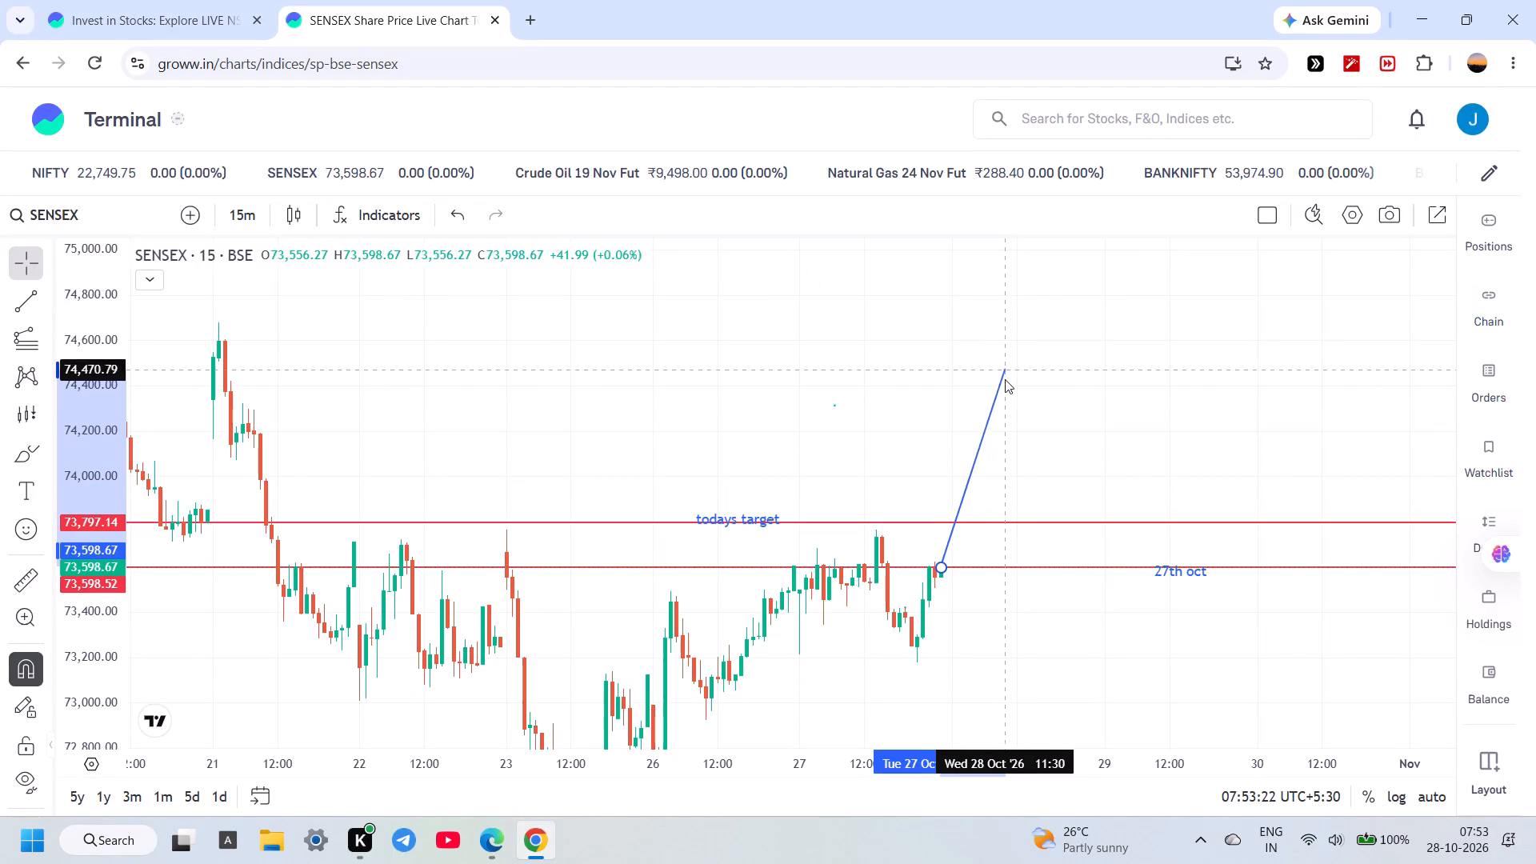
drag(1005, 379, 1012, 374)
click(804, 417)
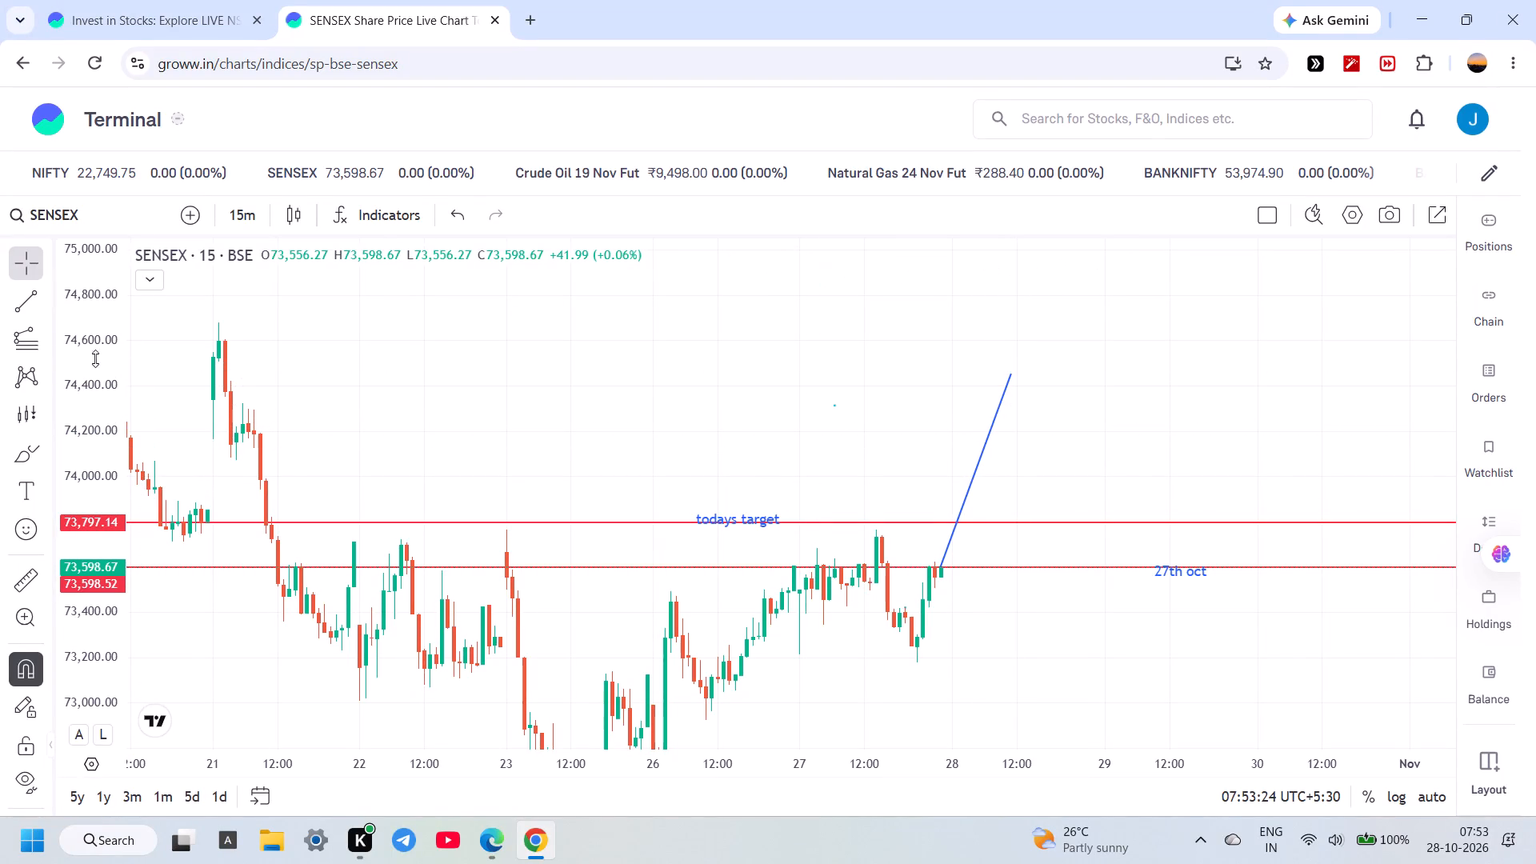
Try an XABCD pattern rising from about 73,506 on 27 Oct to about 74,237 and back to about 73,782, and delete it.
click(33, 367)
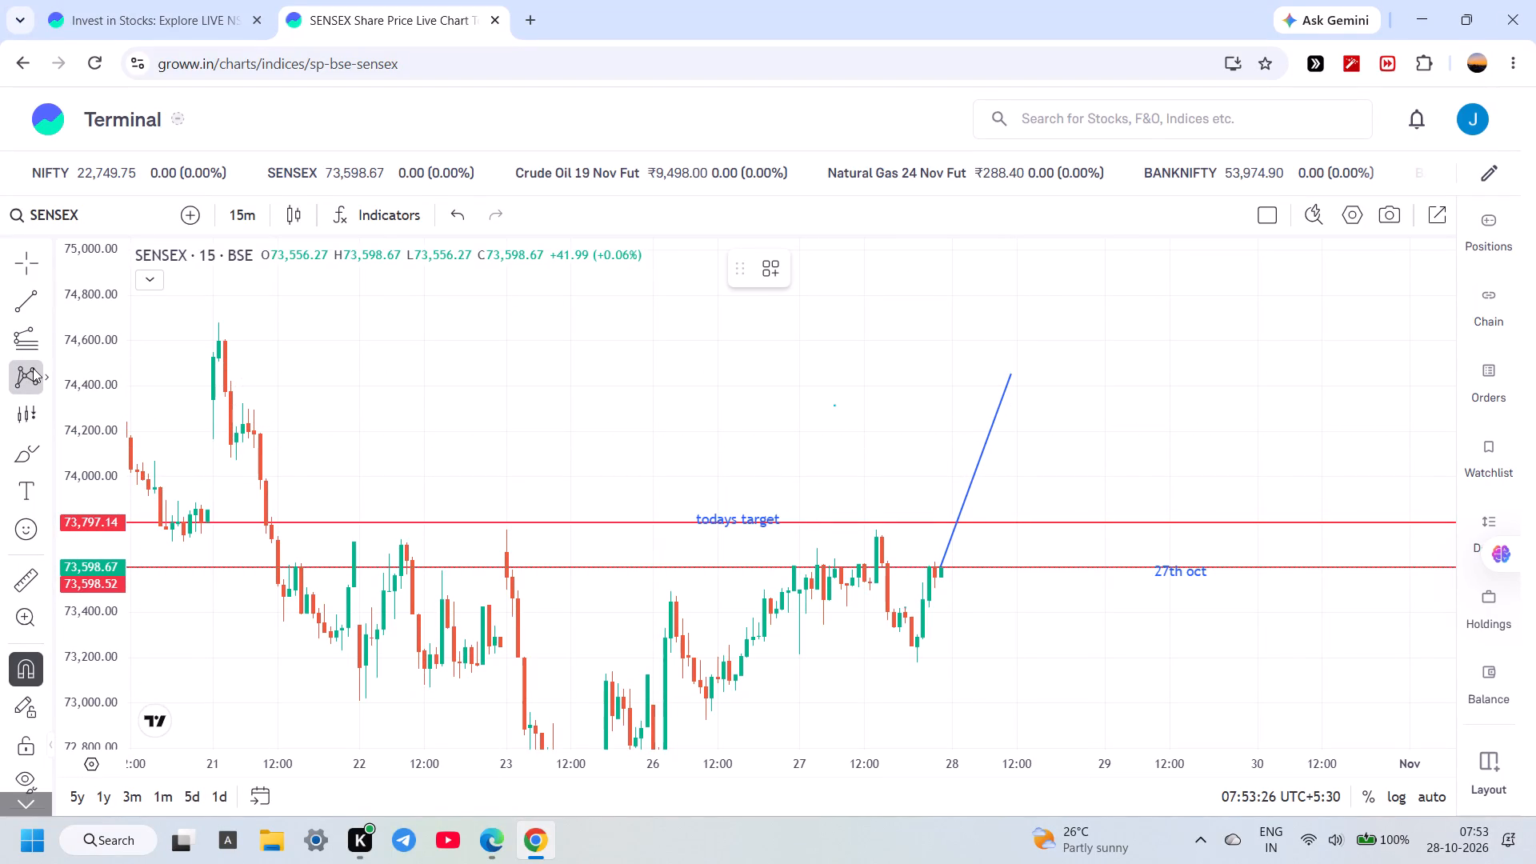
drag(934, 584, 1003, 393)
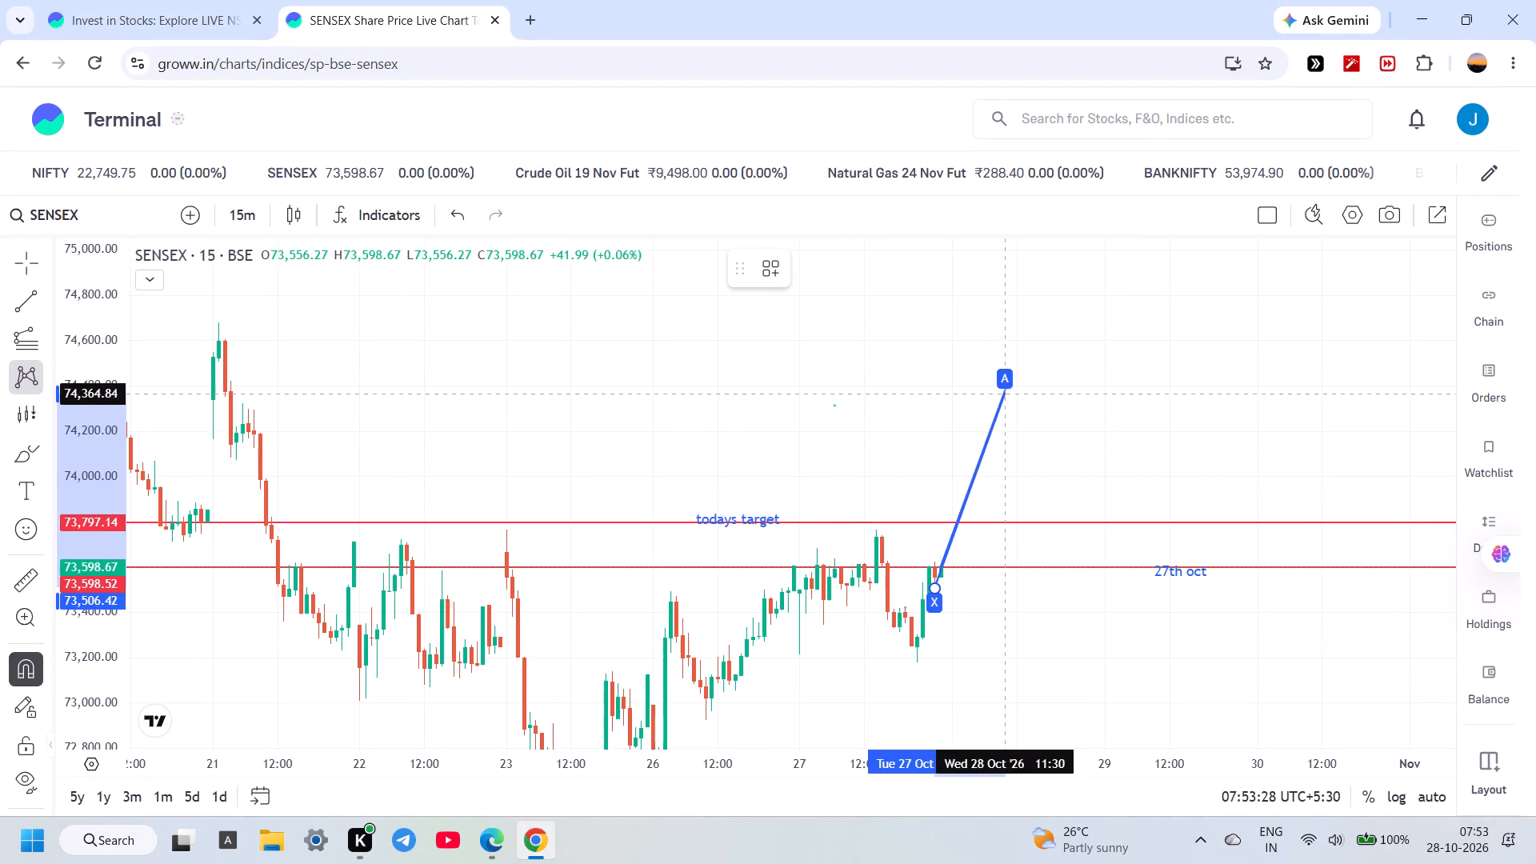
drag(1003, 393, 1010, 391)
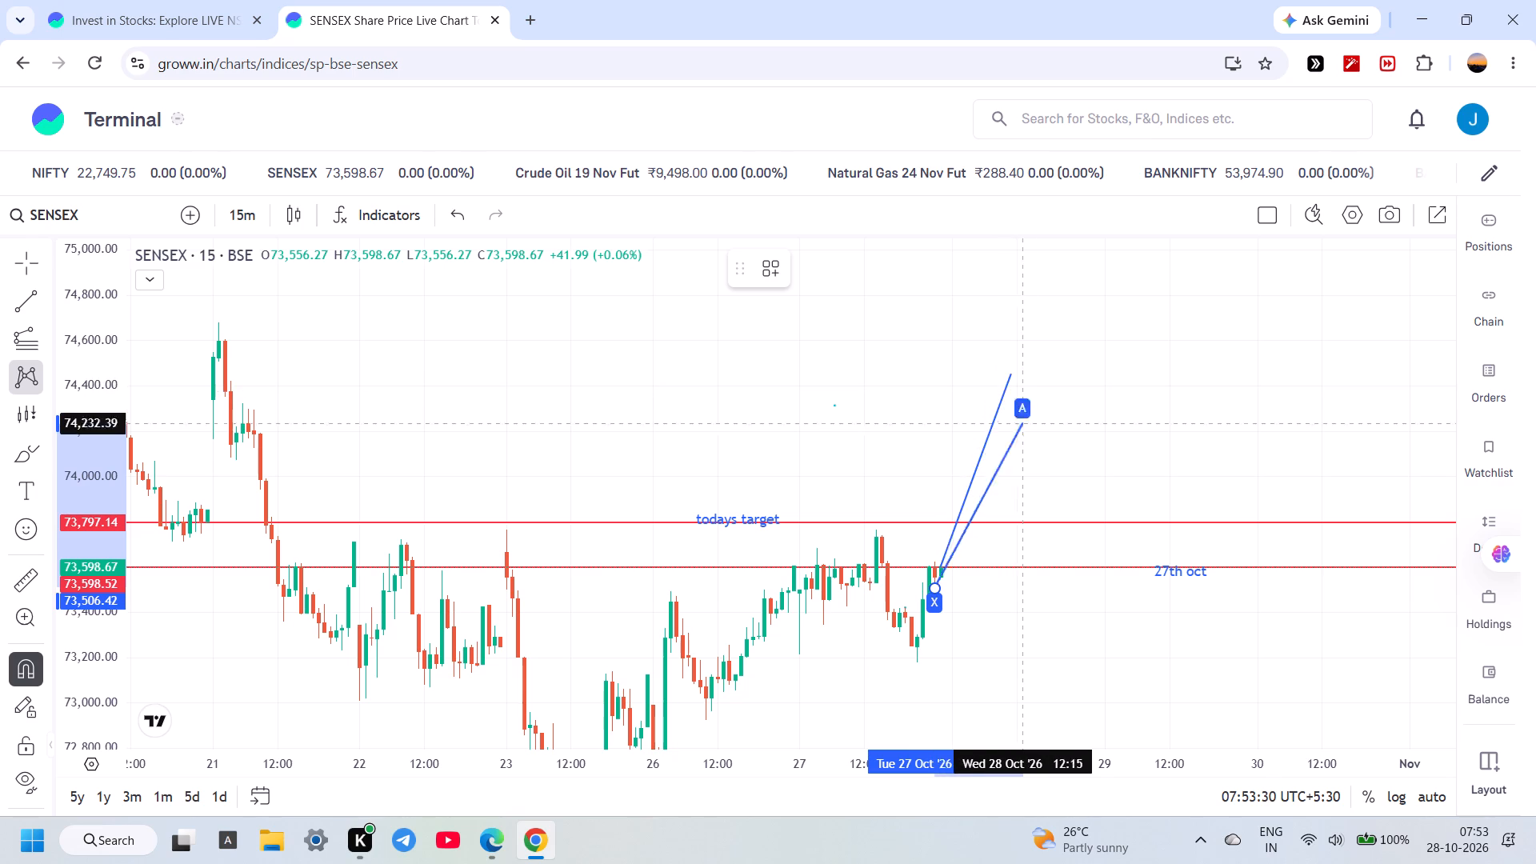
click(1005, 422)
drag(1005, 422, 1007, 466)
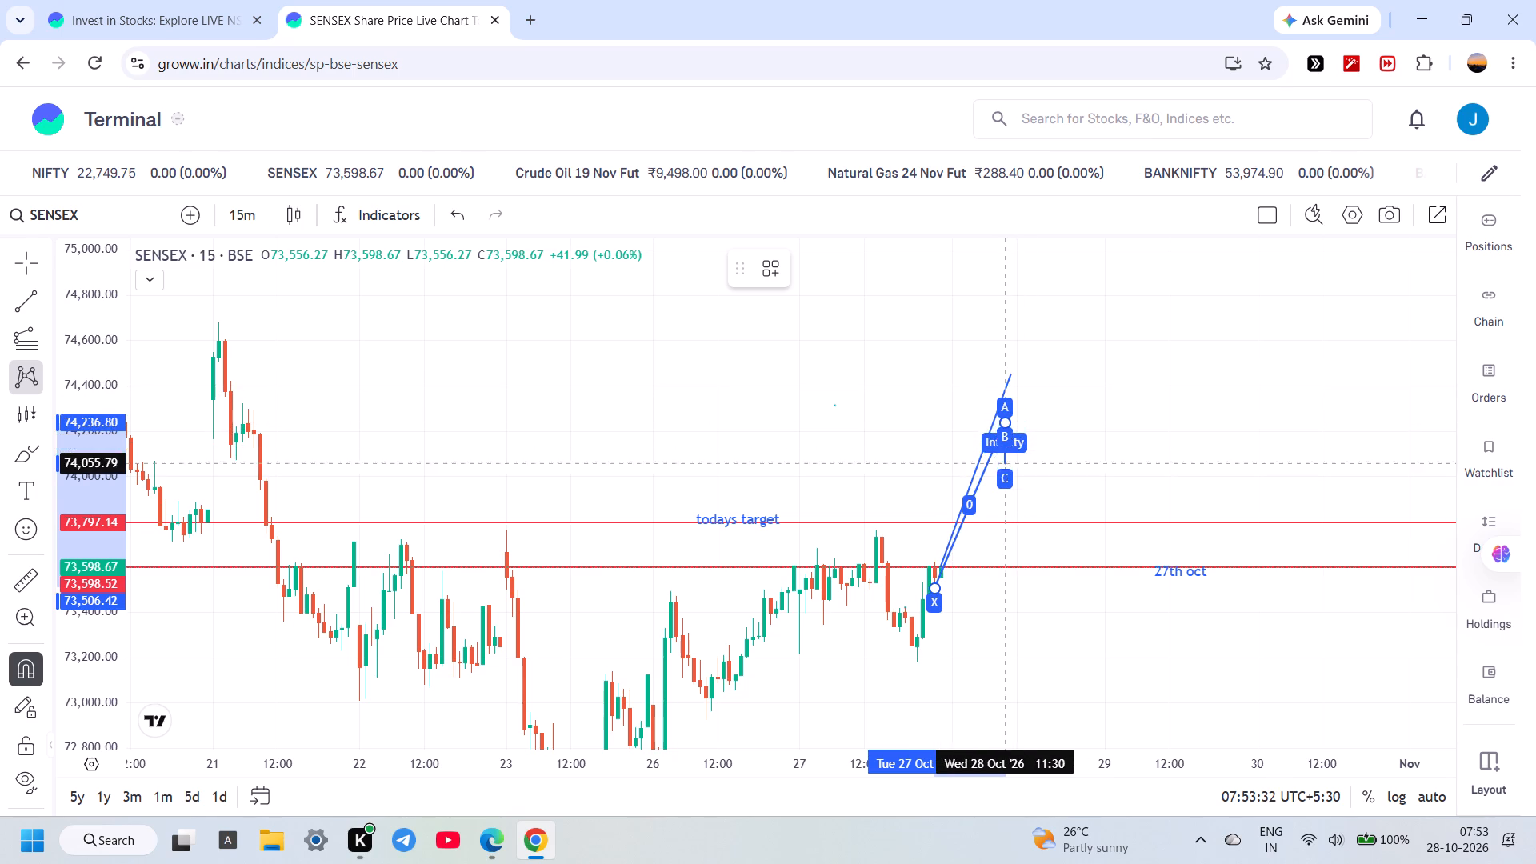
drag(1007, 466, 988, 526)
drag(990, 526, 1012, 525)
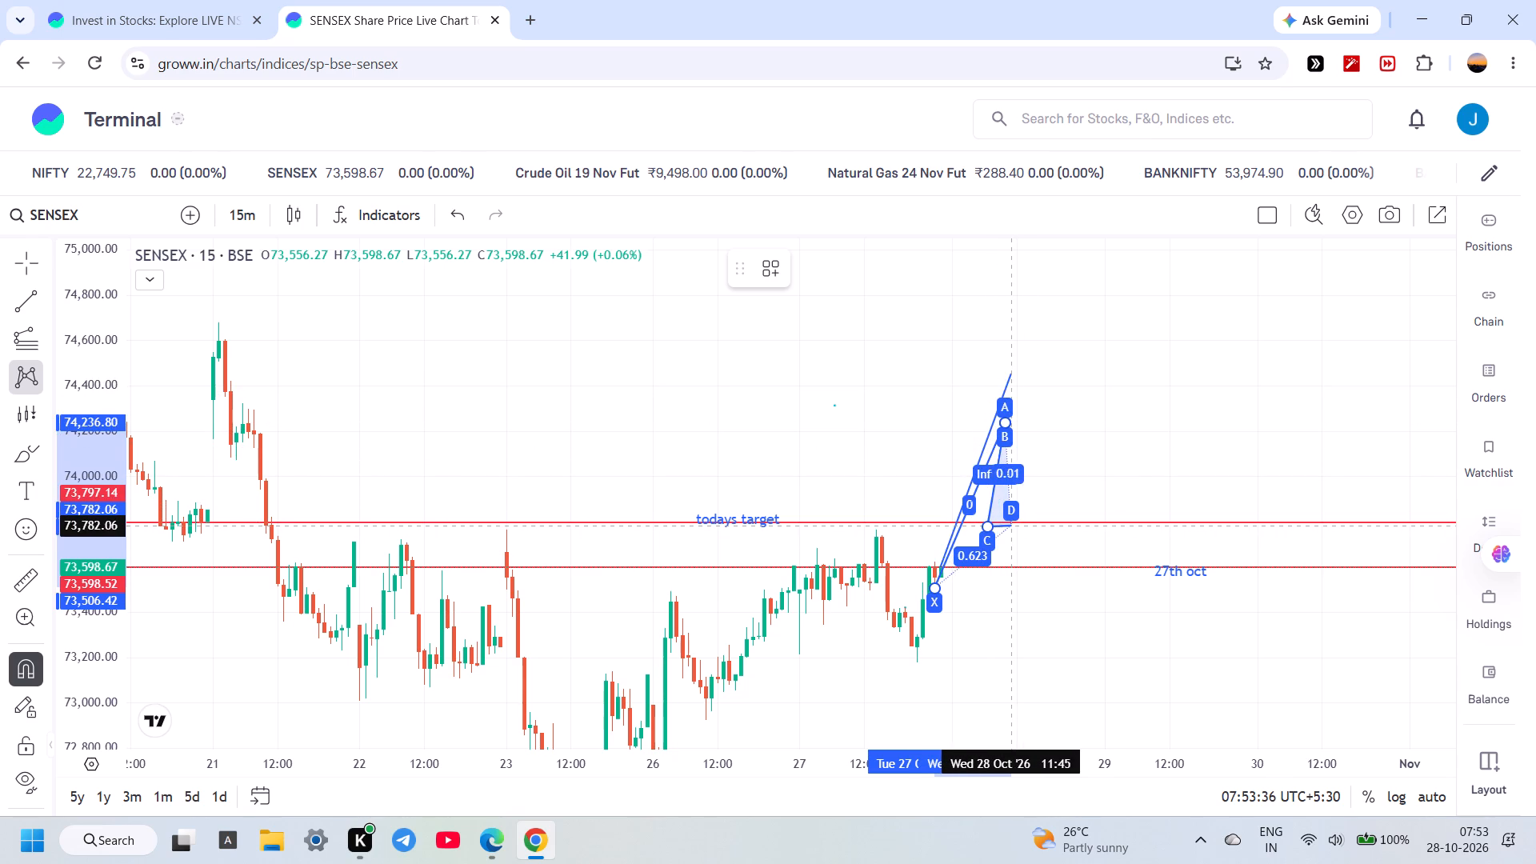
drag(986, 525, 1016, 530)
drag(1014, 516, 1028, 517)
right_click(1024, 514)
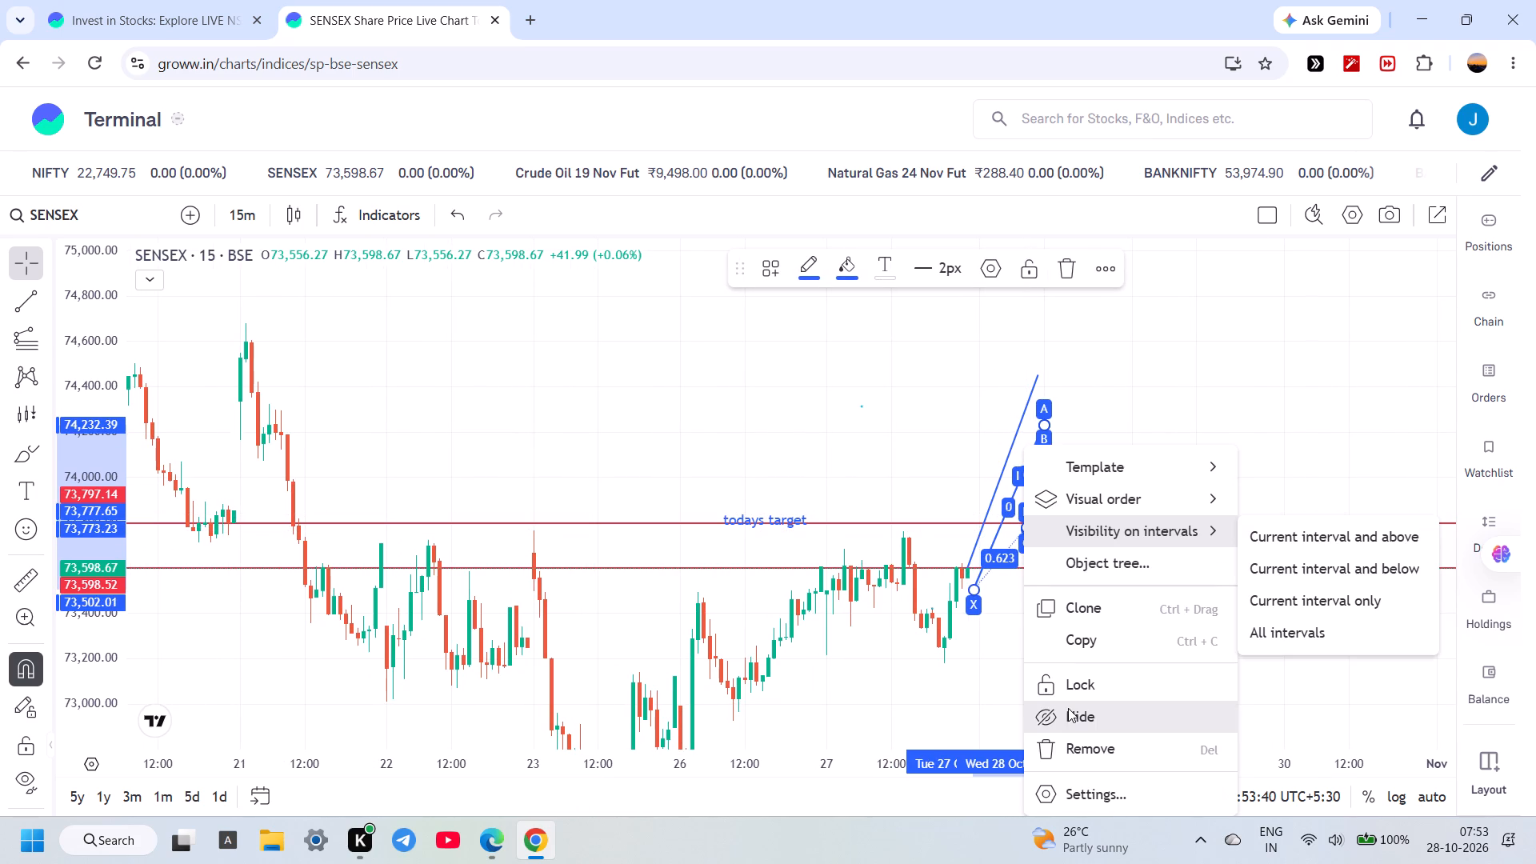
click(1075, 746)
Delete the rising trend line that runs from the last SENSEX candle into 28 Oct.
click(12, 362)
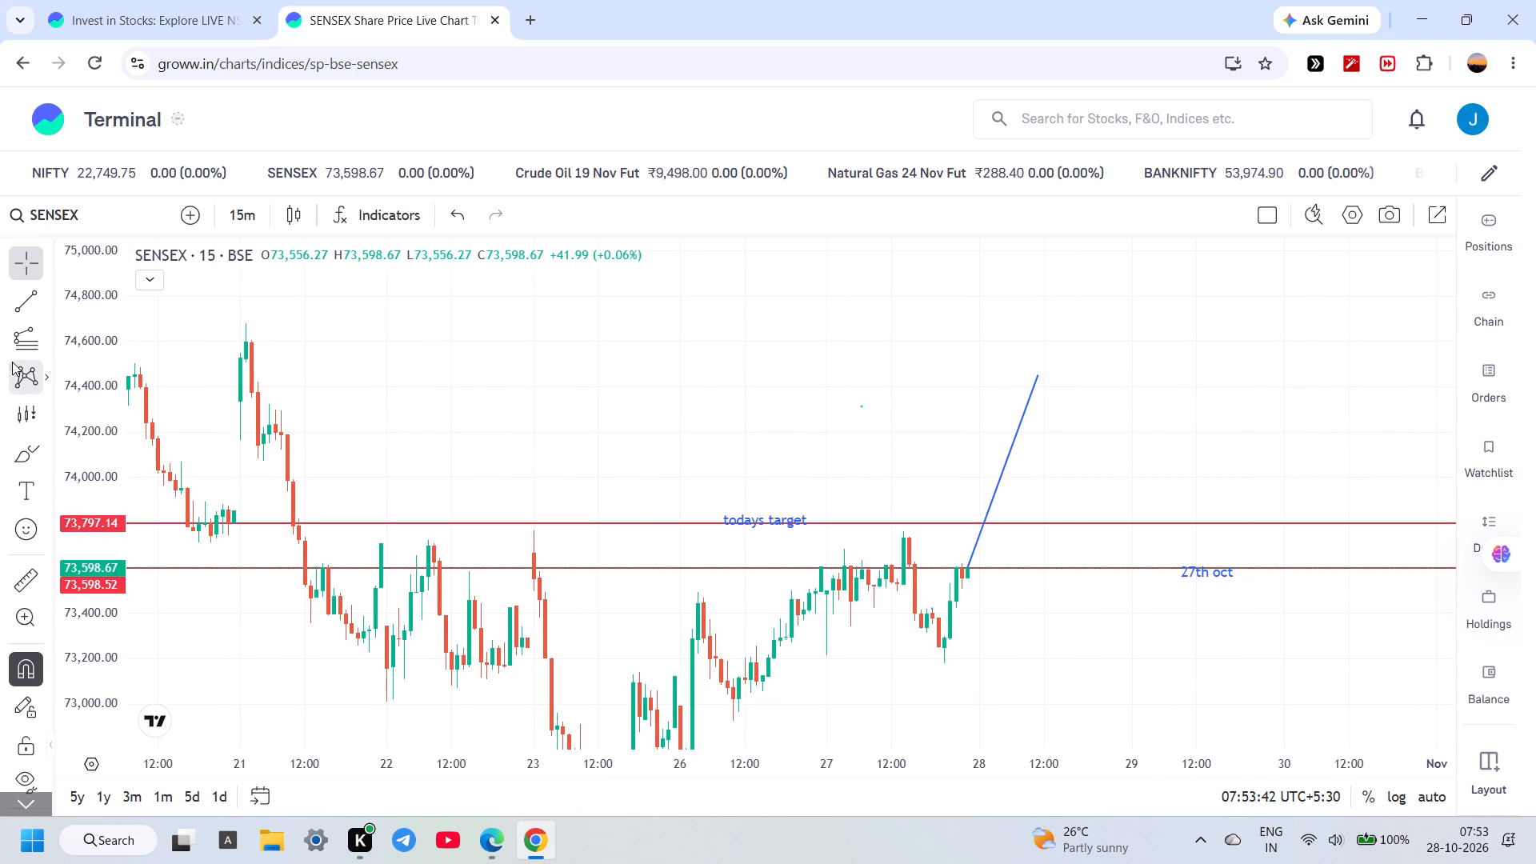
right_click(982, 531)
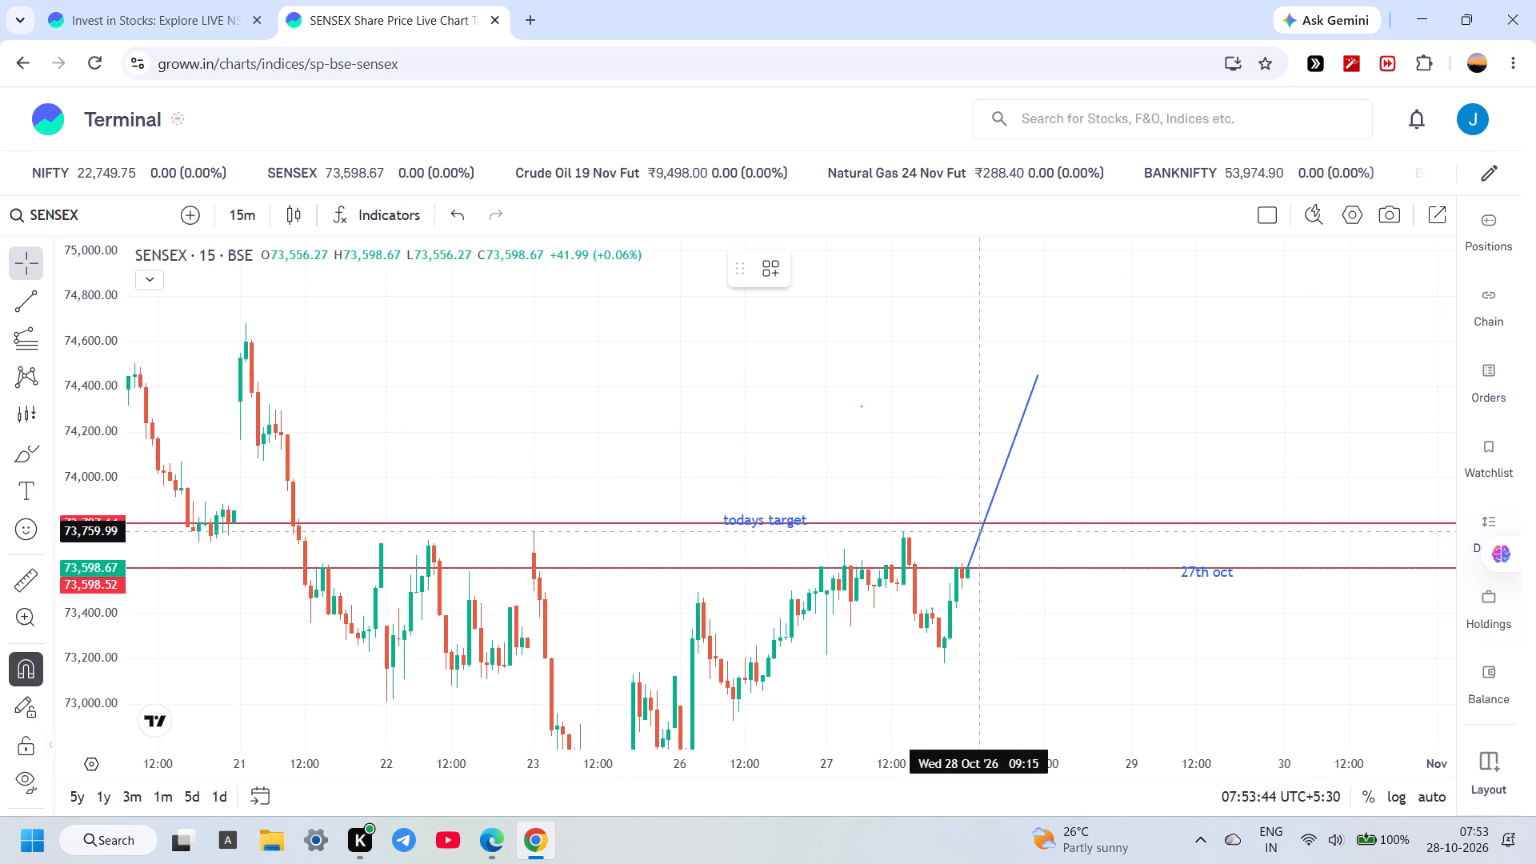
click(982, 531)
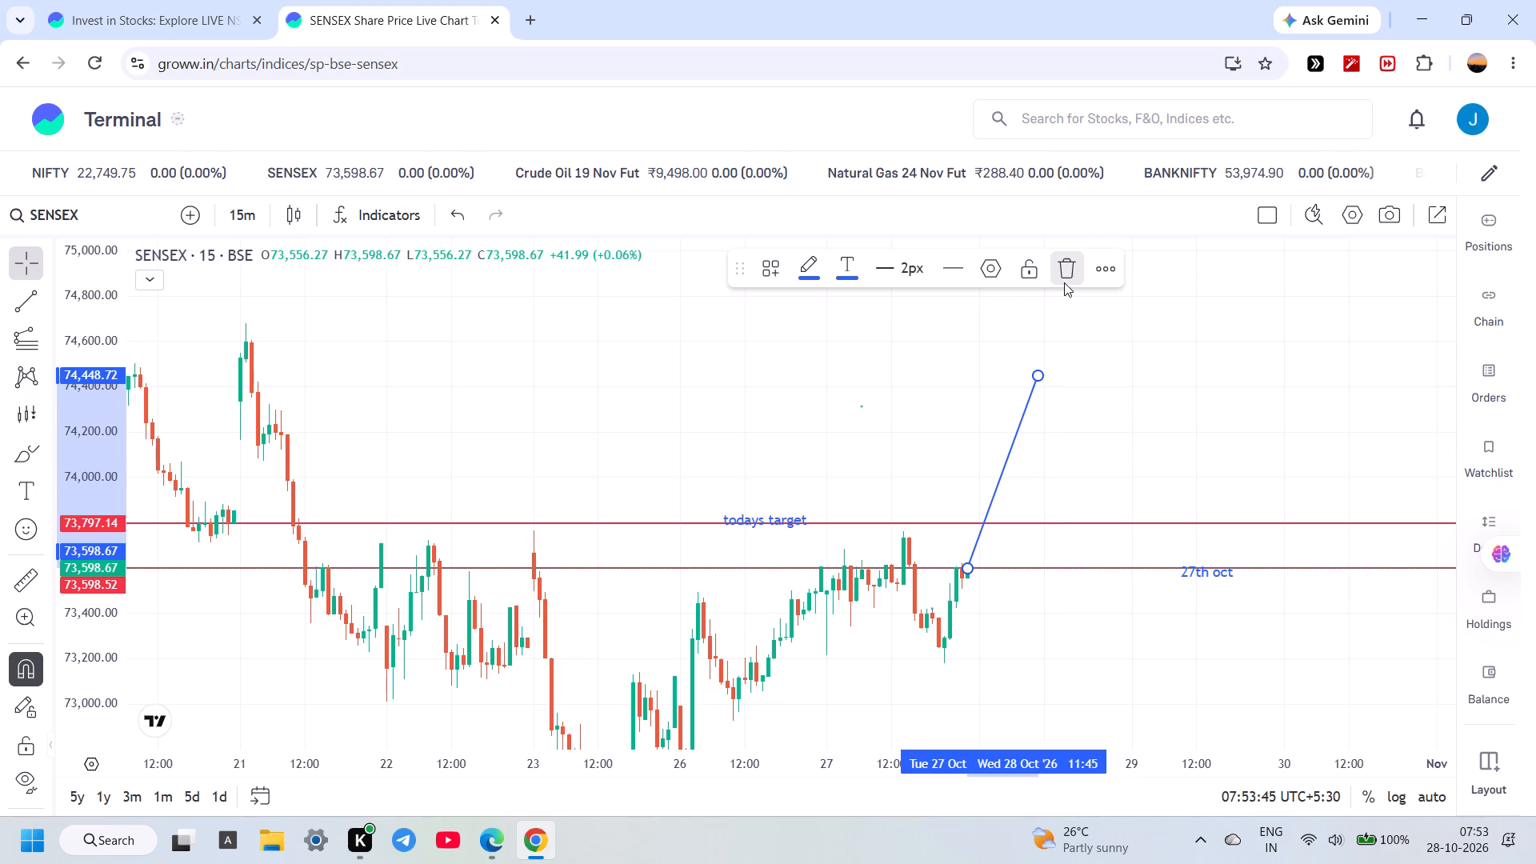
click(1064, 282)
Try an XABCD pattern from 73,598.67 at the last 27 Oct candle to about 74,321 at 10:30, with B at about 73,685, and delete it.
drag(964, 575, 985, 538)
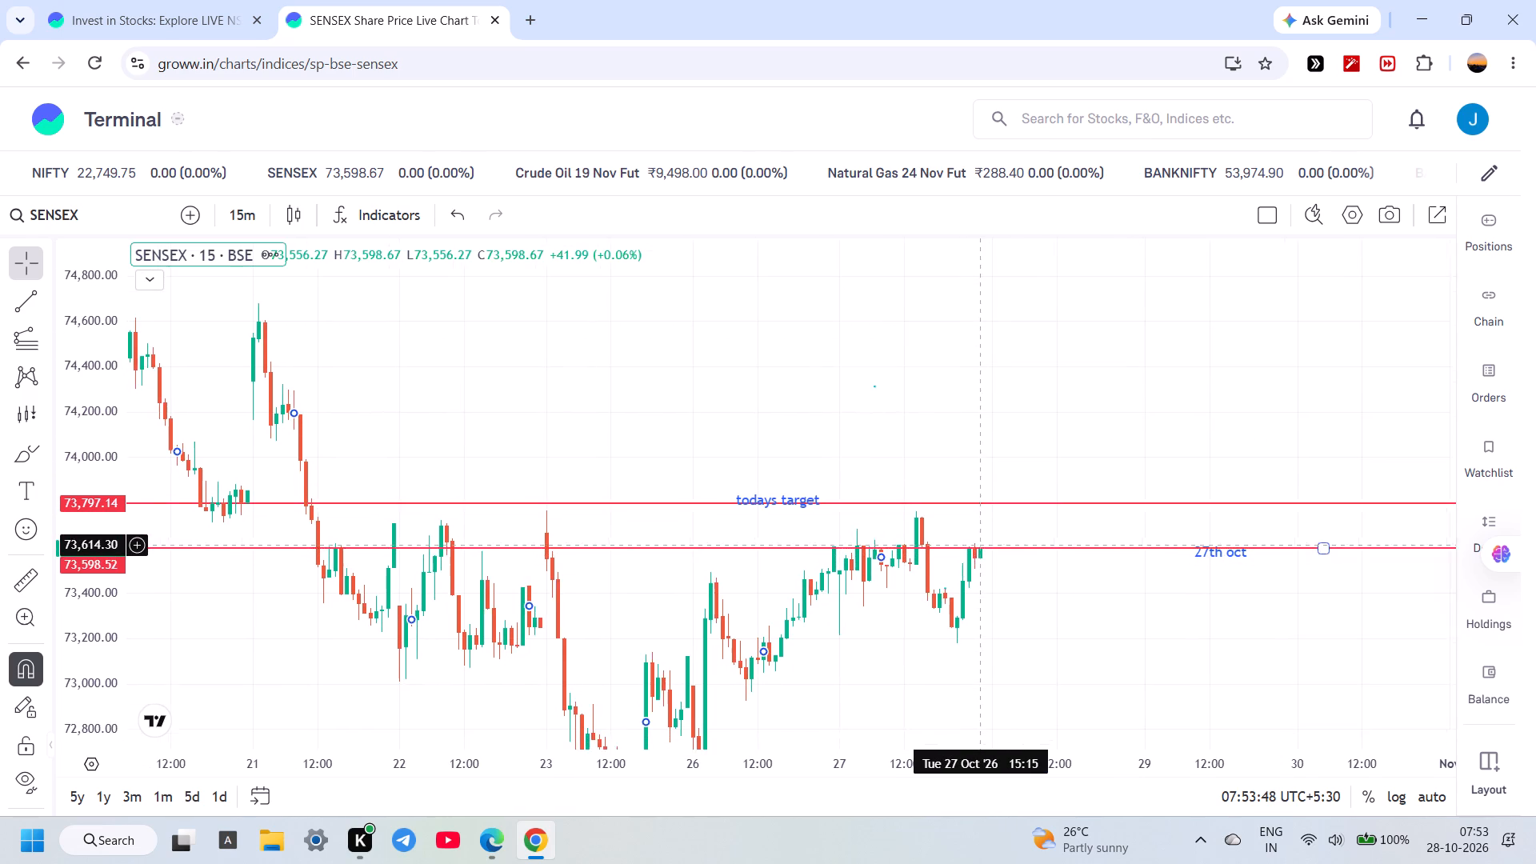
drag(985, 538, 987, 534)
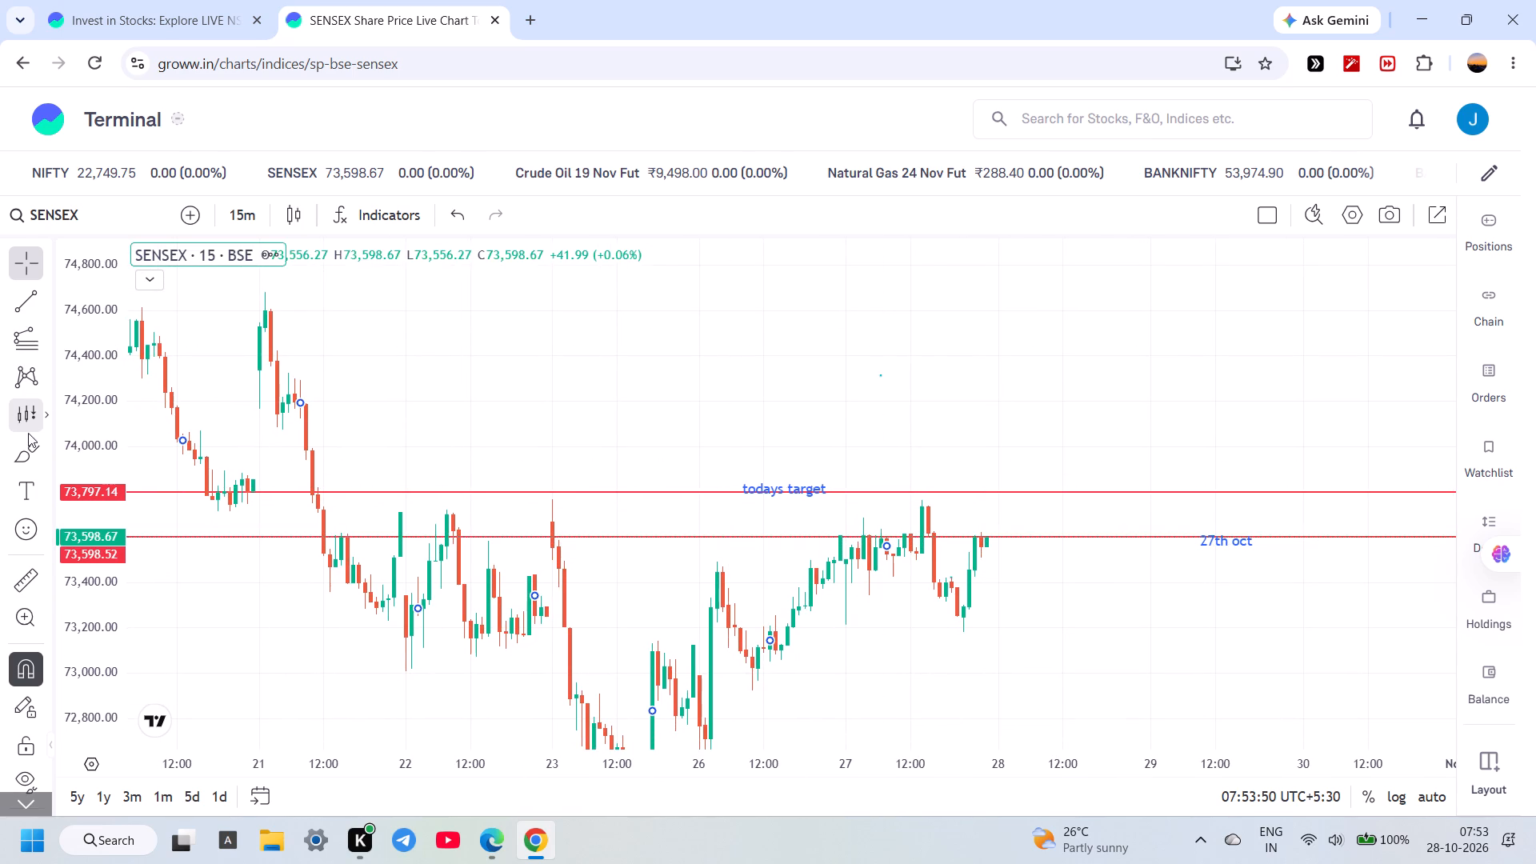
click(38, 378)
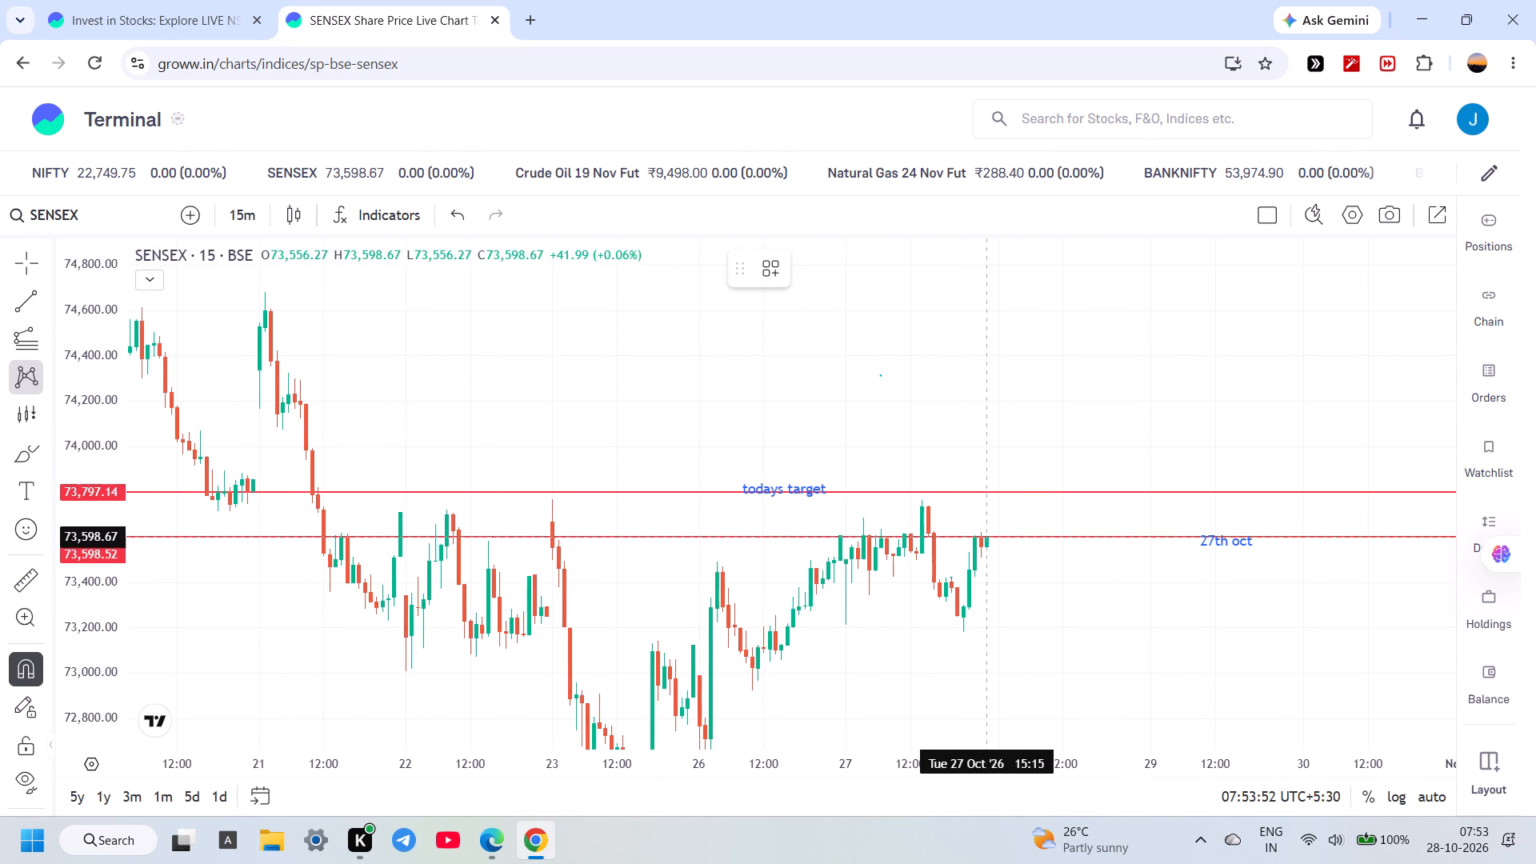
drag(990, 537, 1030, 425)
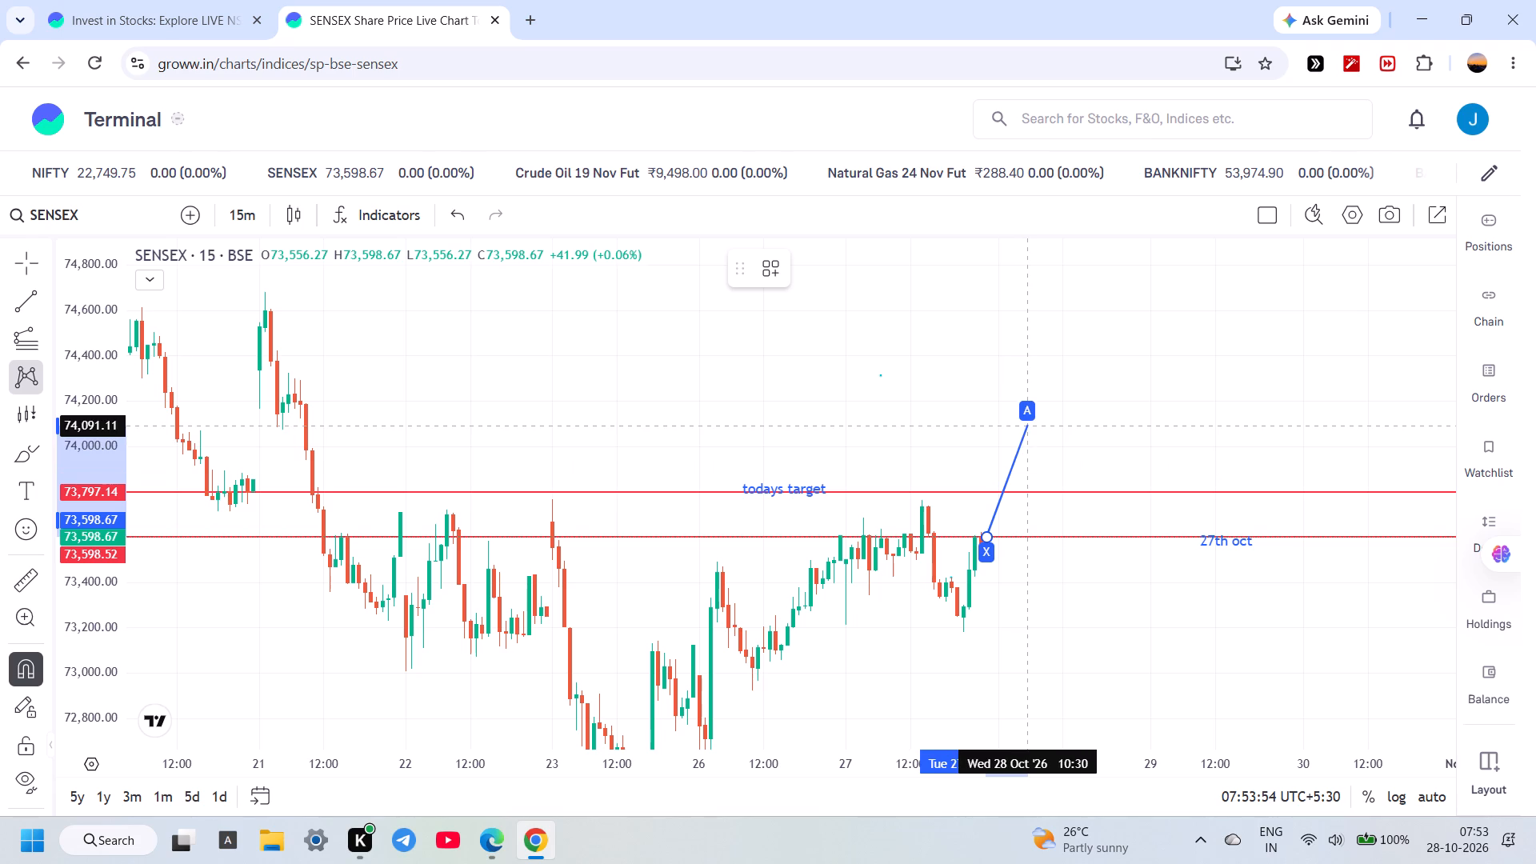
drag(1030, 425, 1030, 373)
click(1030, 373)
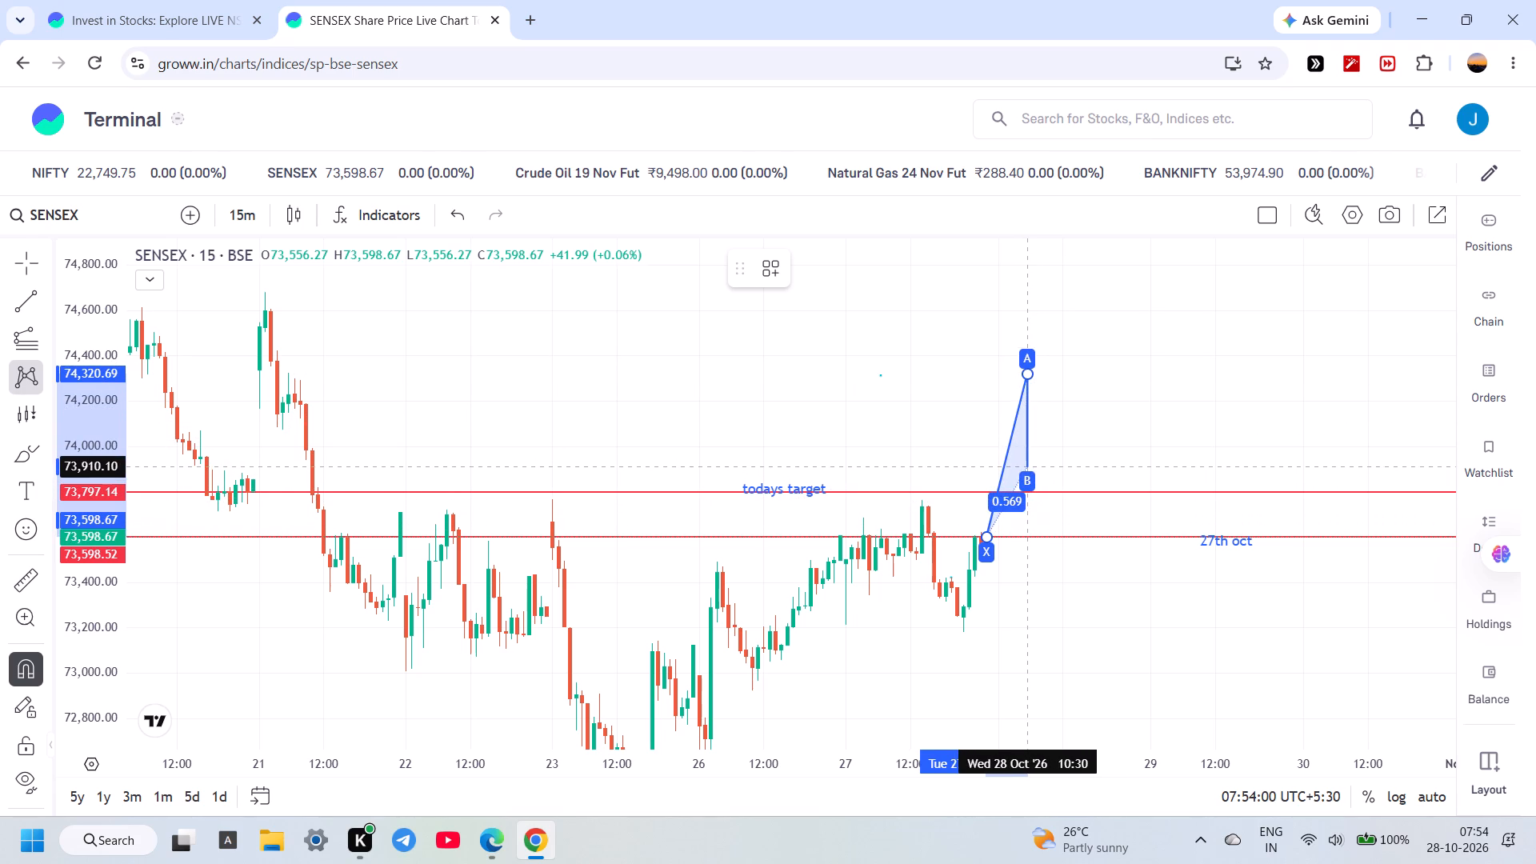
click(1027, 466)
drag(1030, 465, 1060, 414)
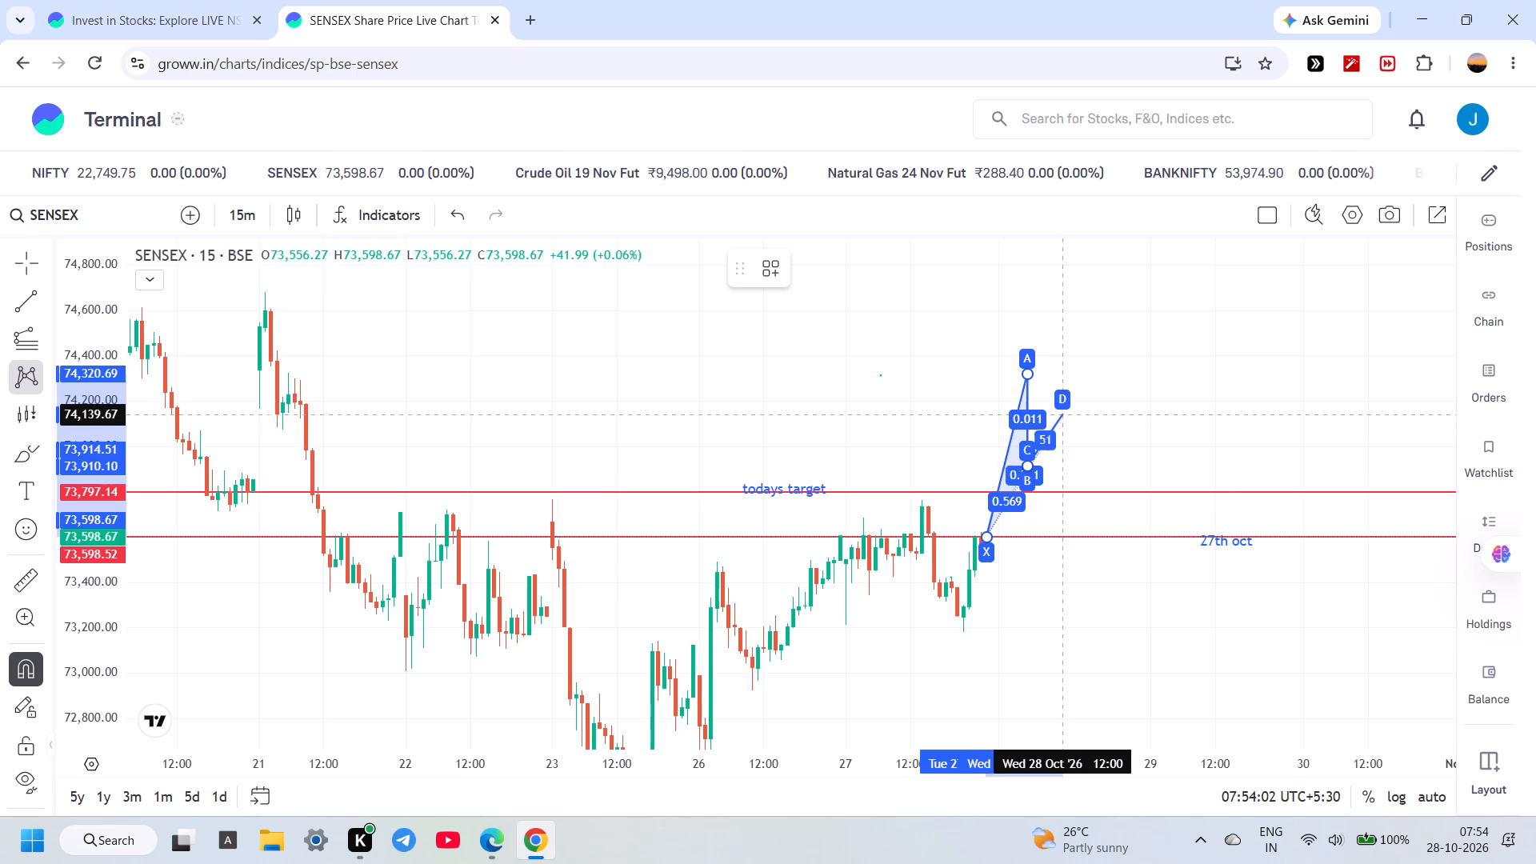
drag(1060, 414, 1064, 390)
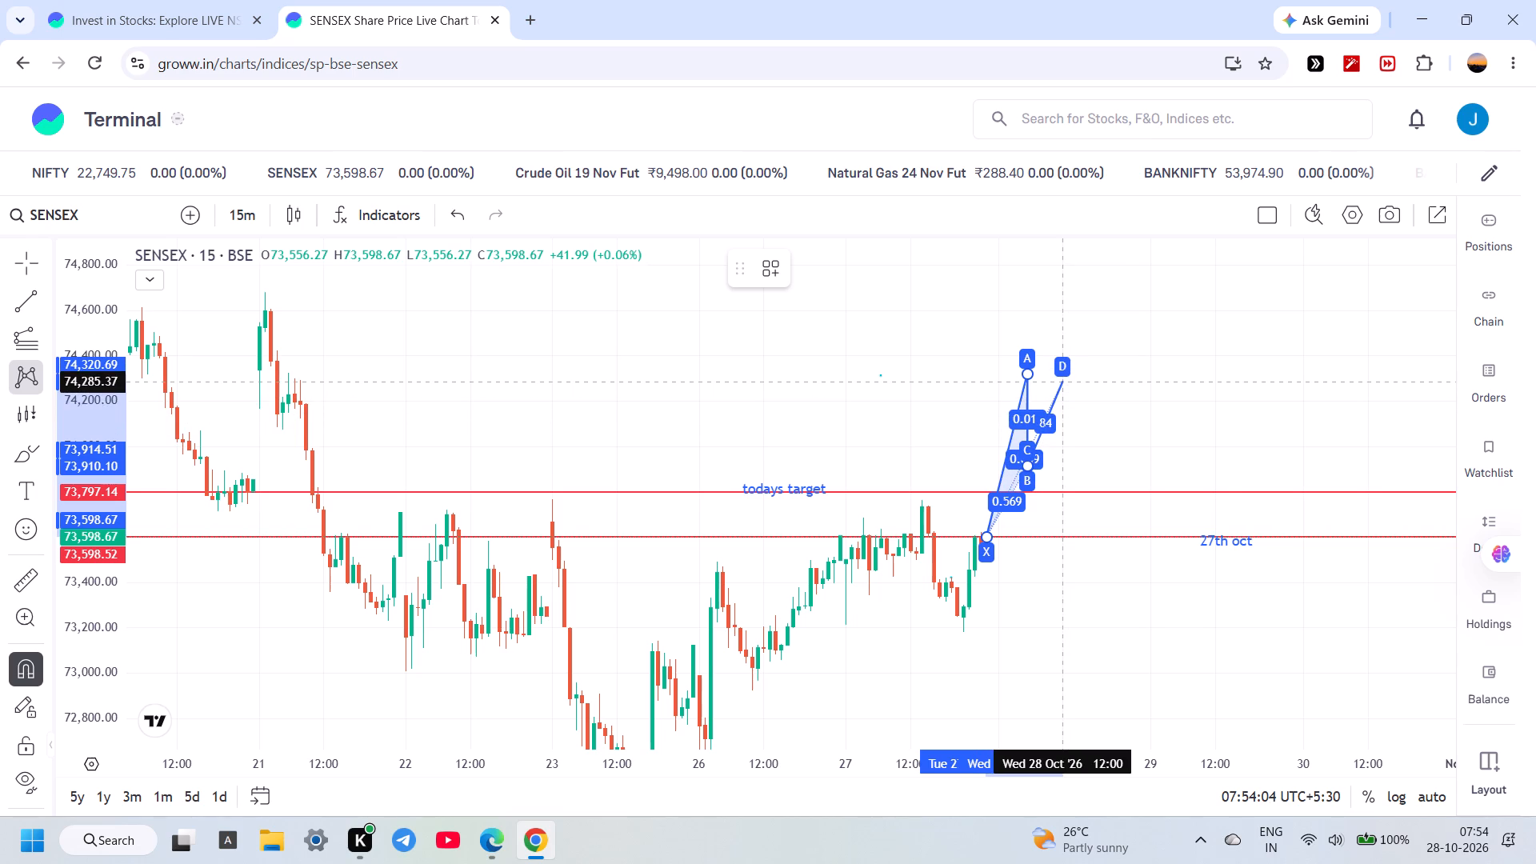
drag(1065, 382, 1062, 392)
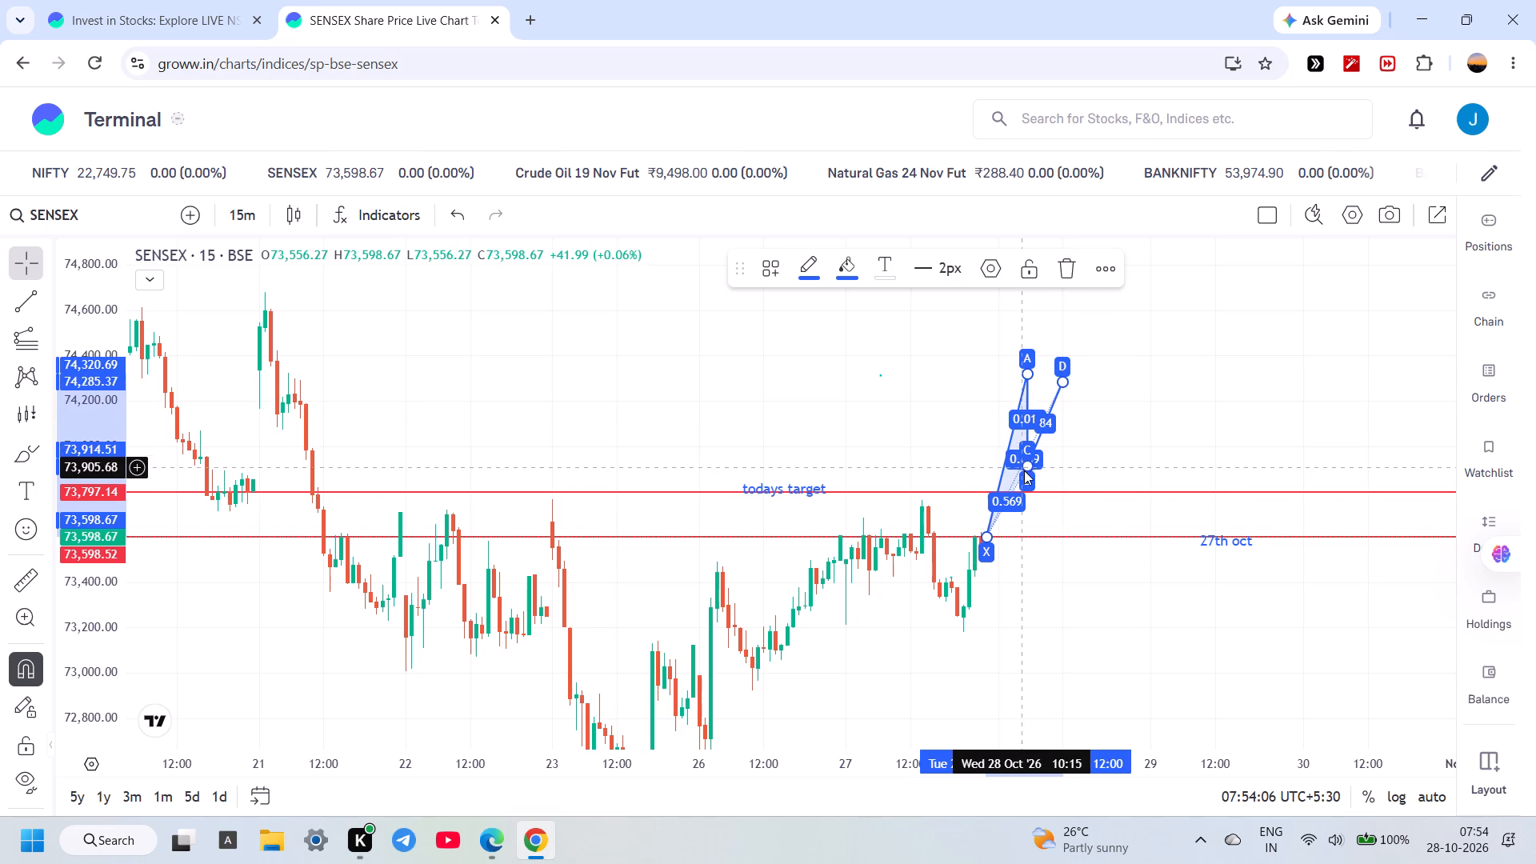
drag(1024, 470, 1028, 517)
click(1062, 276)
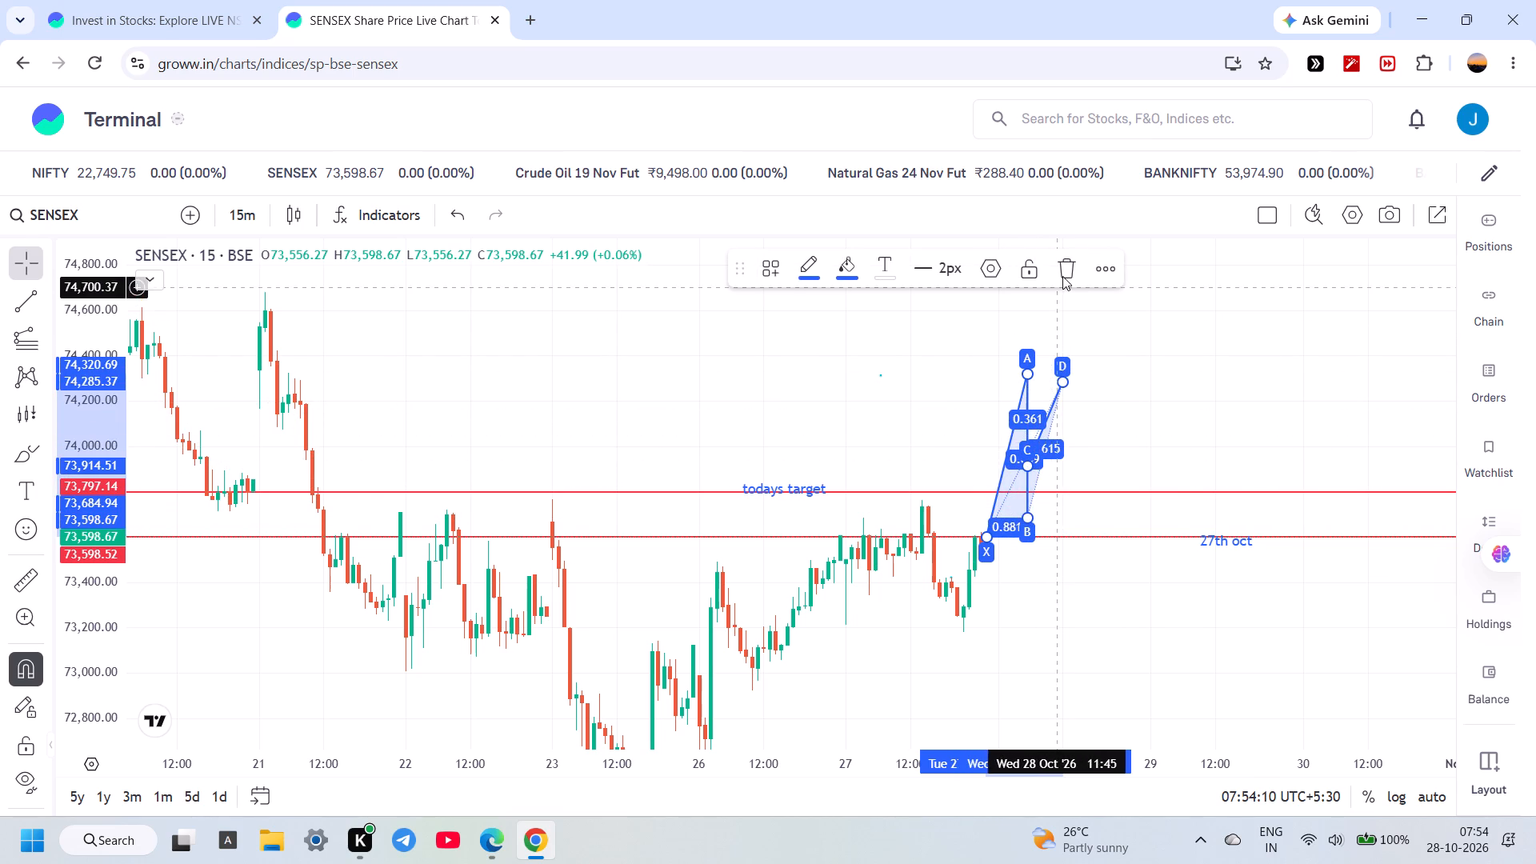
Move the lower horizontal line, beside the 27th oct label, to 73,592.22.
drag(984, 538, 1004, 501)
drag(1018, 502, 1006, 533)
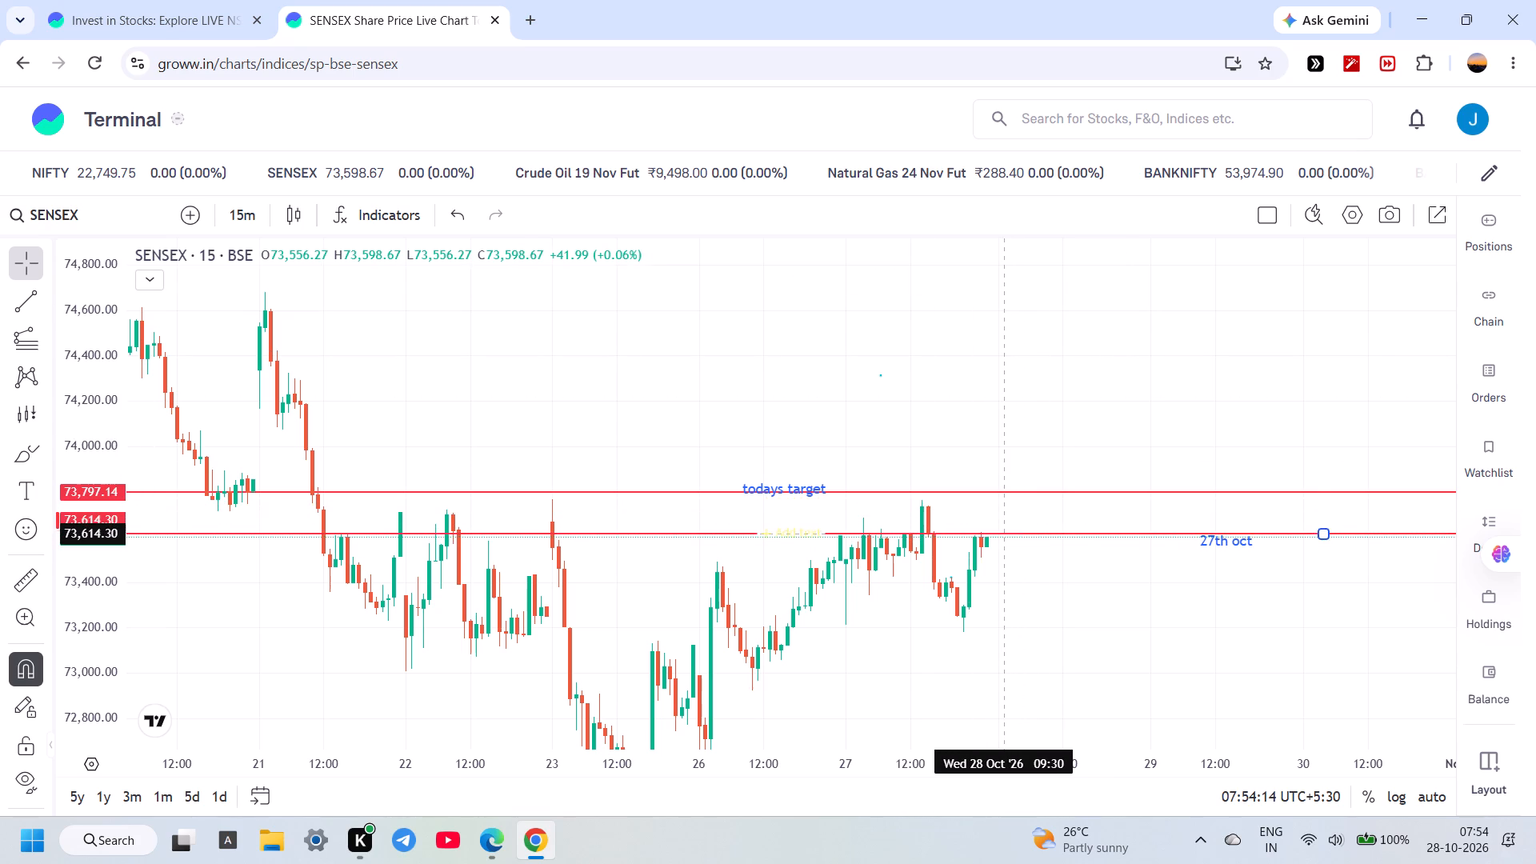
drag(1006, 533, 1006, 538)
click(1086, 614)
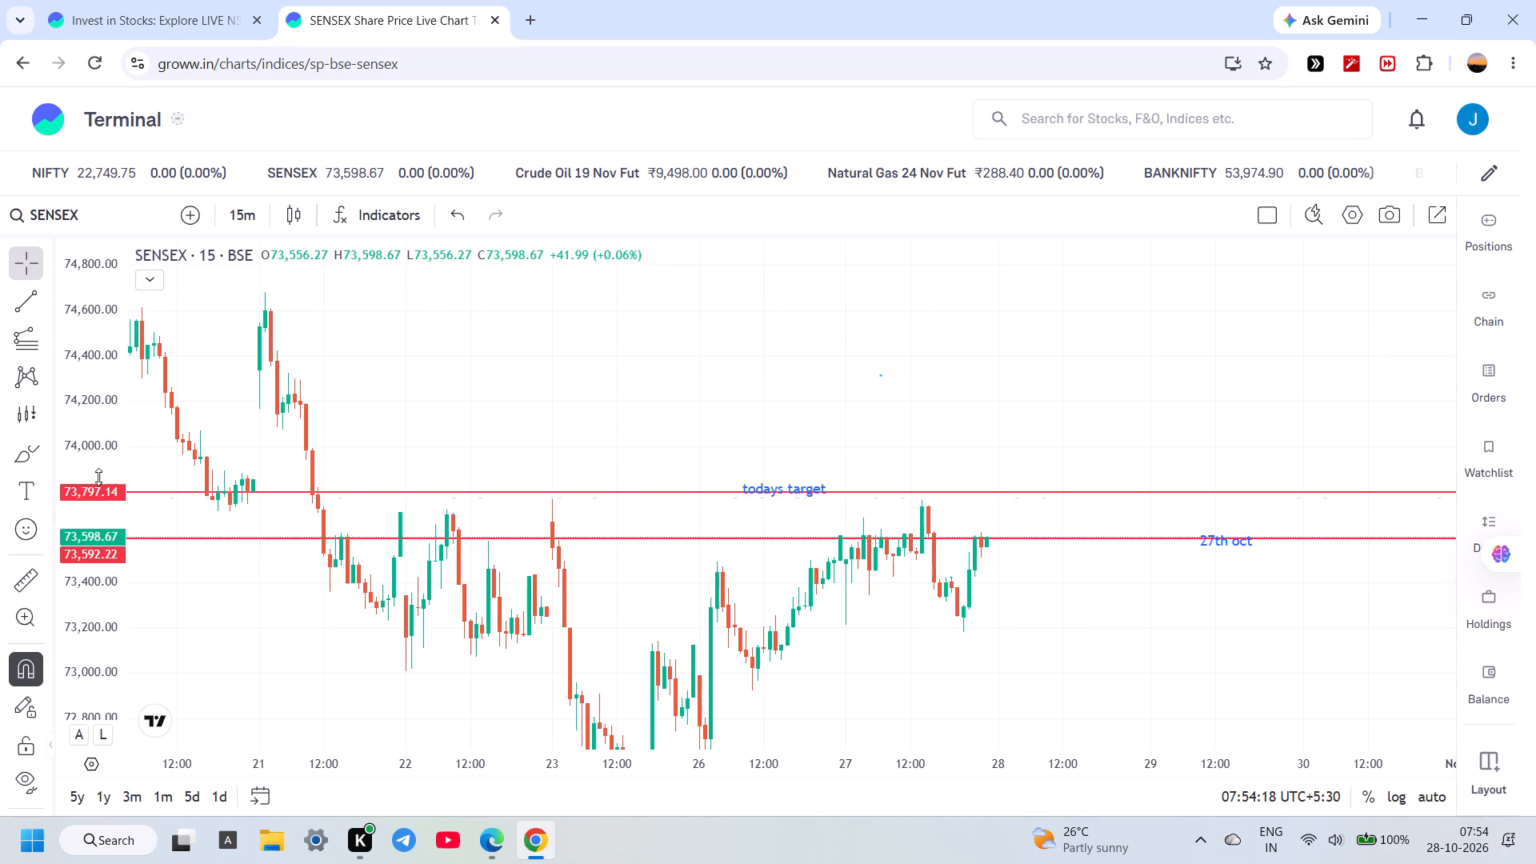
Draw an XABCD pattern into 28 Oct with X about 73,464, A about 74,281, B about 73,967, C about 73,698 and D about 74,705.
click(24, 375)
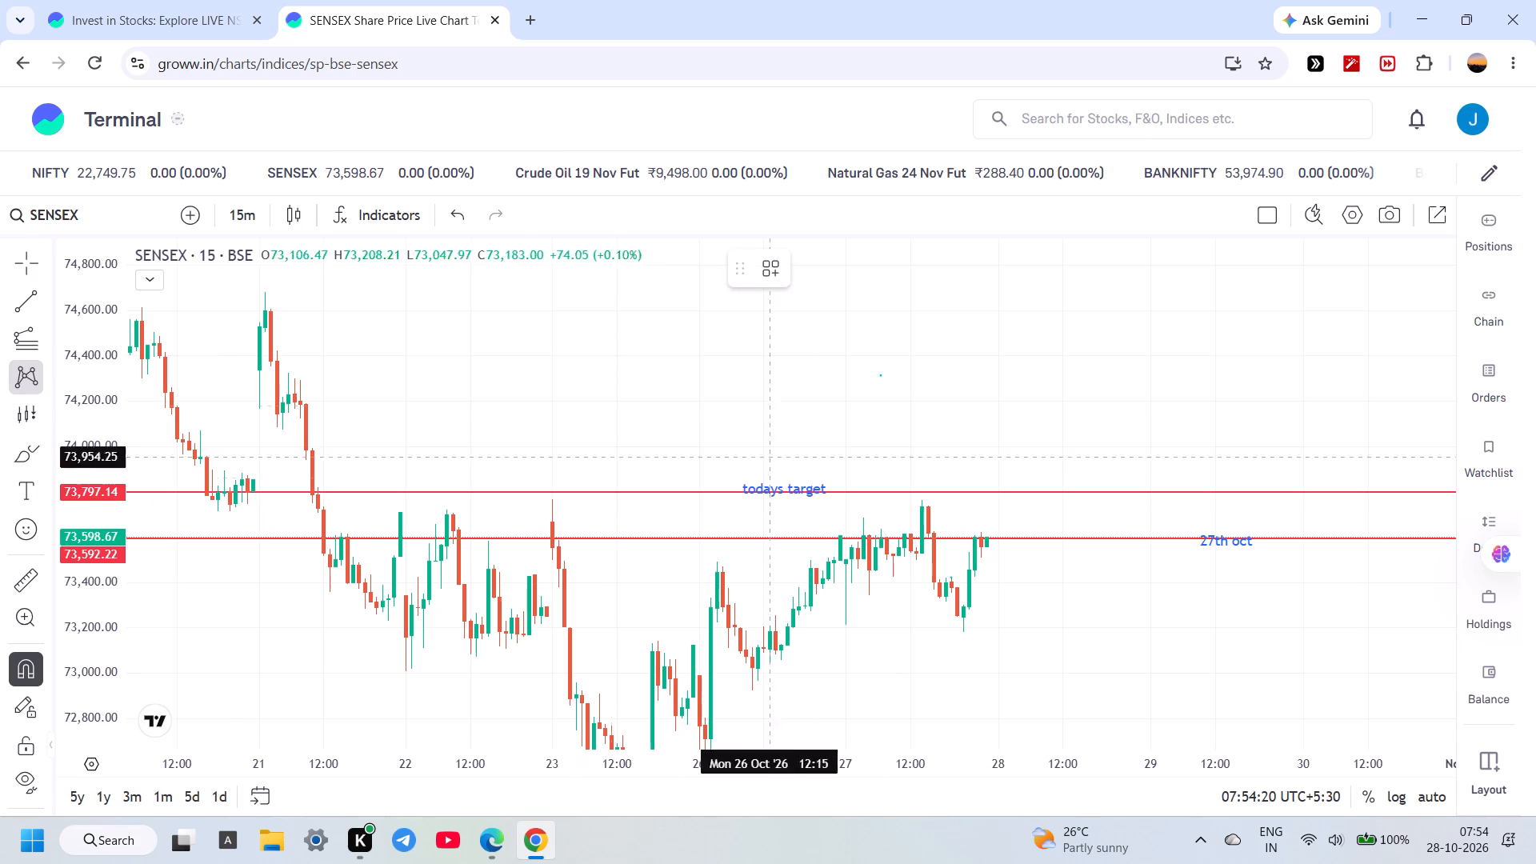
drag(993, 567, 1038, 422)
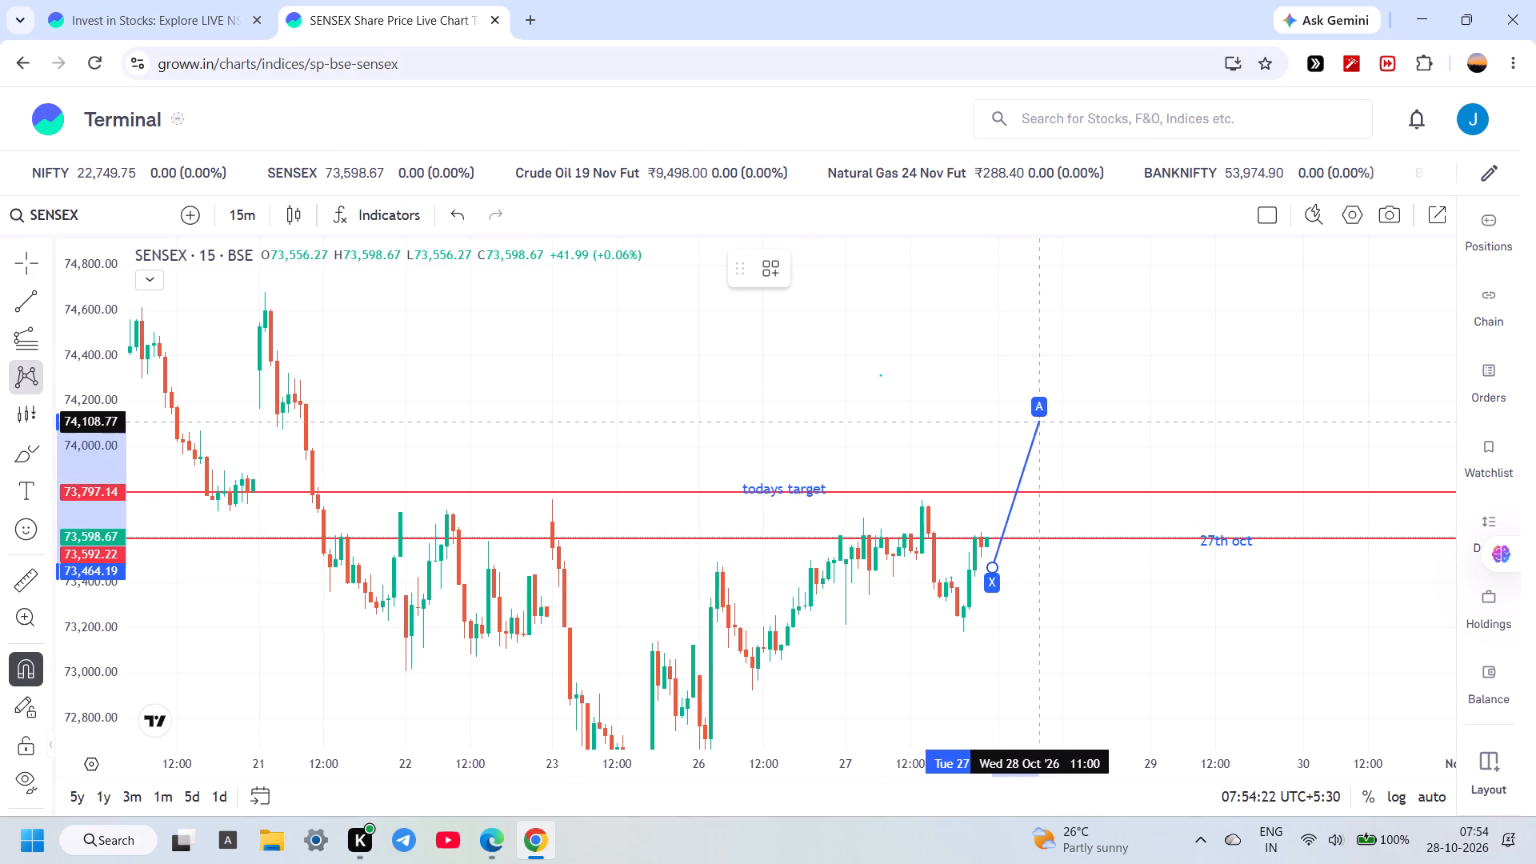
drag(1038, 422, 1058, 387)
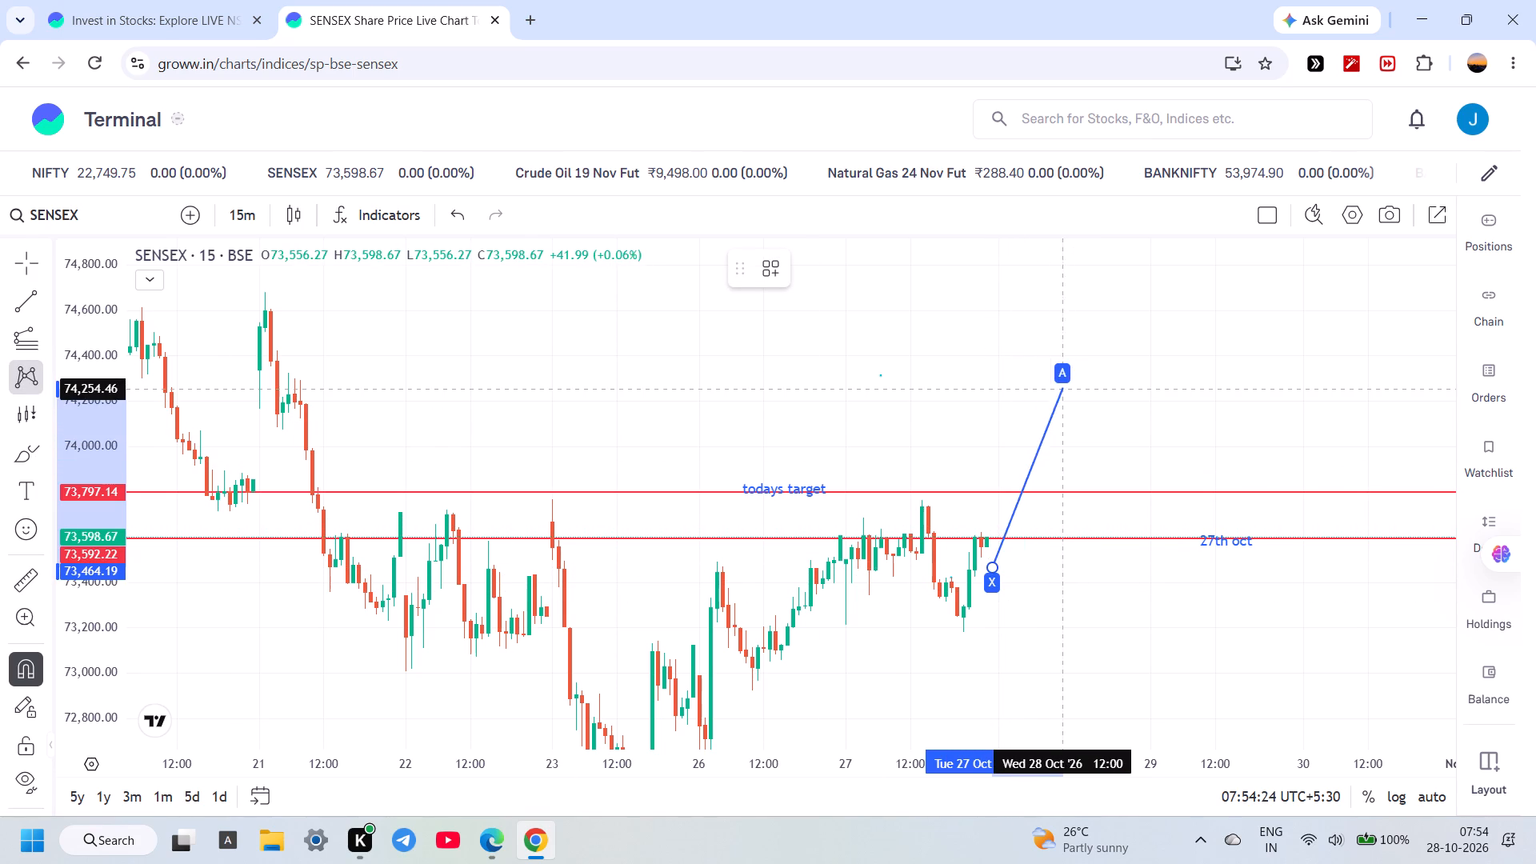
click(1054, 382)
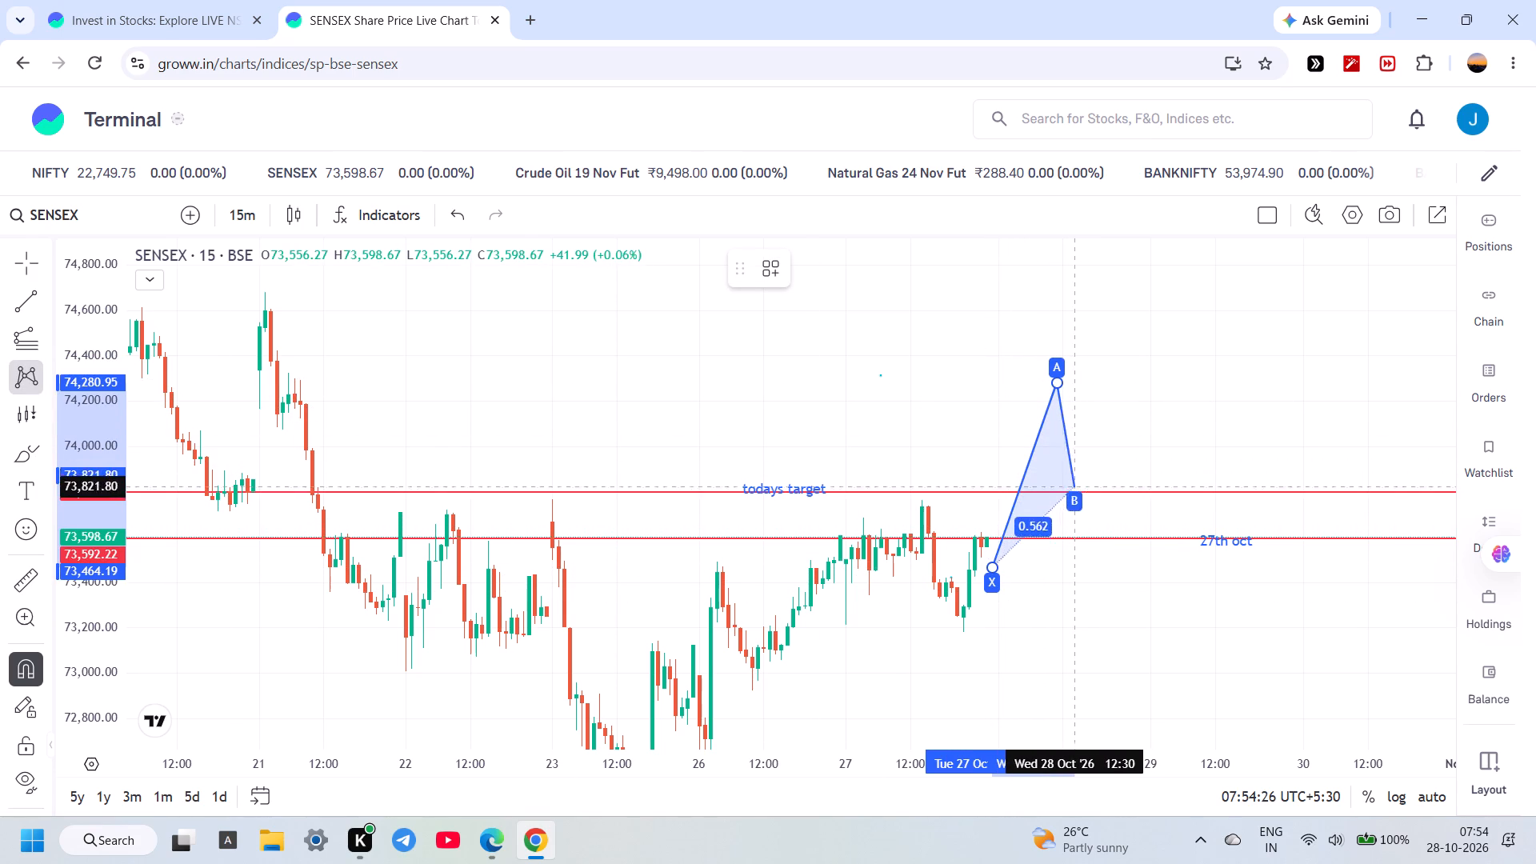
click(1055, 454)
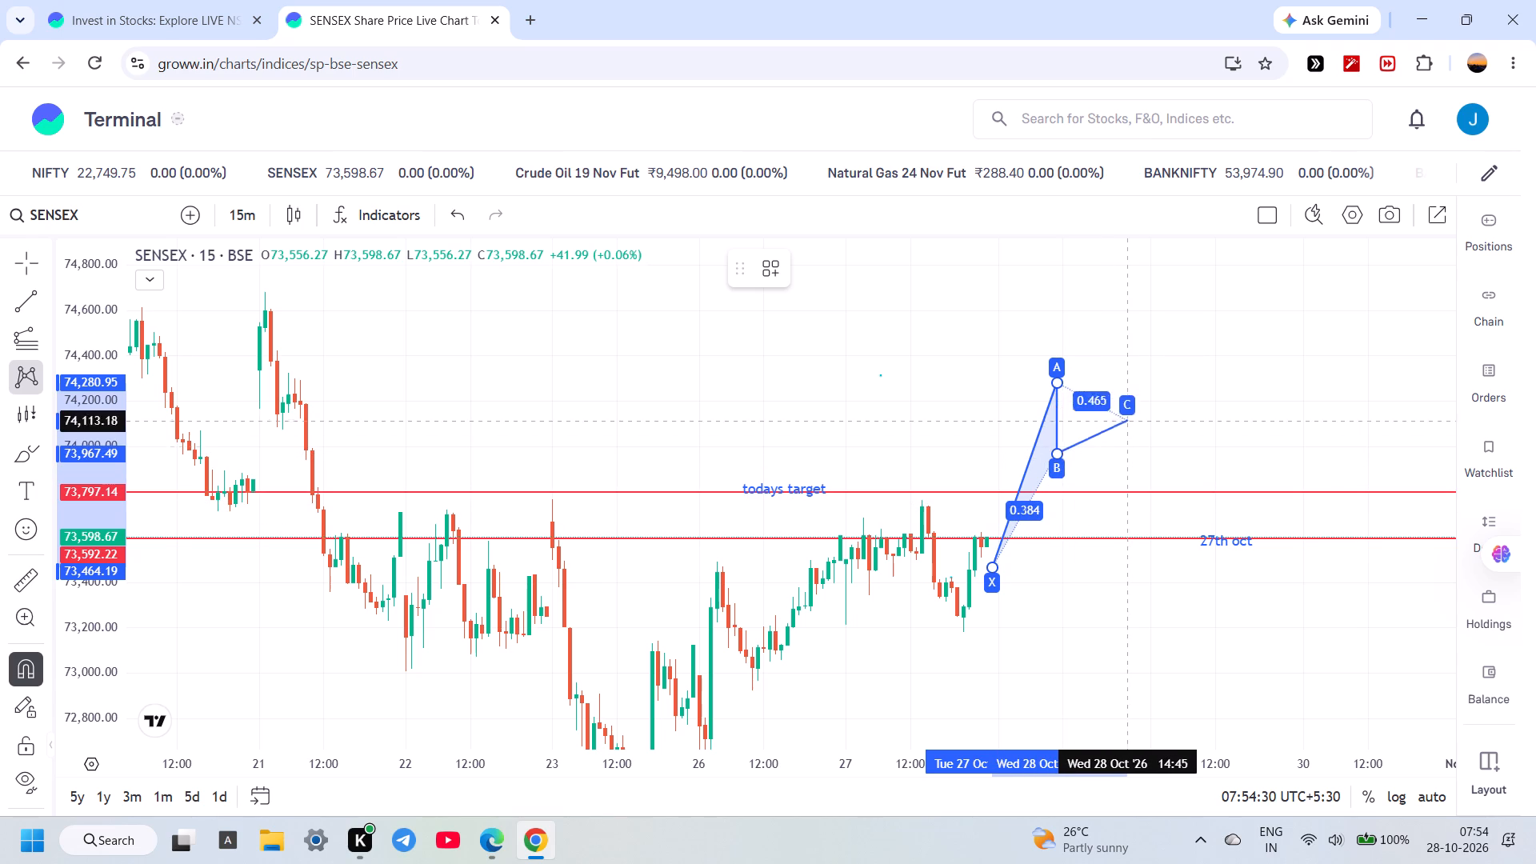
click(1082, 514)
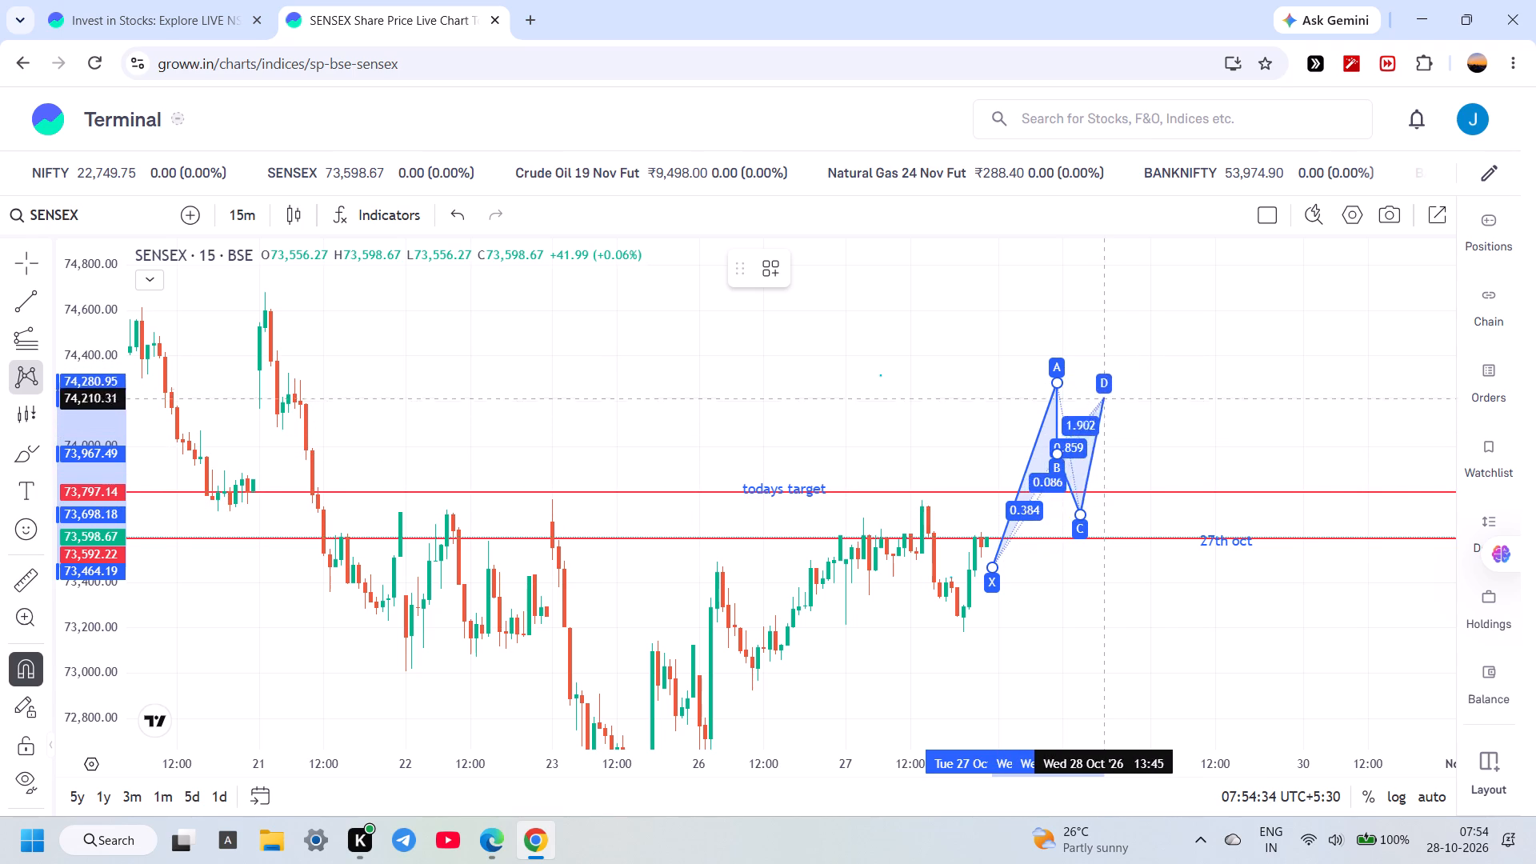
click(1134, 286)
click(1125, 681)
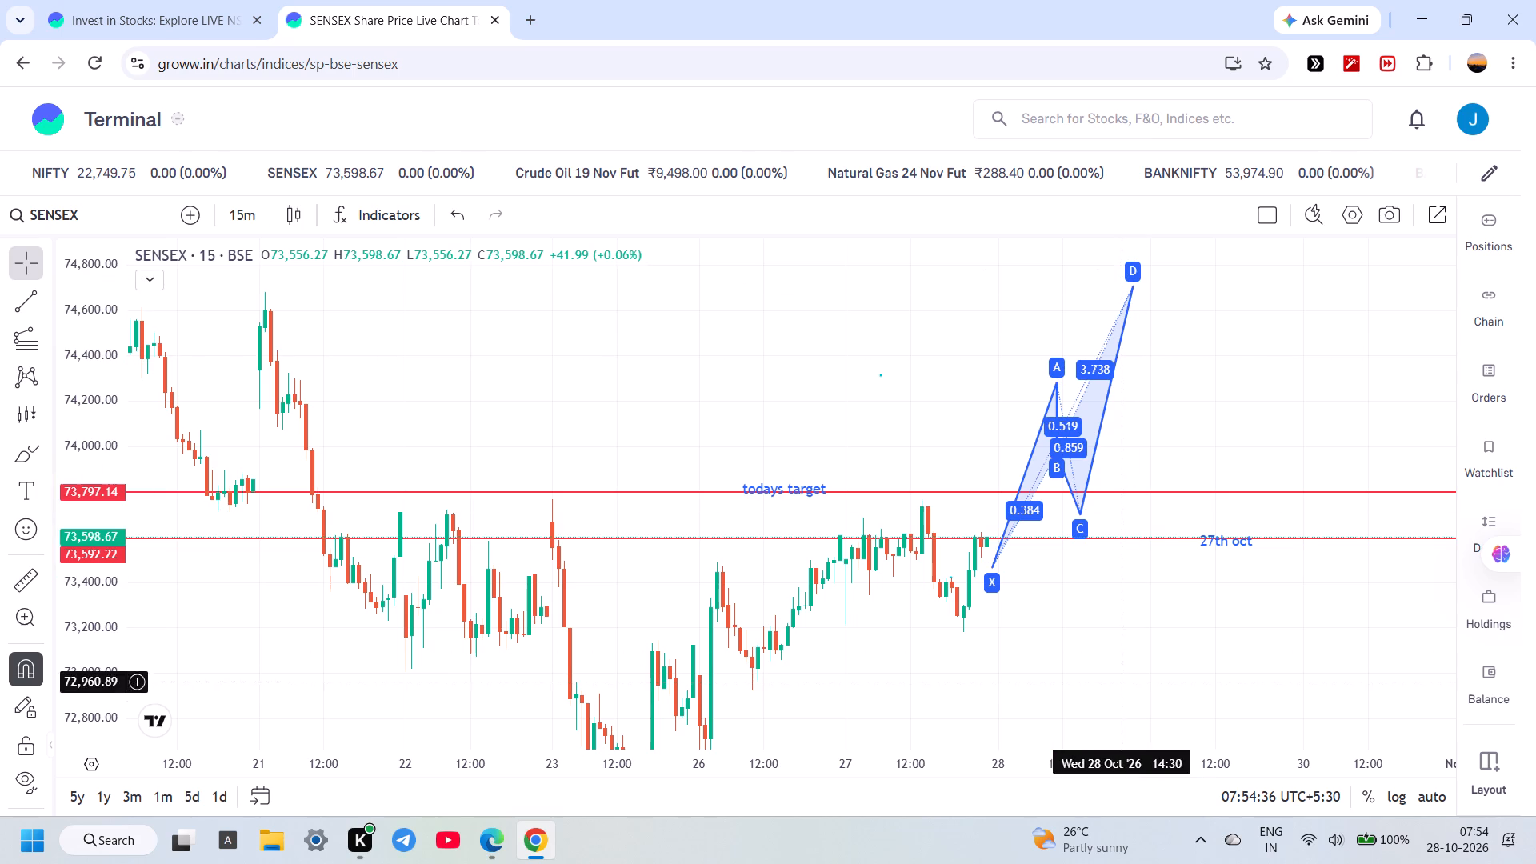
Lower the pattern's point B to about 73,866 and point C to about 73,605 at 12:15 on 28 Oct.
drag(921, 486, 659, 502)
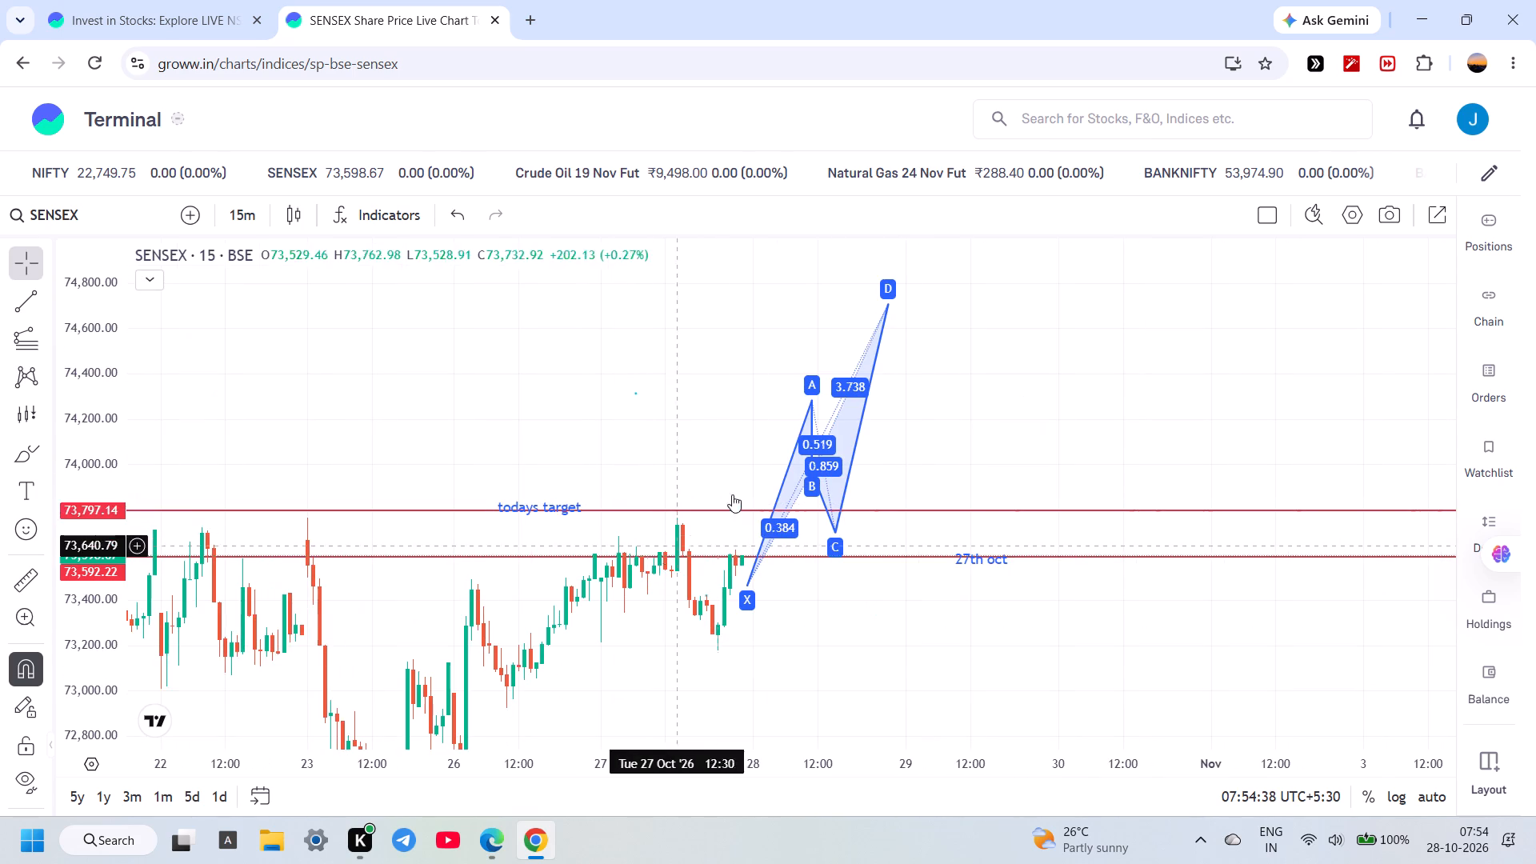
drag(810, 473, 813, 494)
drag(830, 533, 822, 551)
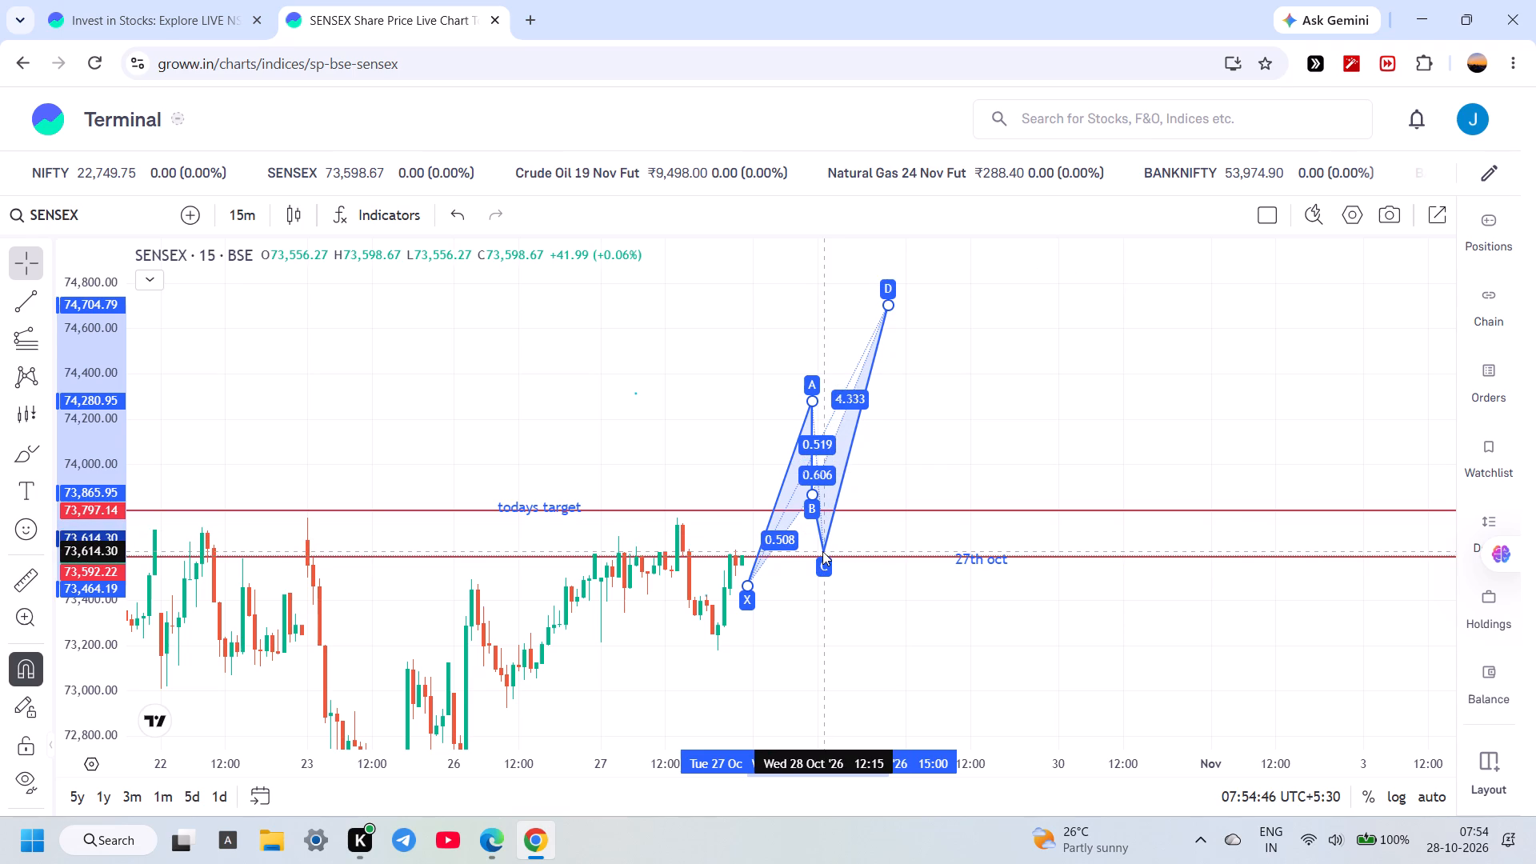
drag(822, 551, 826, 554)
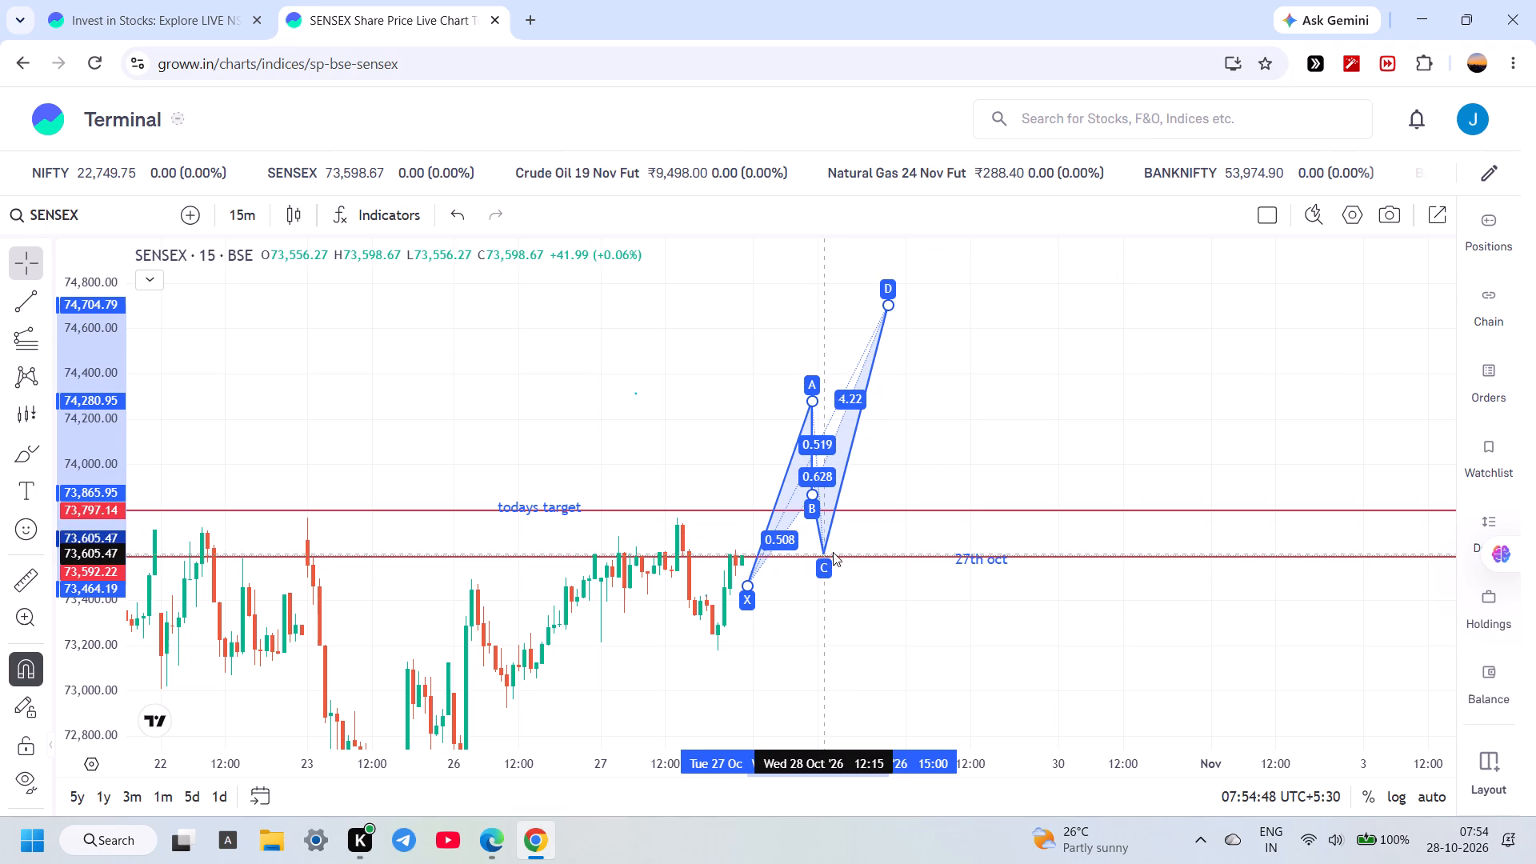
click(834, 537)
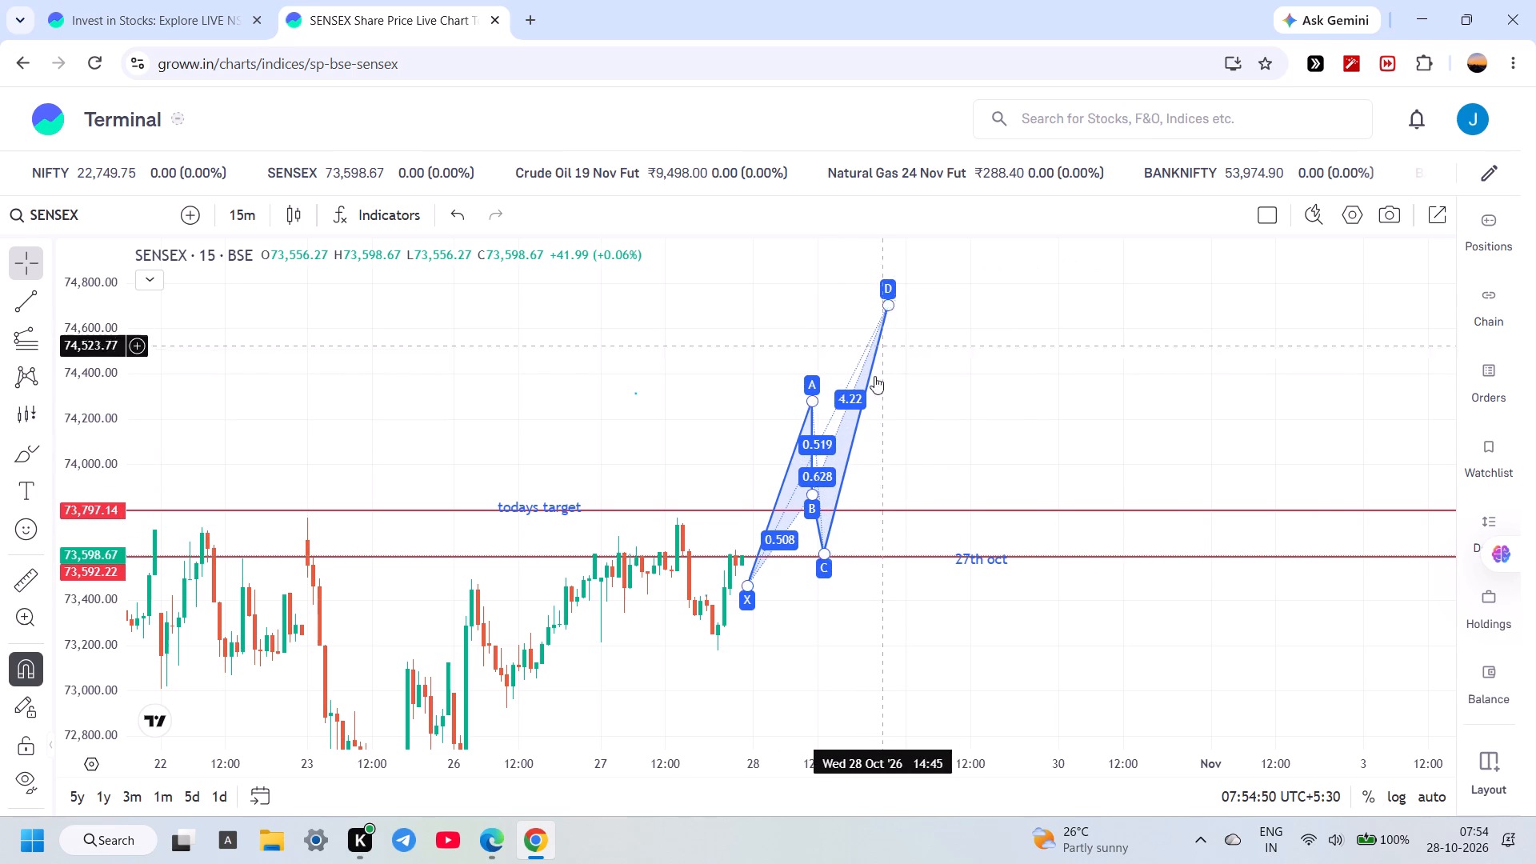
Shift the whole XABCD pattern so X is at about 73,508 and D at about 74,749 at 14:45 on 28 Oct.
drag(850, 451, 850, 454)
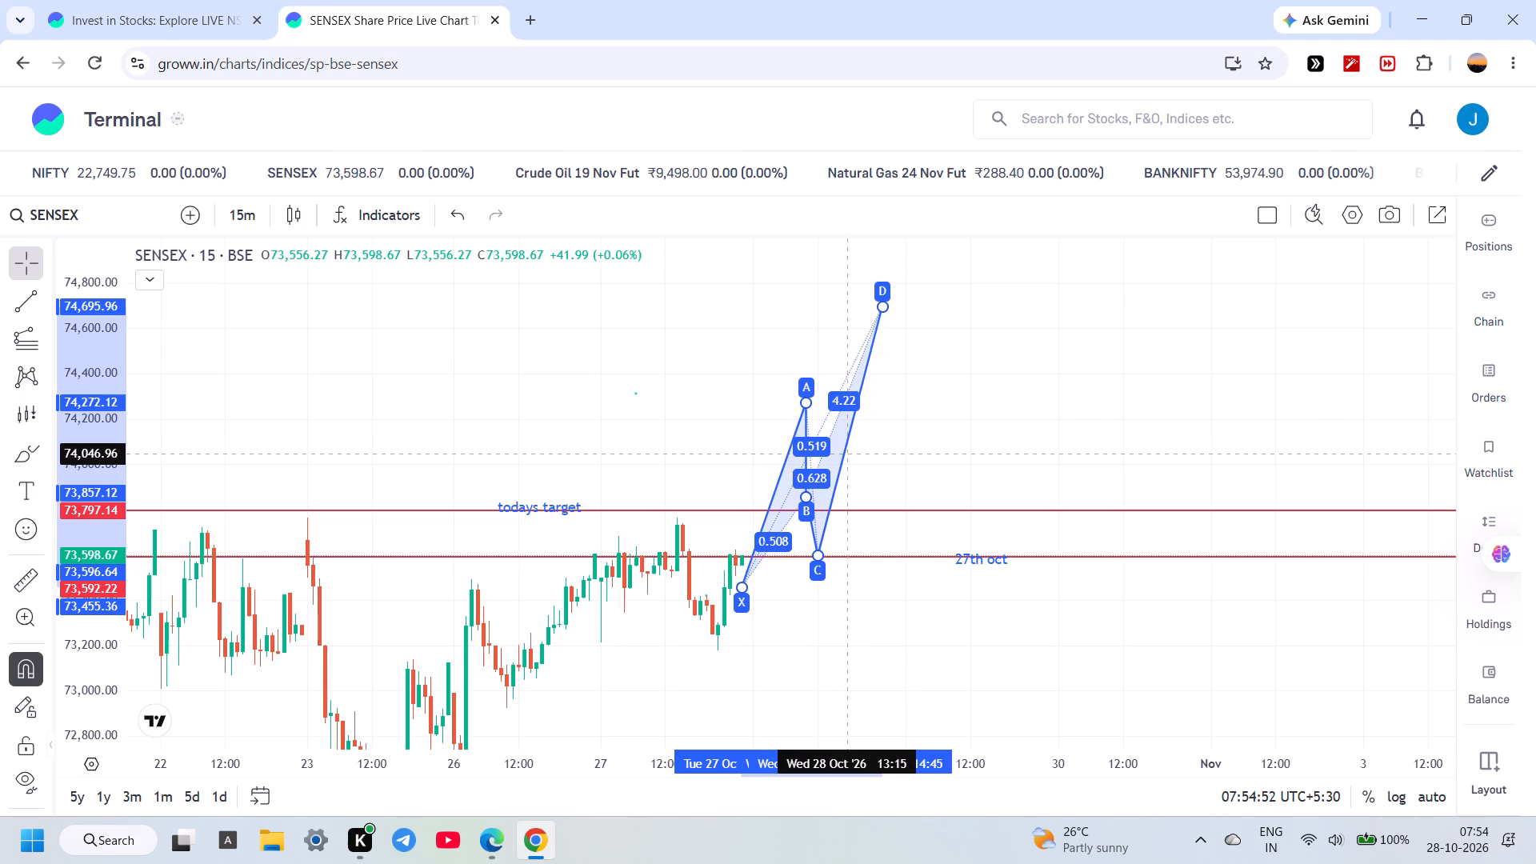
drag(850, 454, 848, 441)
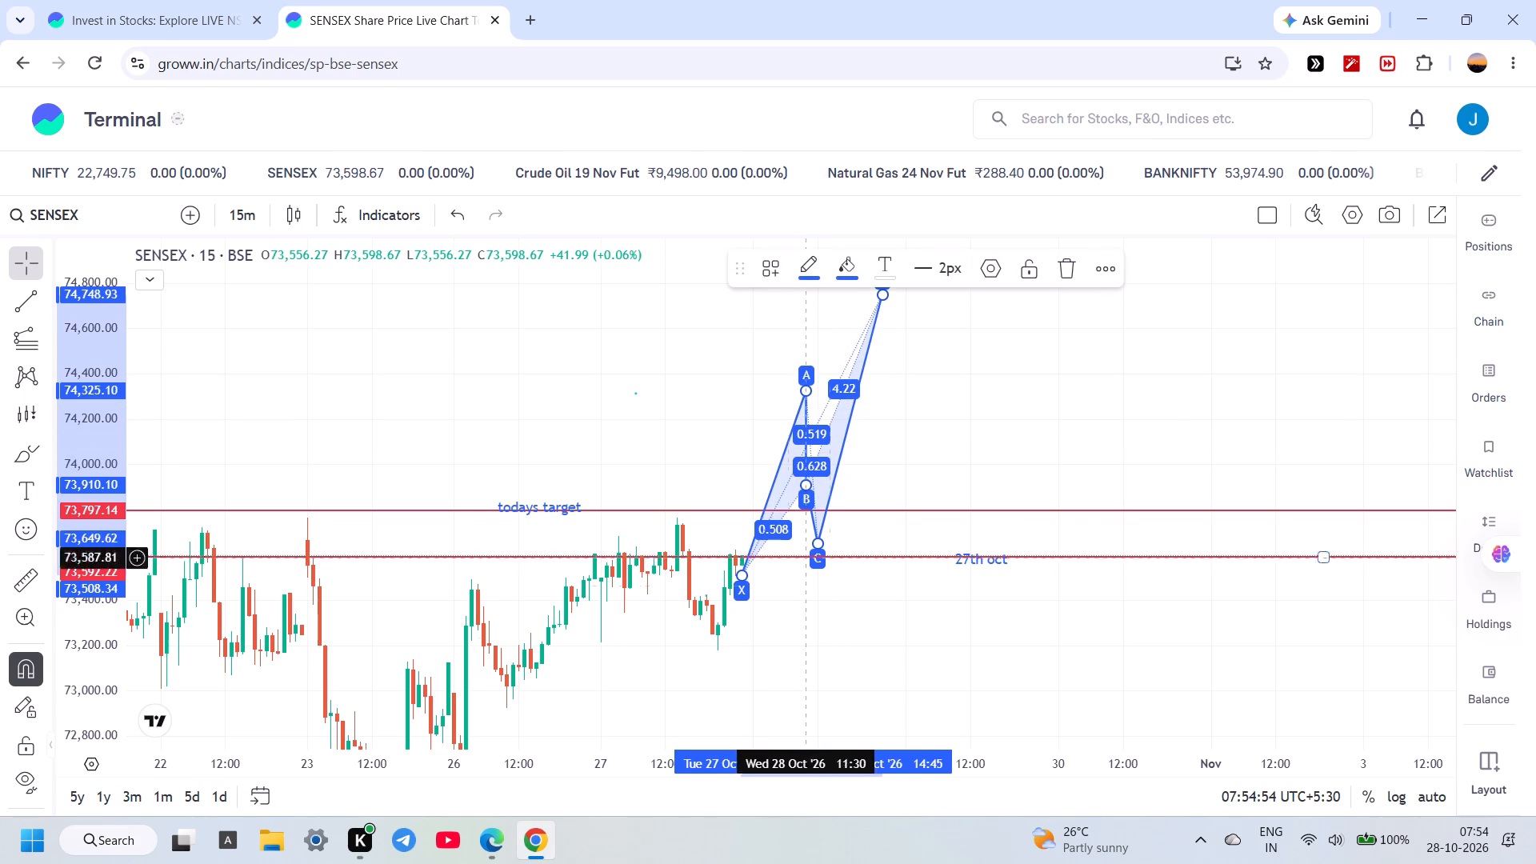
click(738, 702)
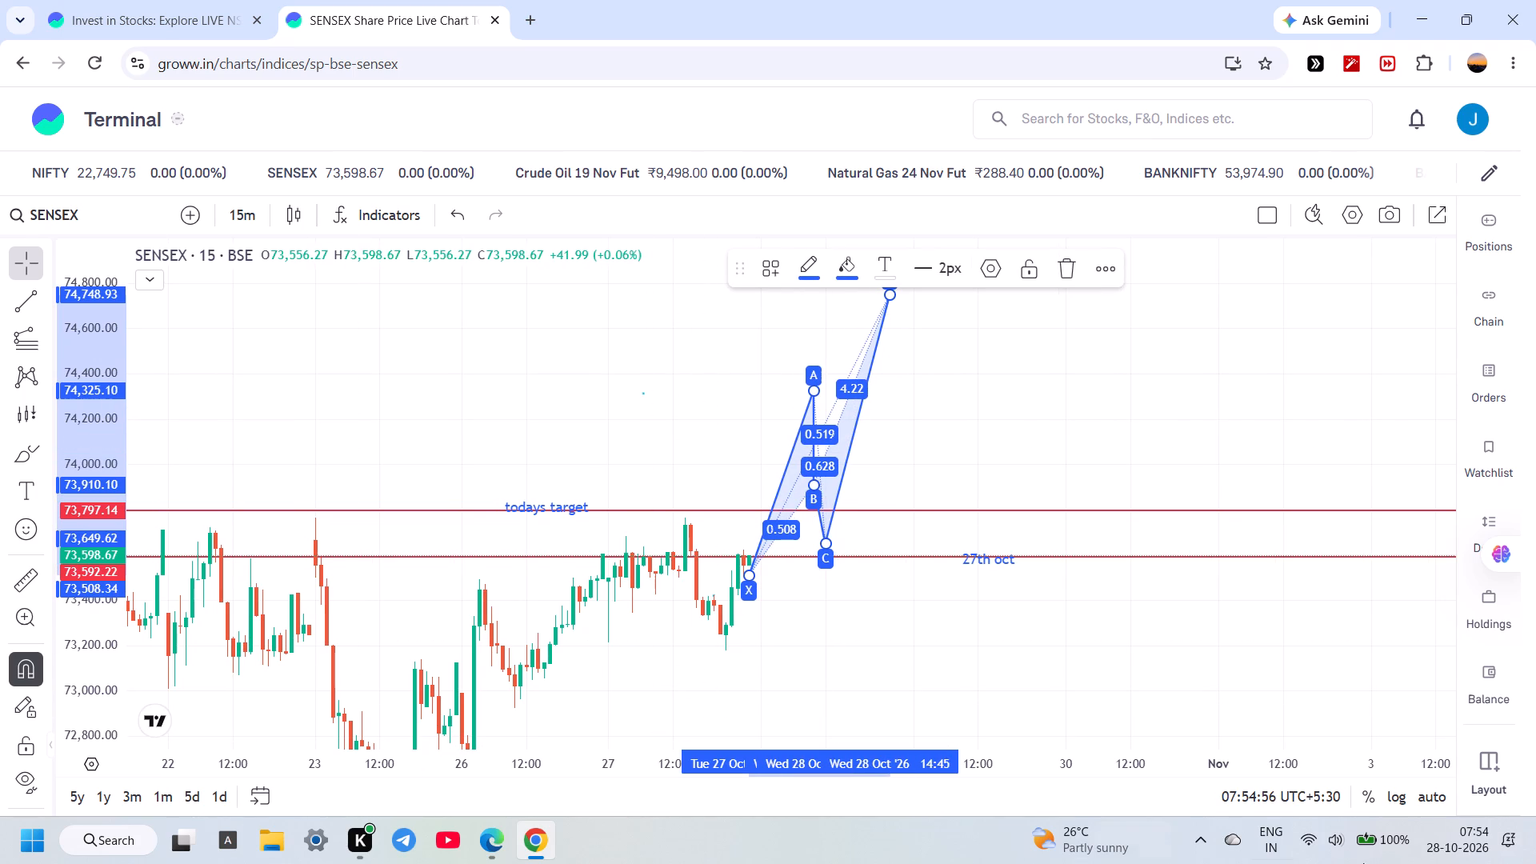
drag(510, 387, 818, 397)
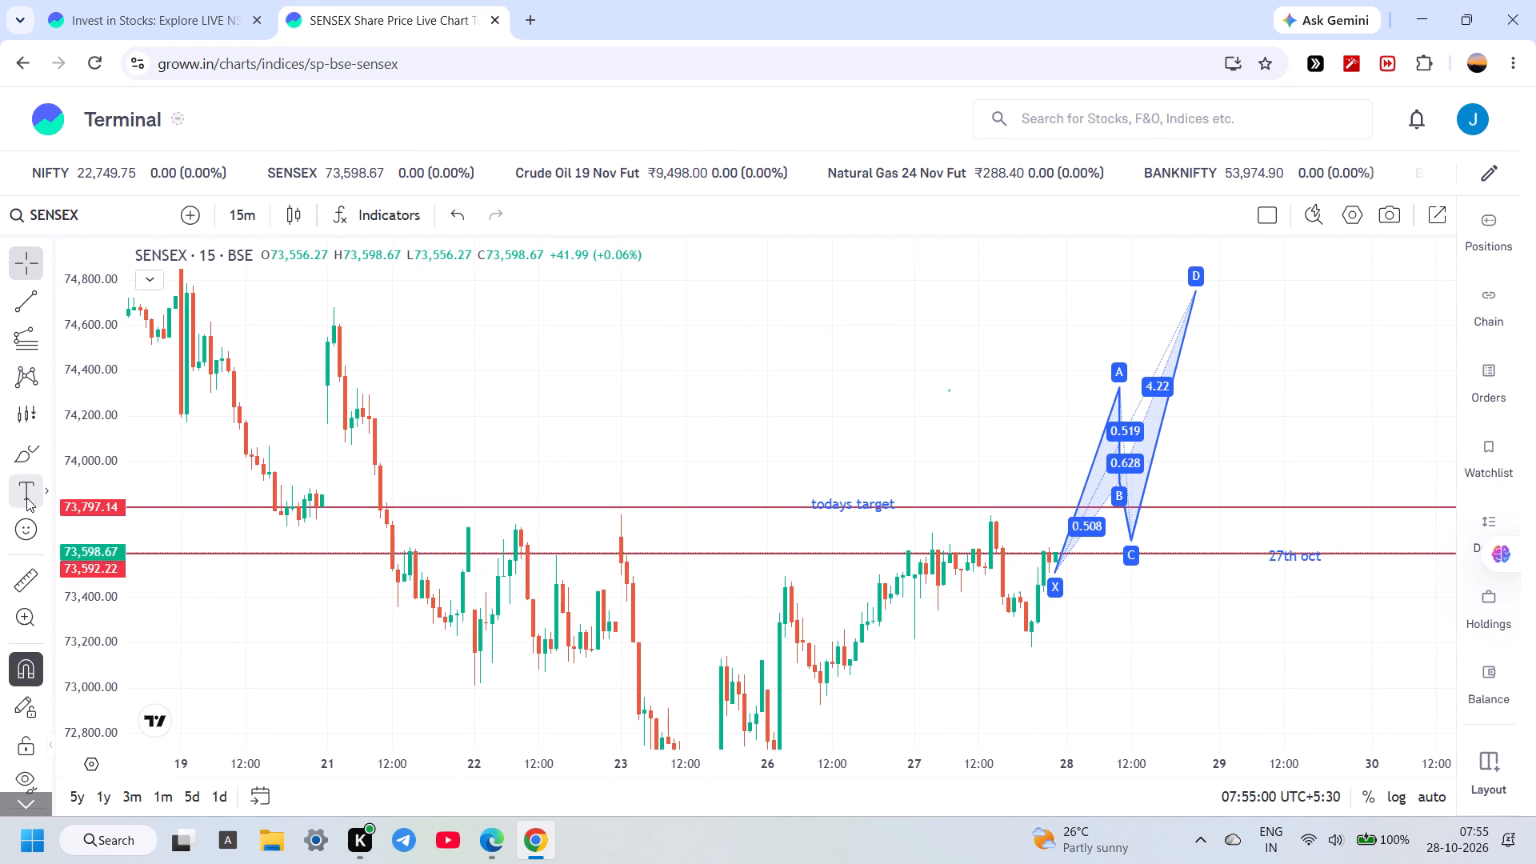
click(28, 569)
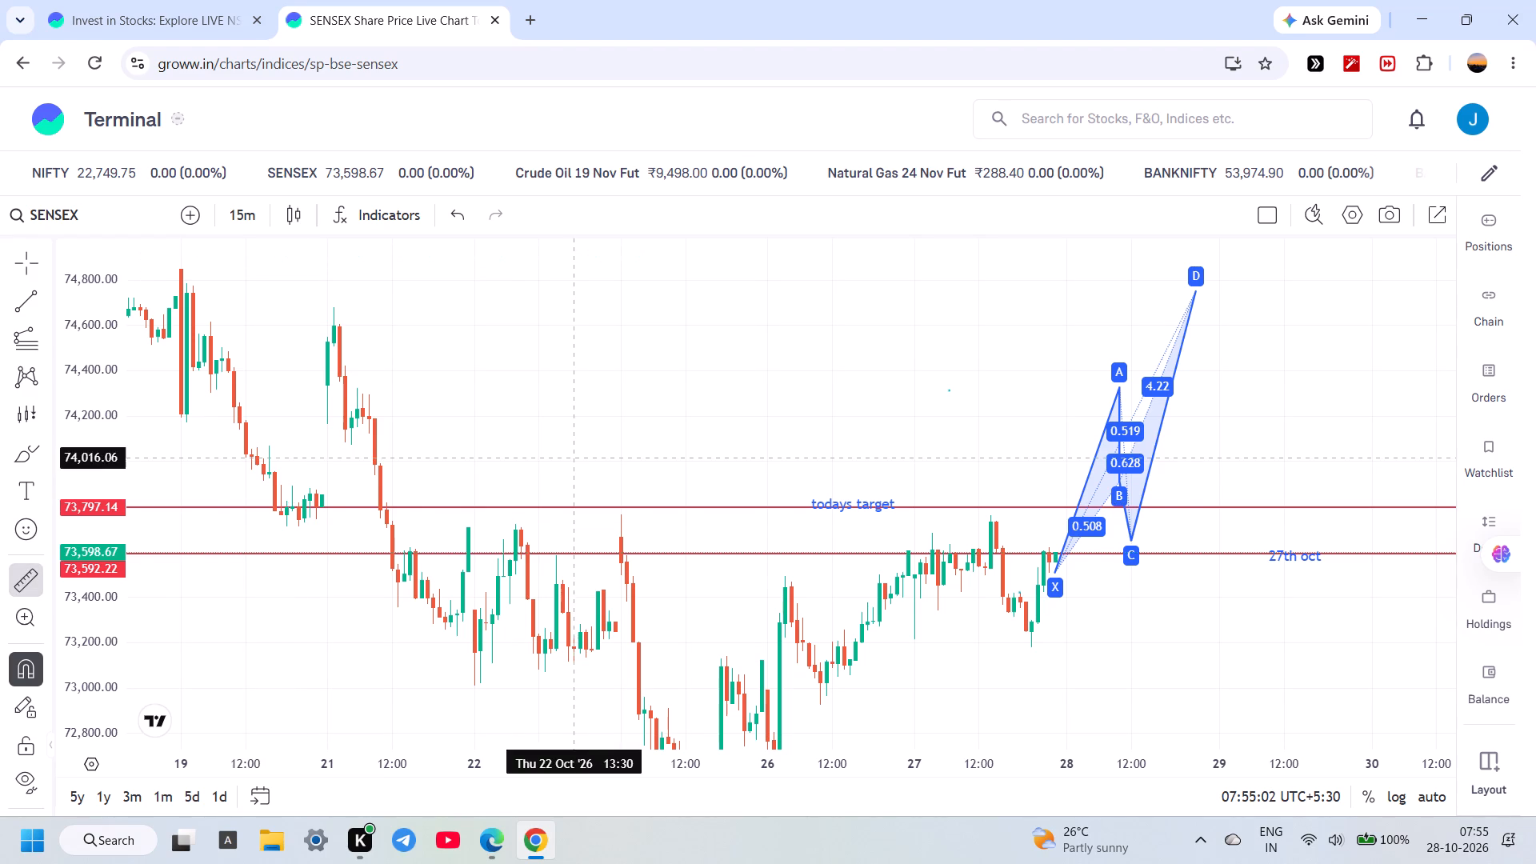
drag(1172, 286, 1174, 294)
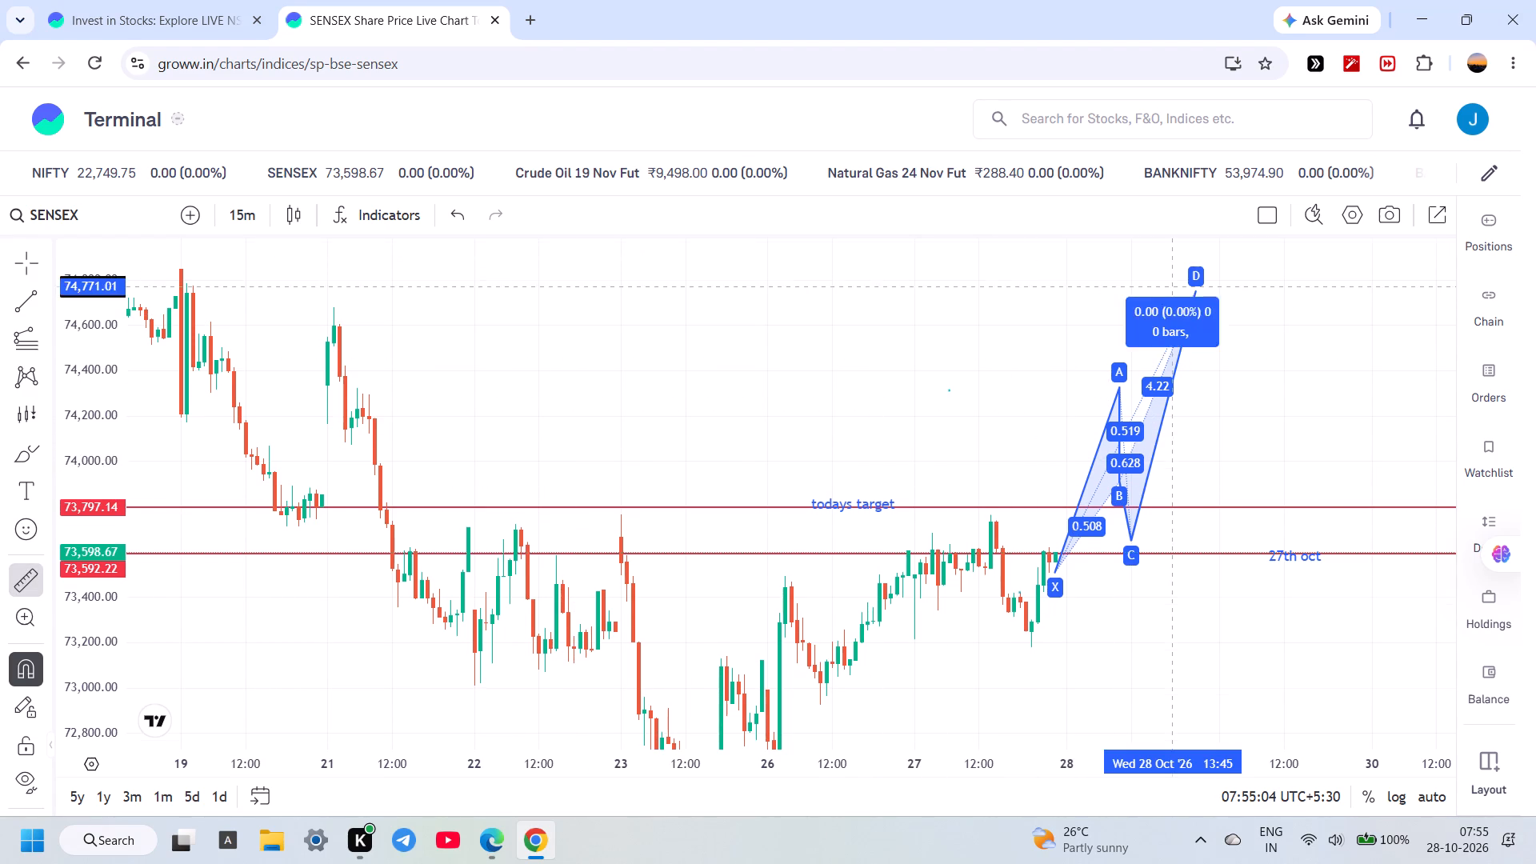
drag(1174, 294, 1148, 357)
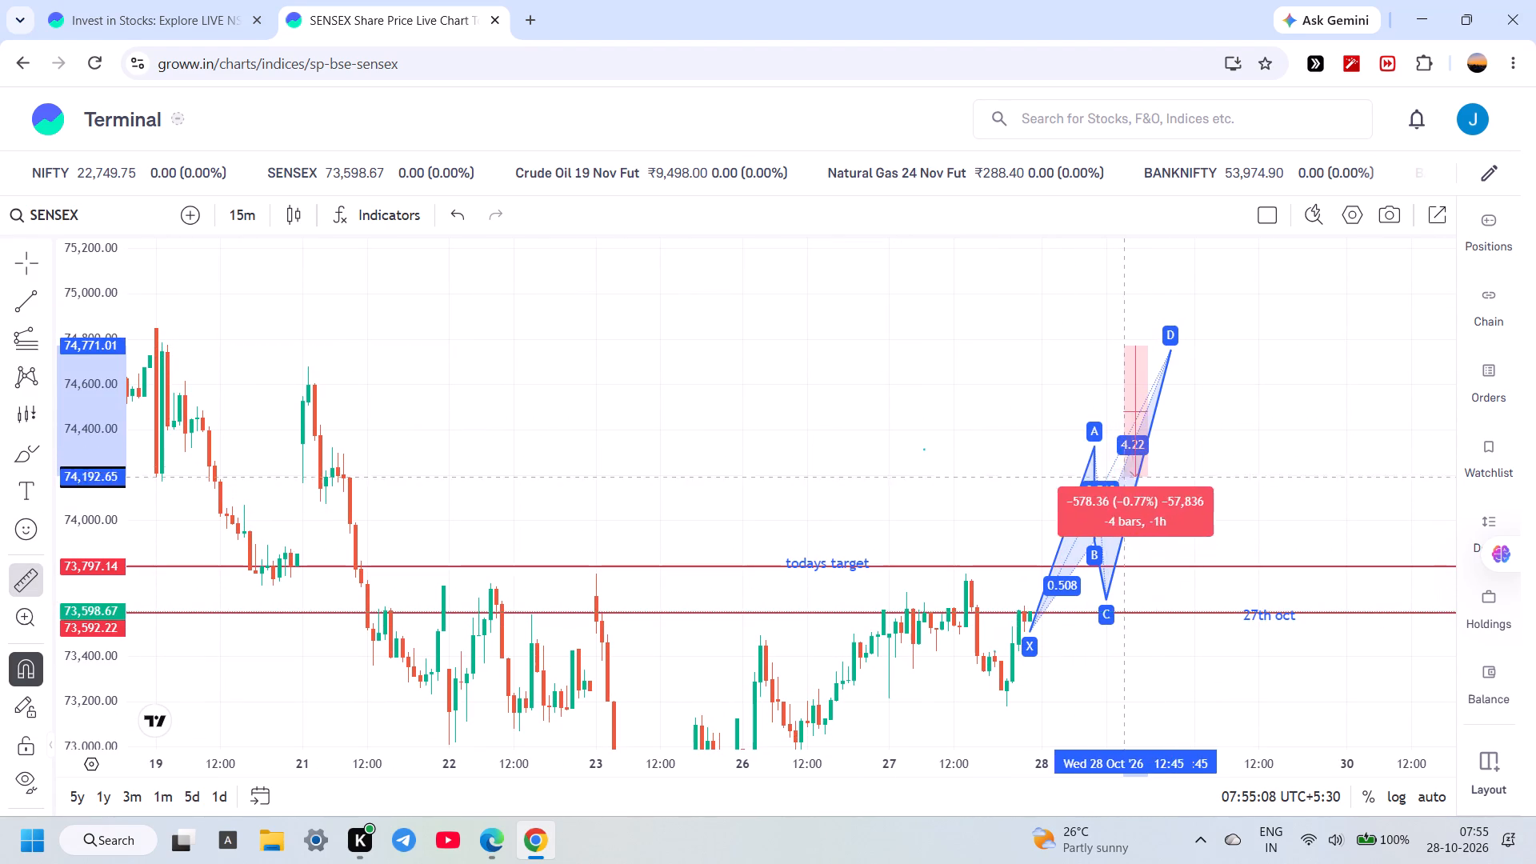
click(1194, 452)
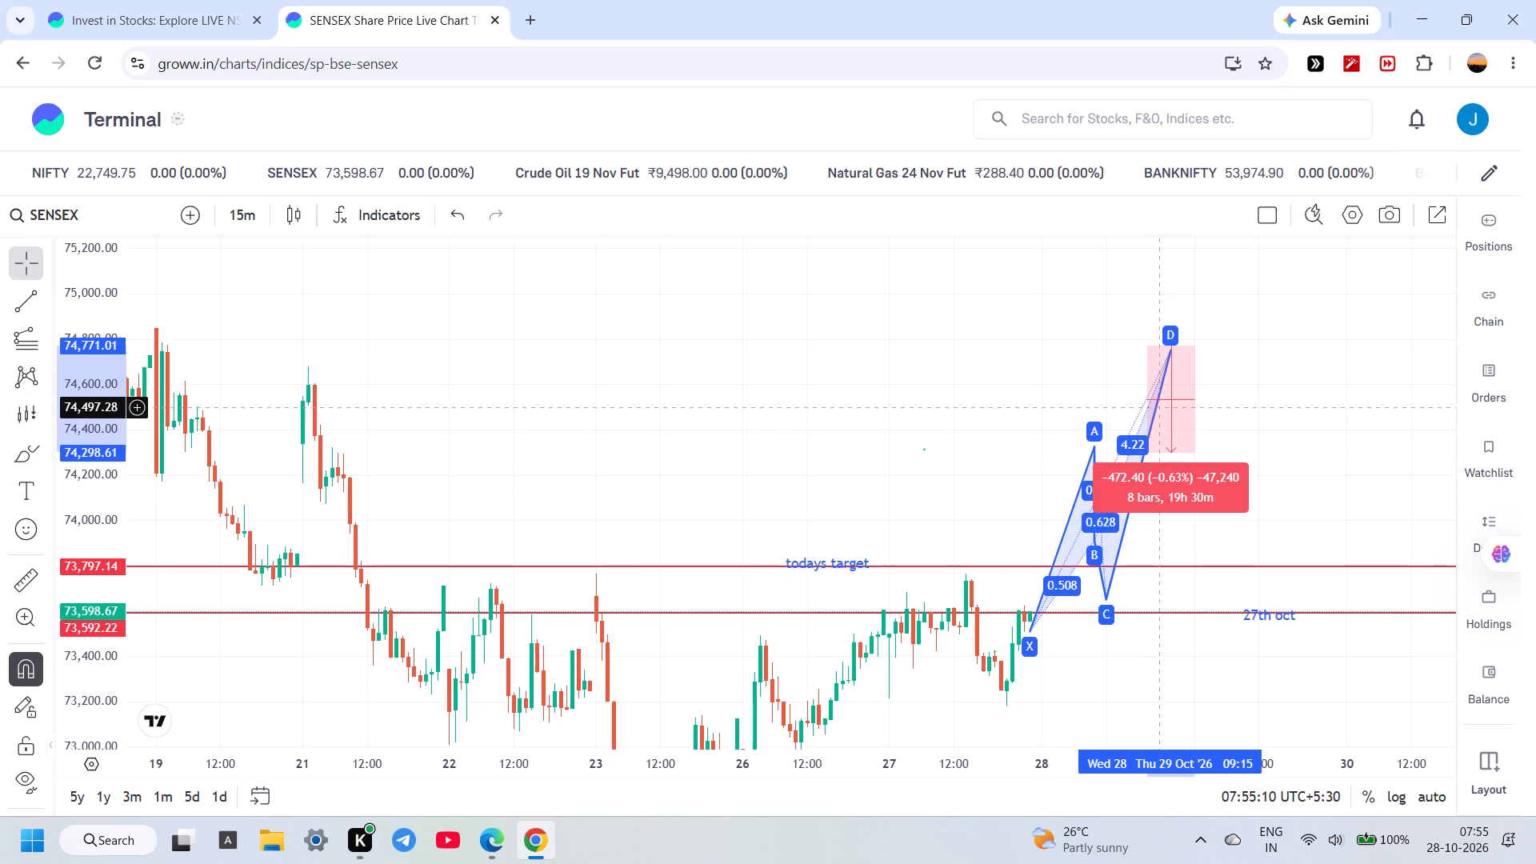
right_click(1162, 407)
Measure the price move from the last 27 Oct candle at 73,598.67 up to the pattern's point D, and clear the measurement.
click(16, 587)
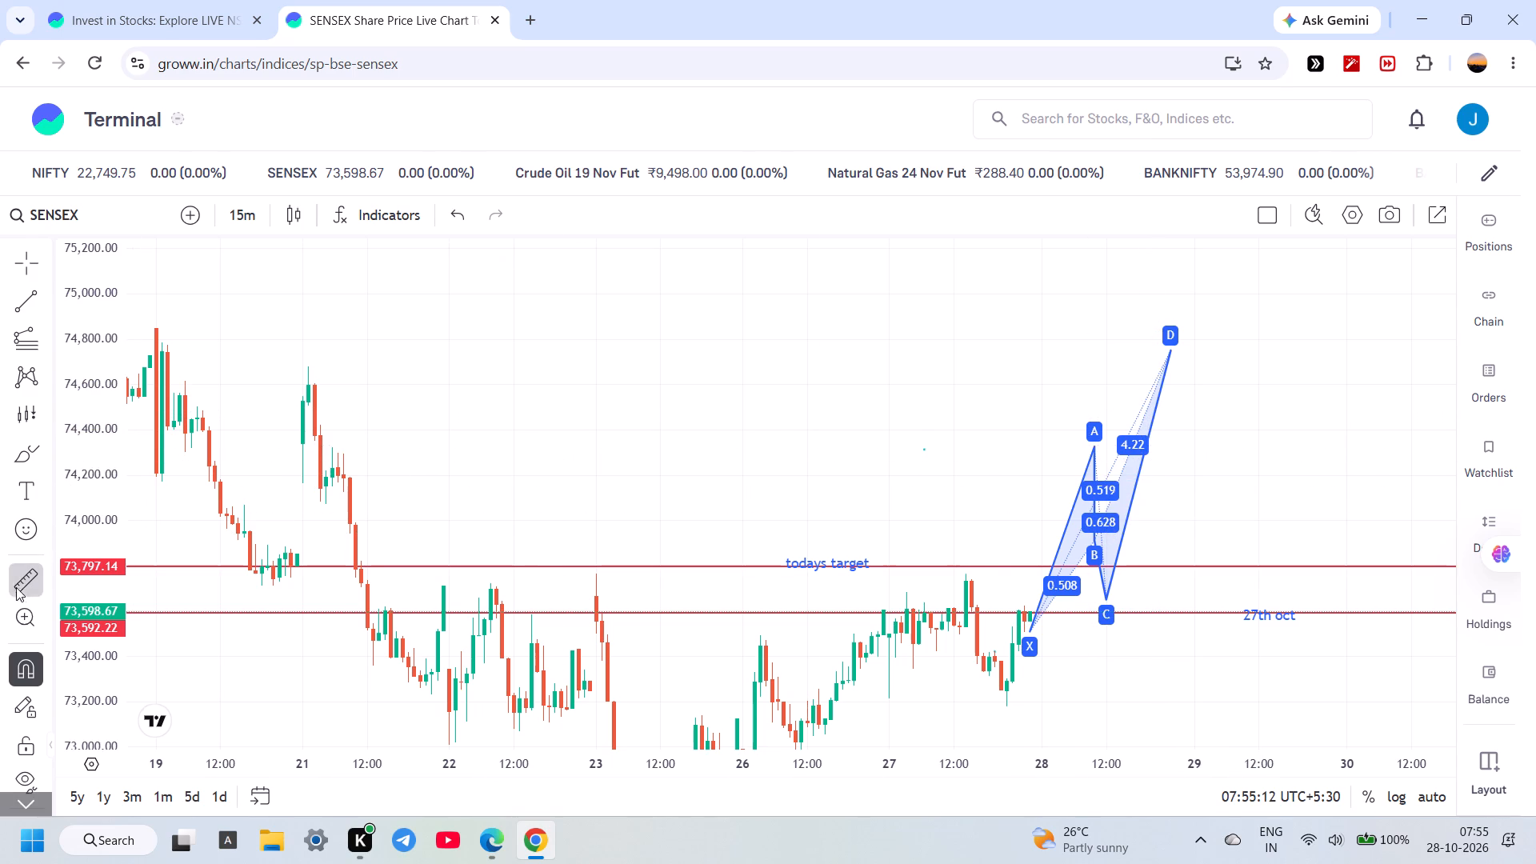
click(1030, 614)
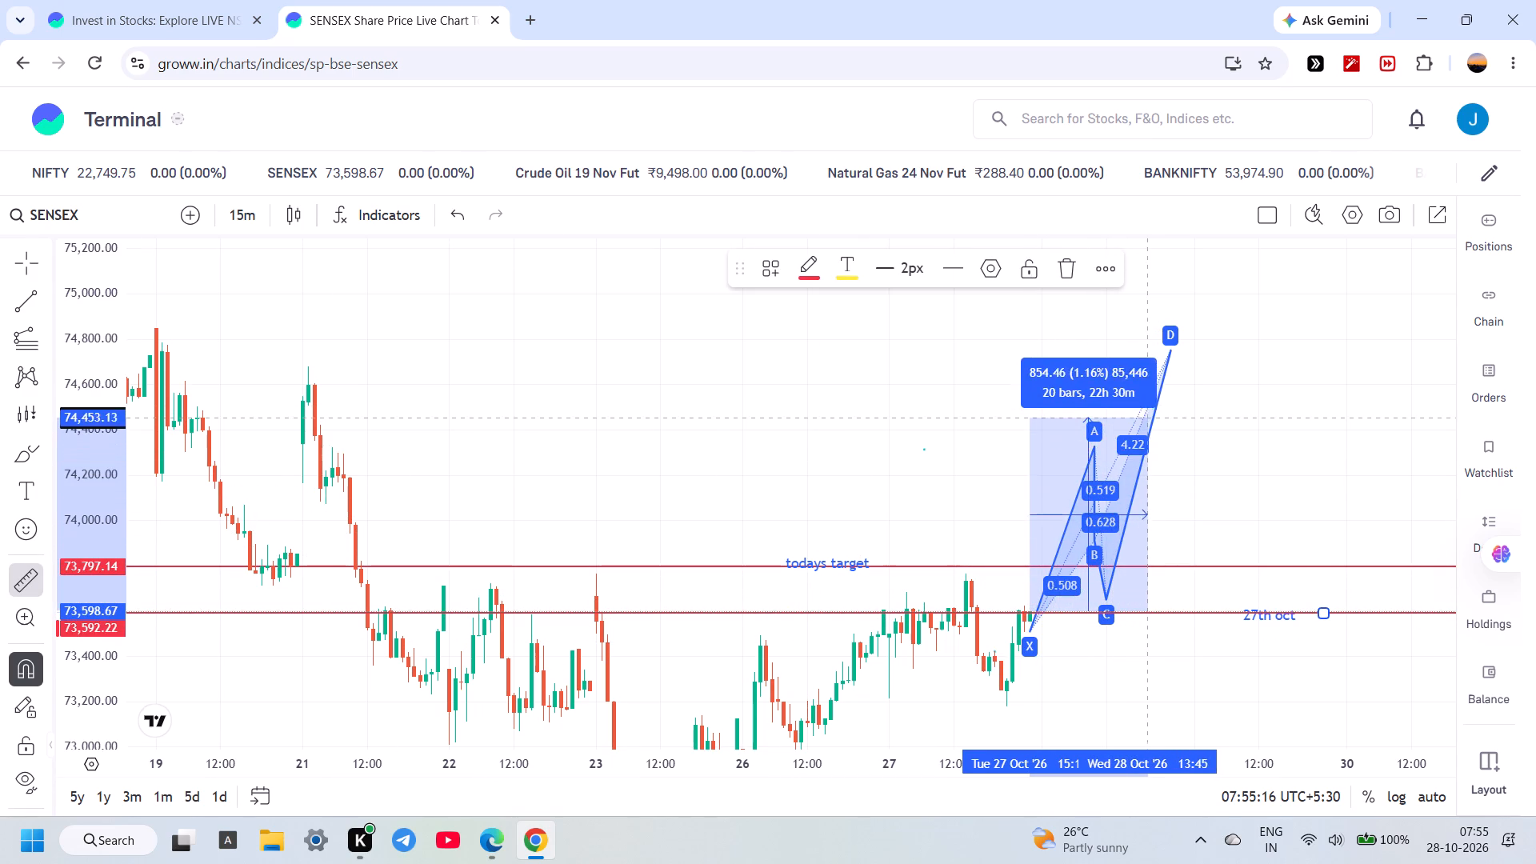
click(1170, 352)
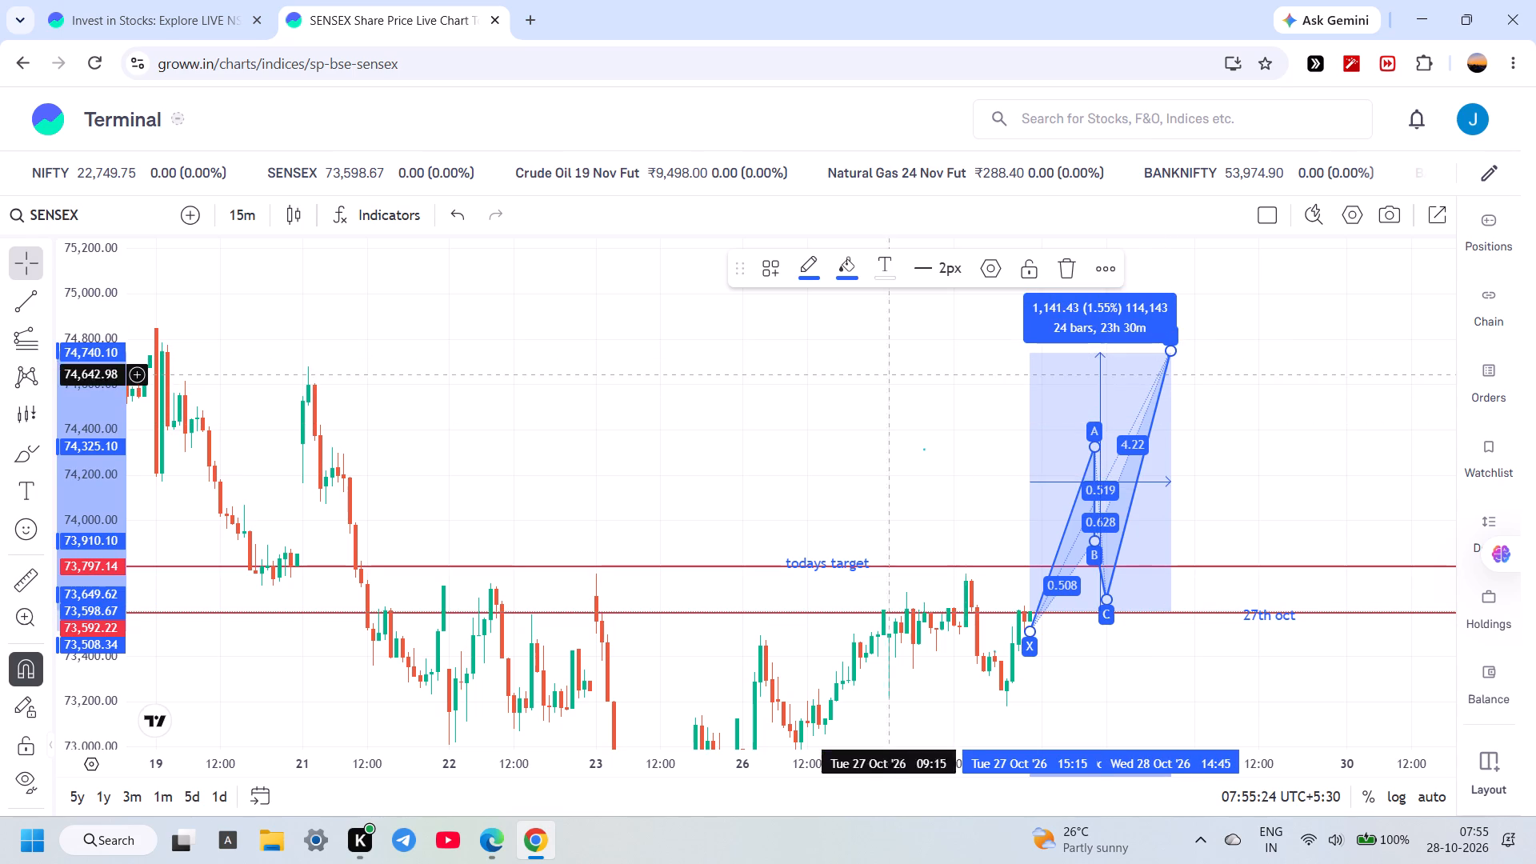
drag(787, 460, 646, 506)
click(952, 520)
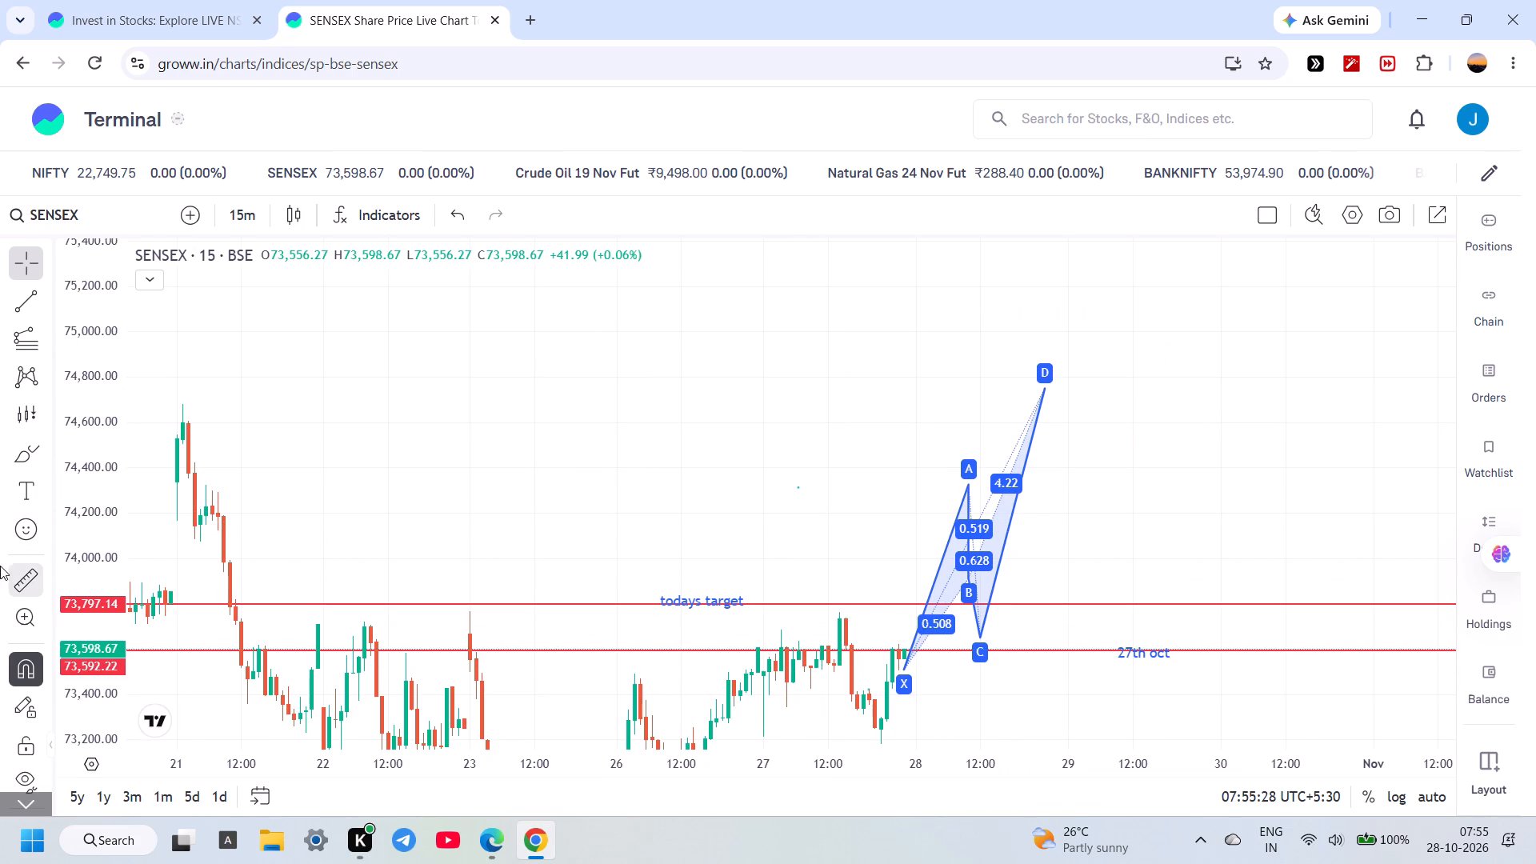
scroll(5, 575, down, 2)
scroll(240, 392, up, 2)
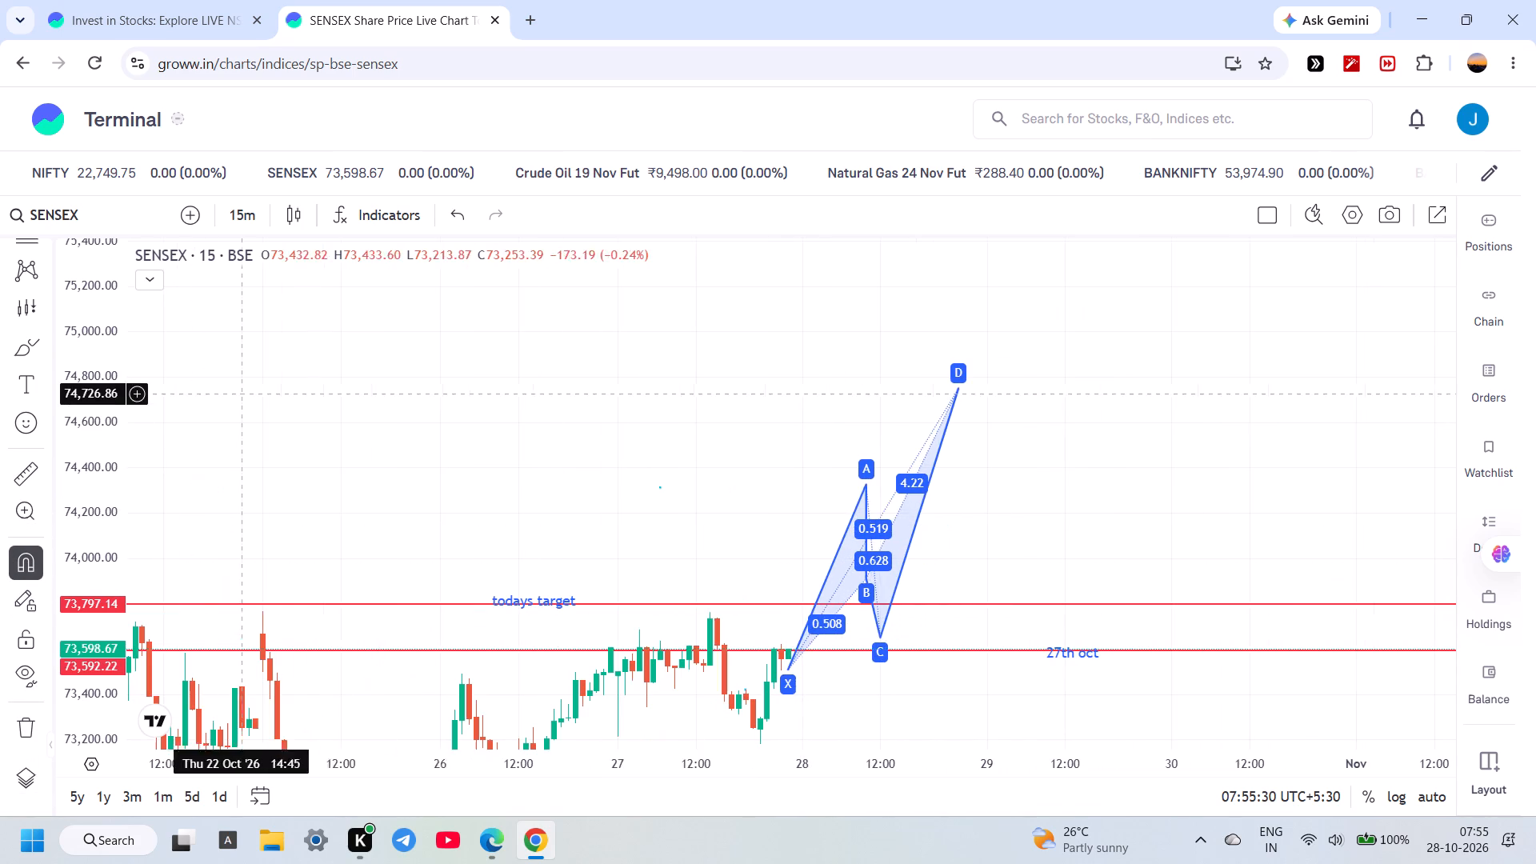
Search the chart symbols for "aero" and open the Hindustan Aeronautics Ltd. NSE chart.
scroll(637, 530, up, 4)
drag(386, 444, 870, 454)
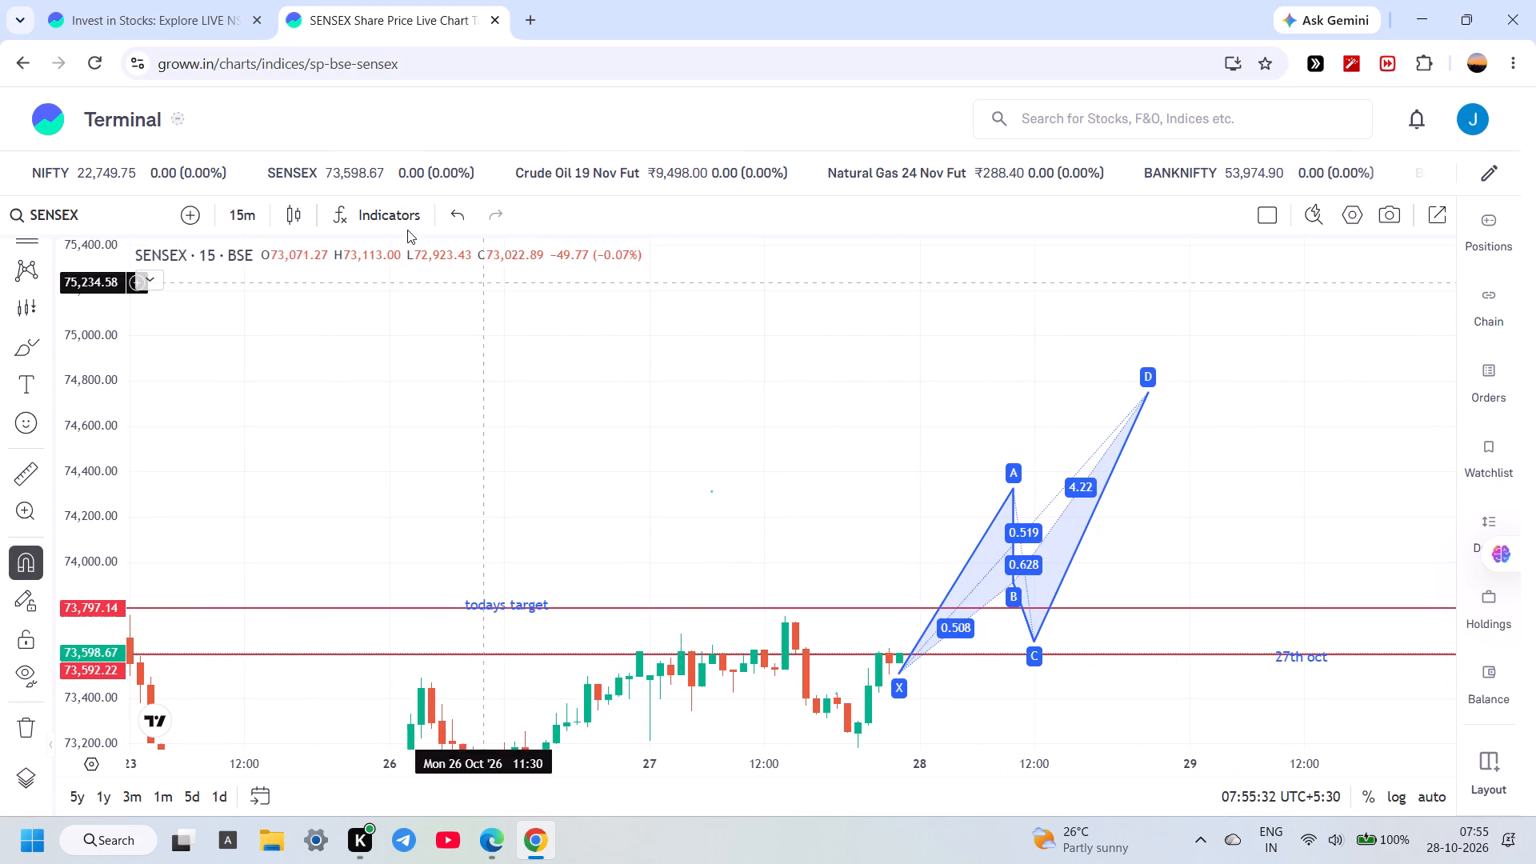
click(104, 196)
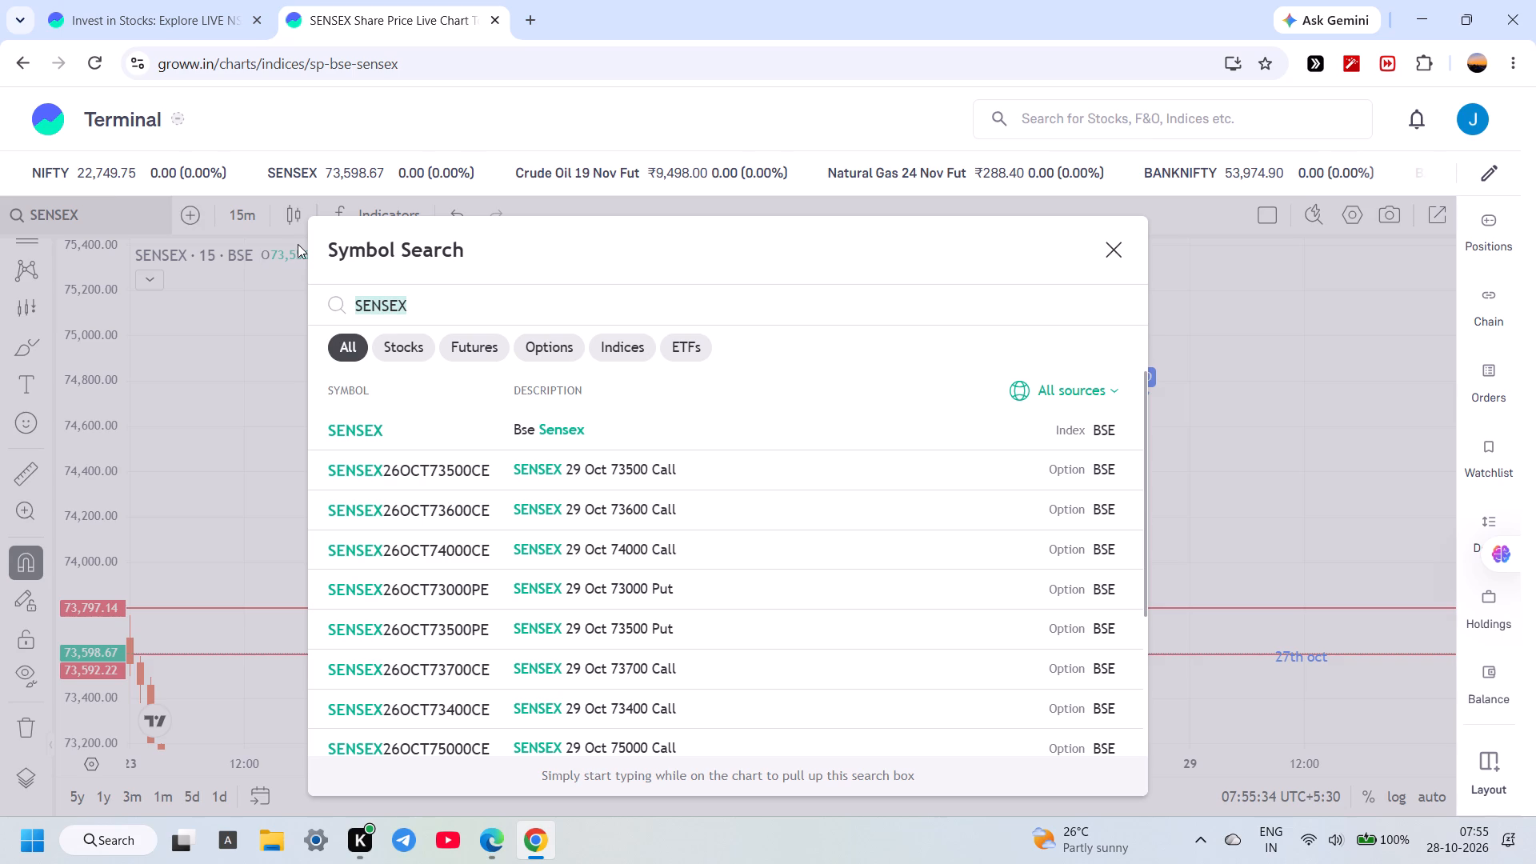
key(BackSpace)
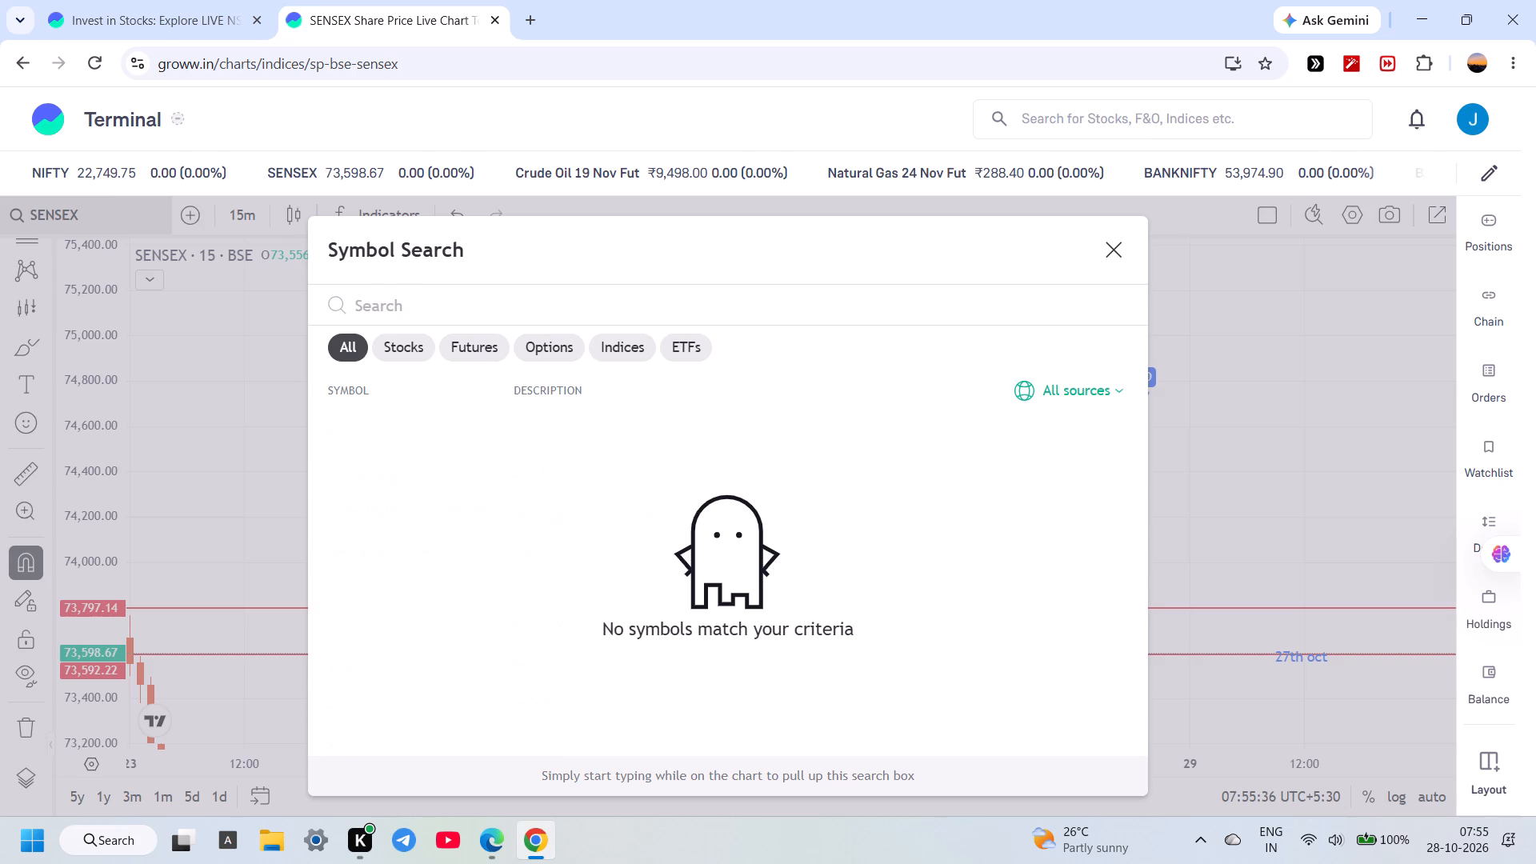
key(h)
key(BackSpace)
text(aer)
key(o)
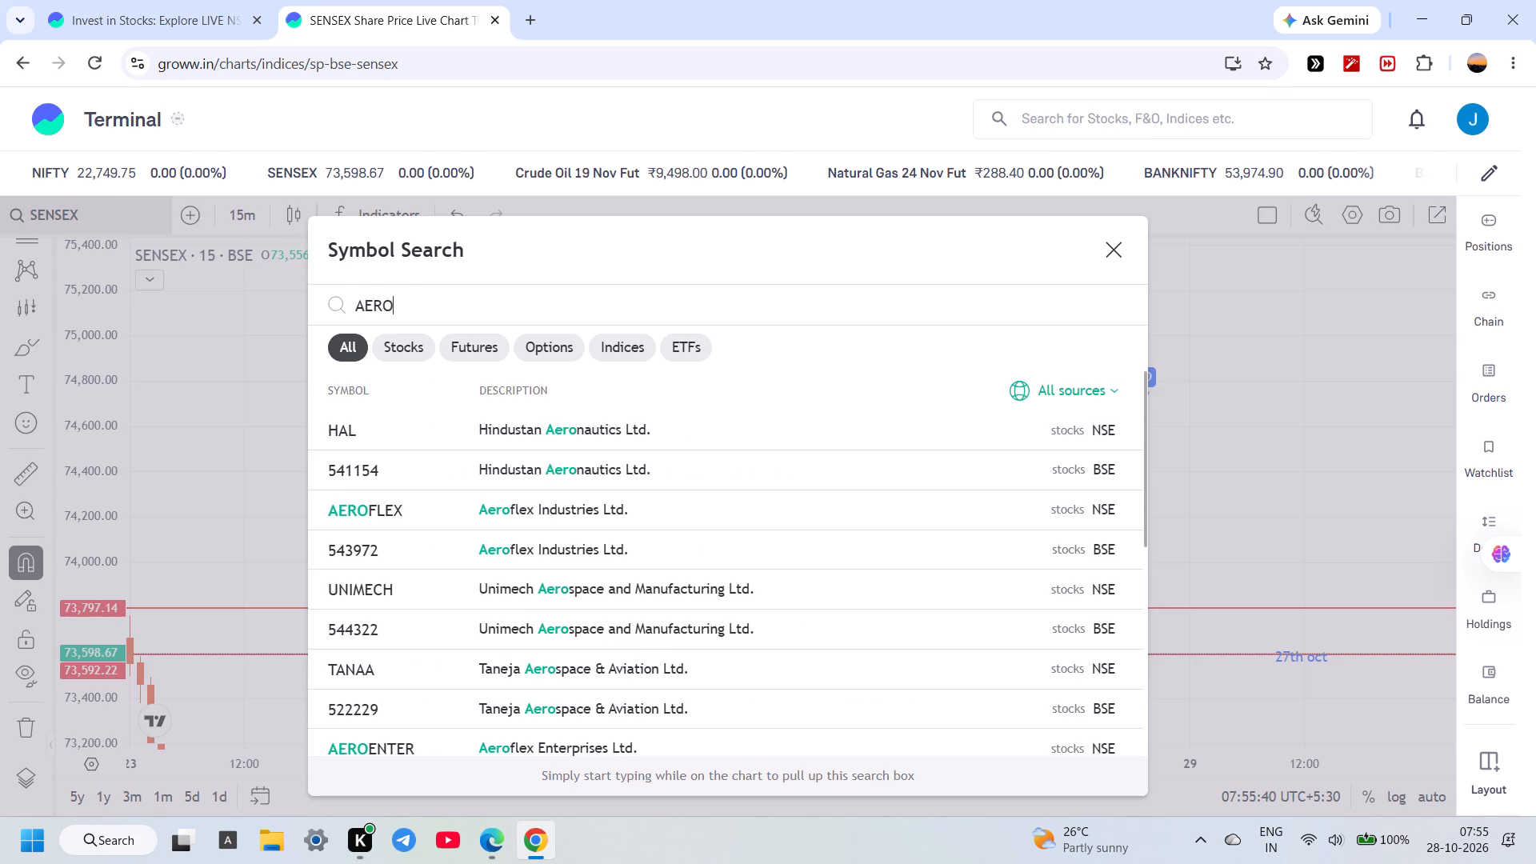
click(463, 434)
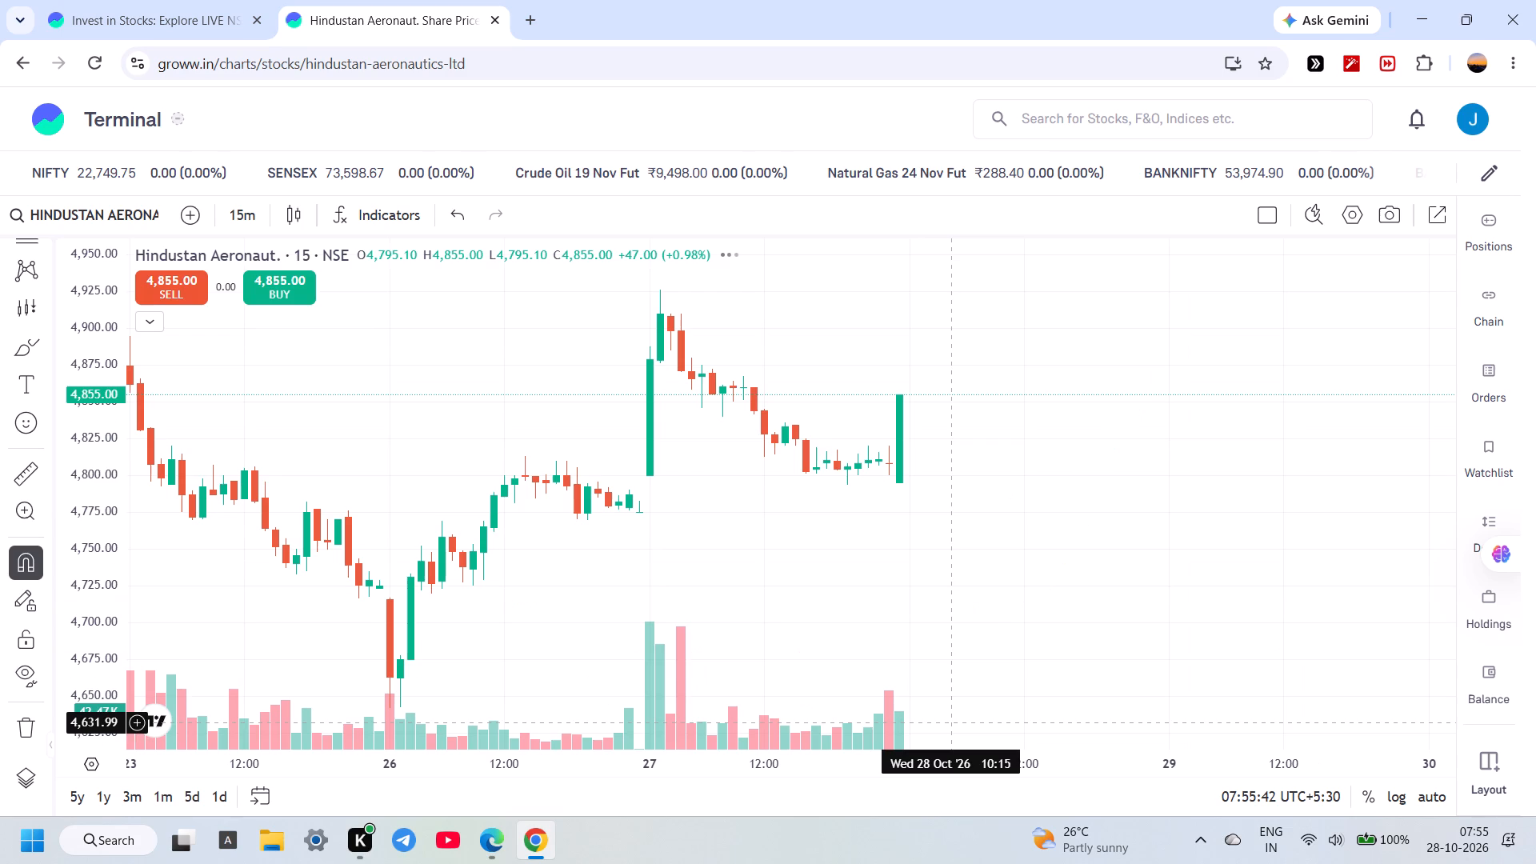
Examine the Hindustan Aeronautics 15-minute price history from late October back to mid-September.
scroll(33, 455, down, 3)
drag(662, 395, 1155, 115)
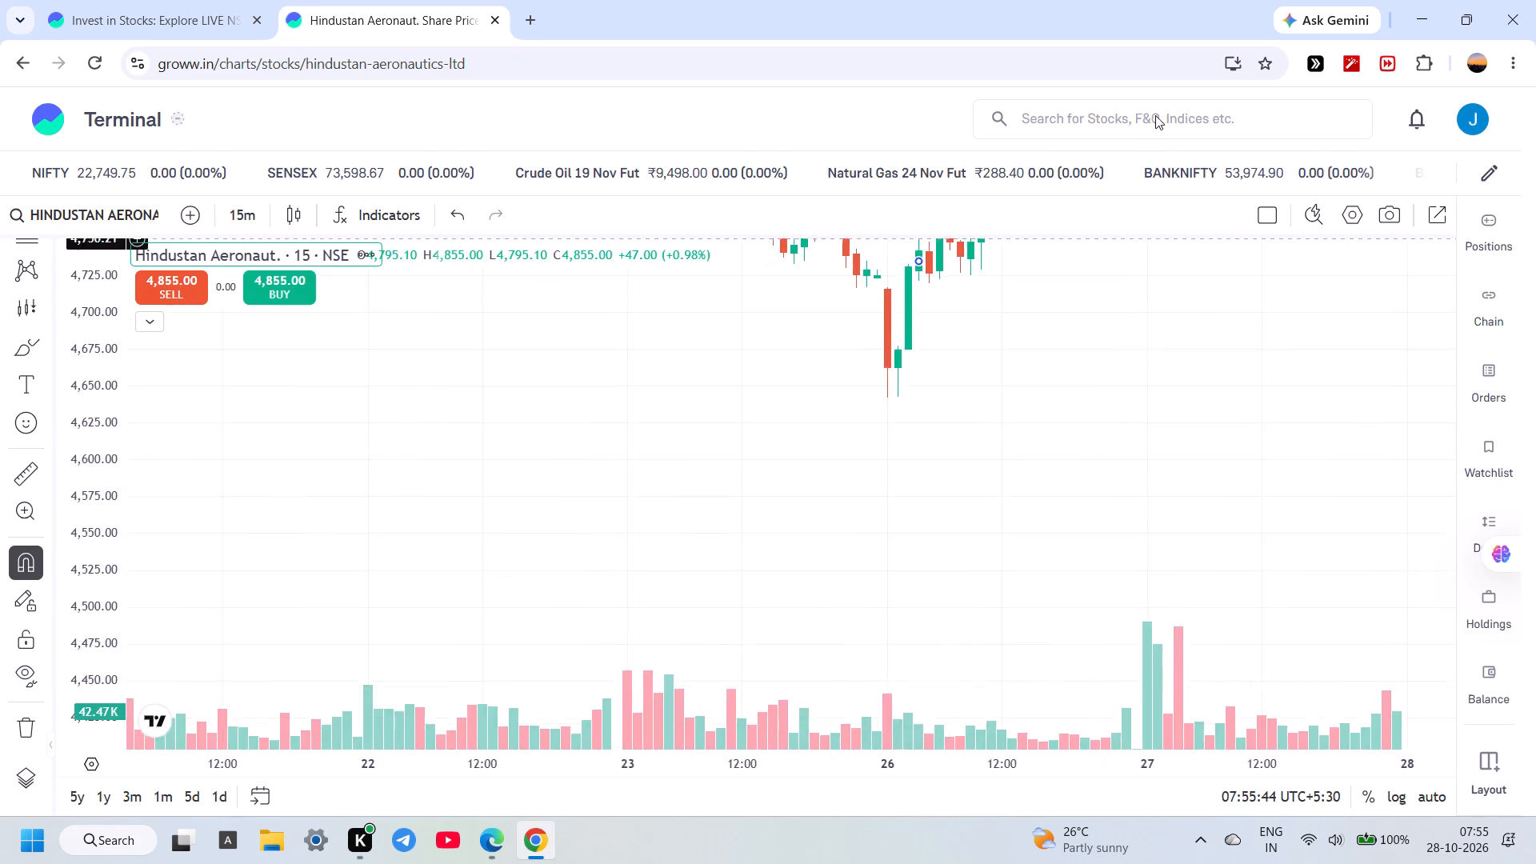
drag(1155, 115, 1241, 323)
scroll(793, 438, down, 4)
drag(748, 246, 325, 512)
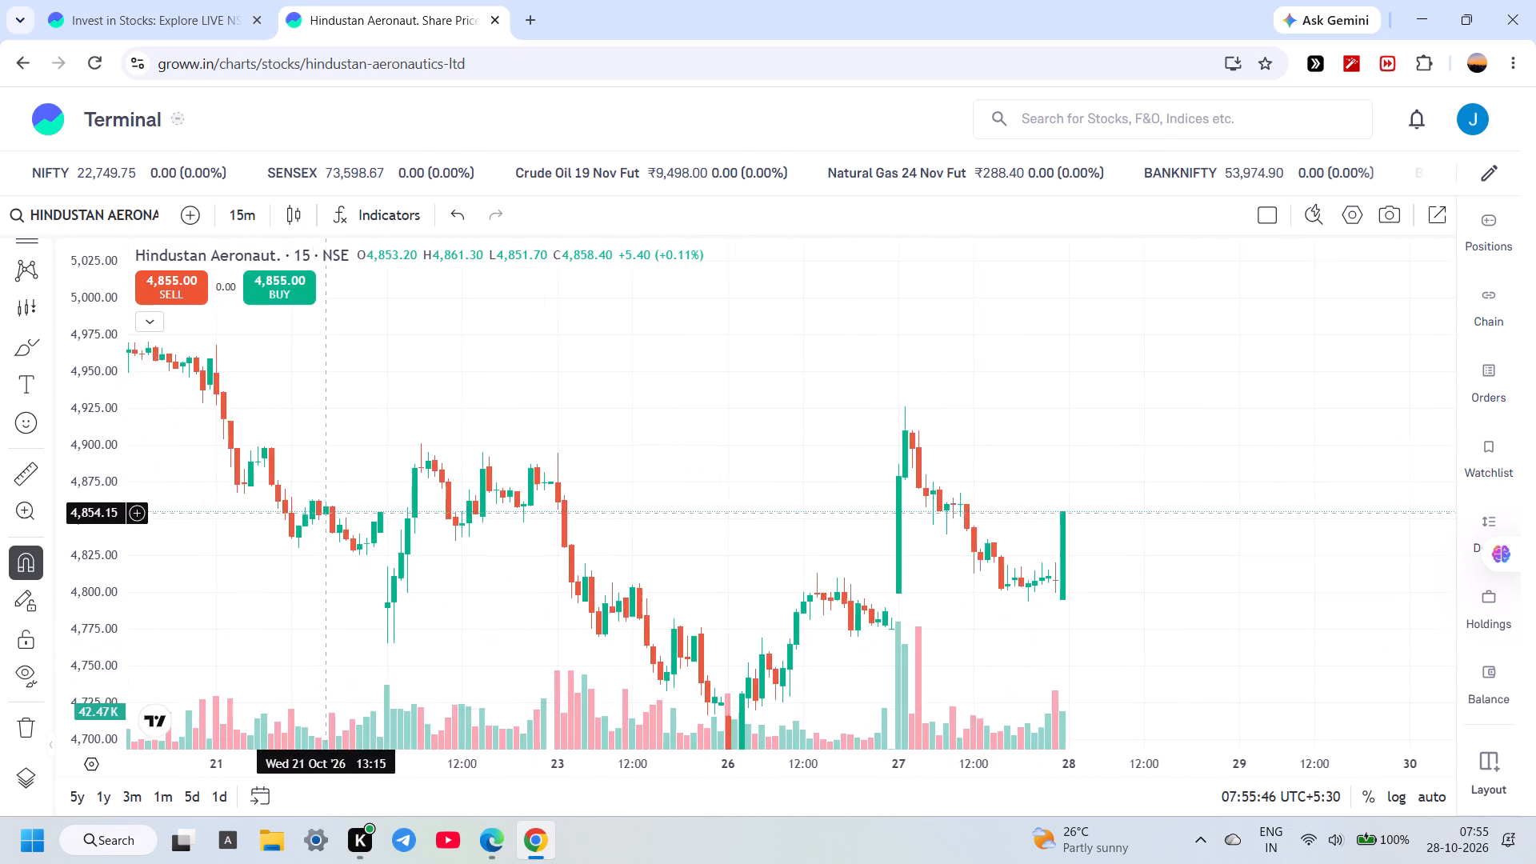
drag(325, 512, 0, 402)
click(556, 424)
scroll(556, 424, down, 2)
drag(861, 375, 1044, 446)
click(1319, 226)
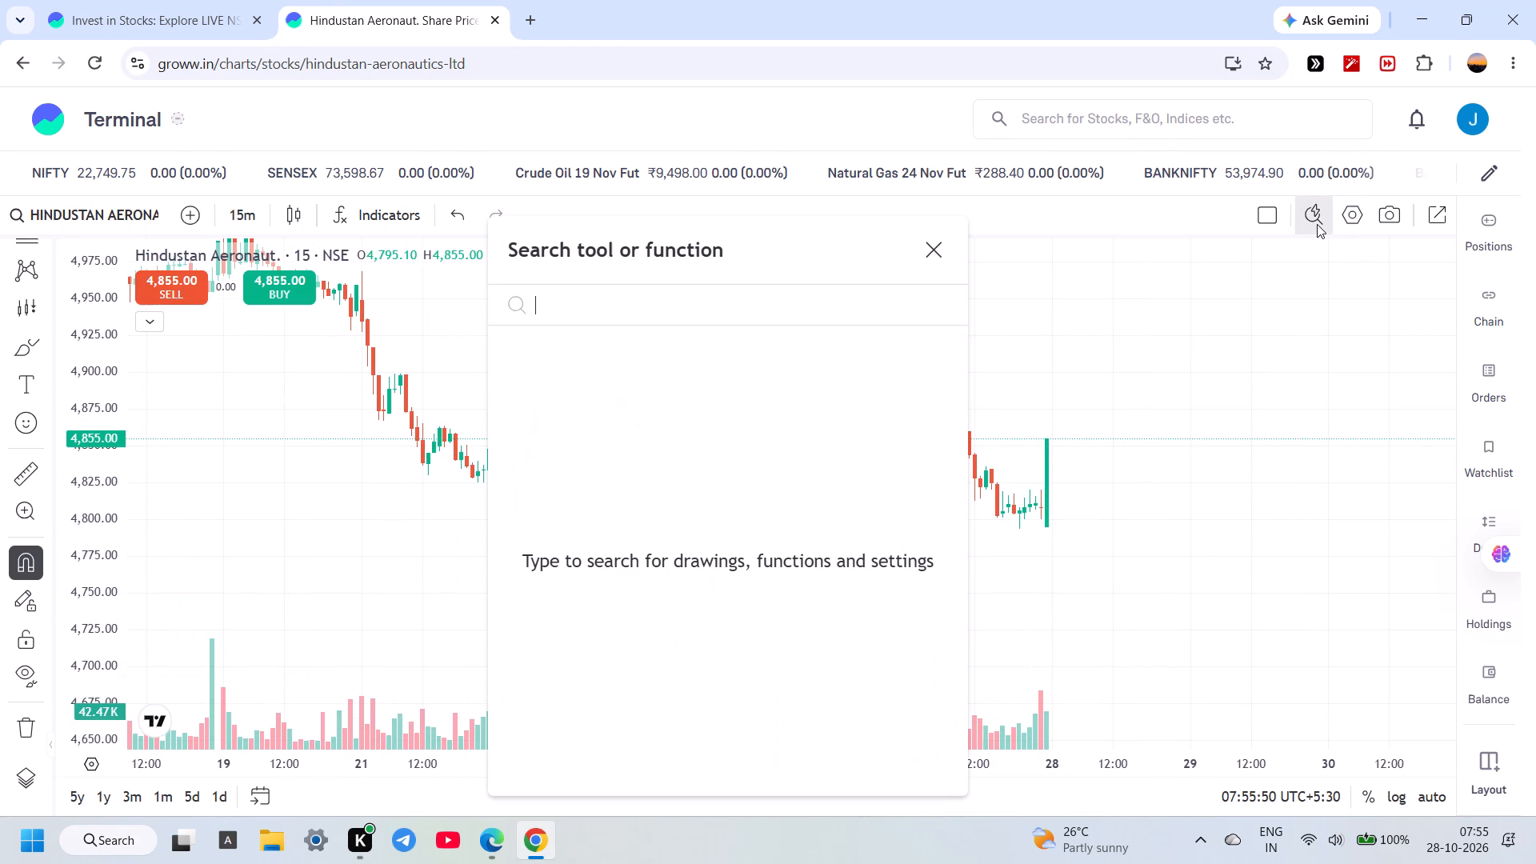
click(945, 254)
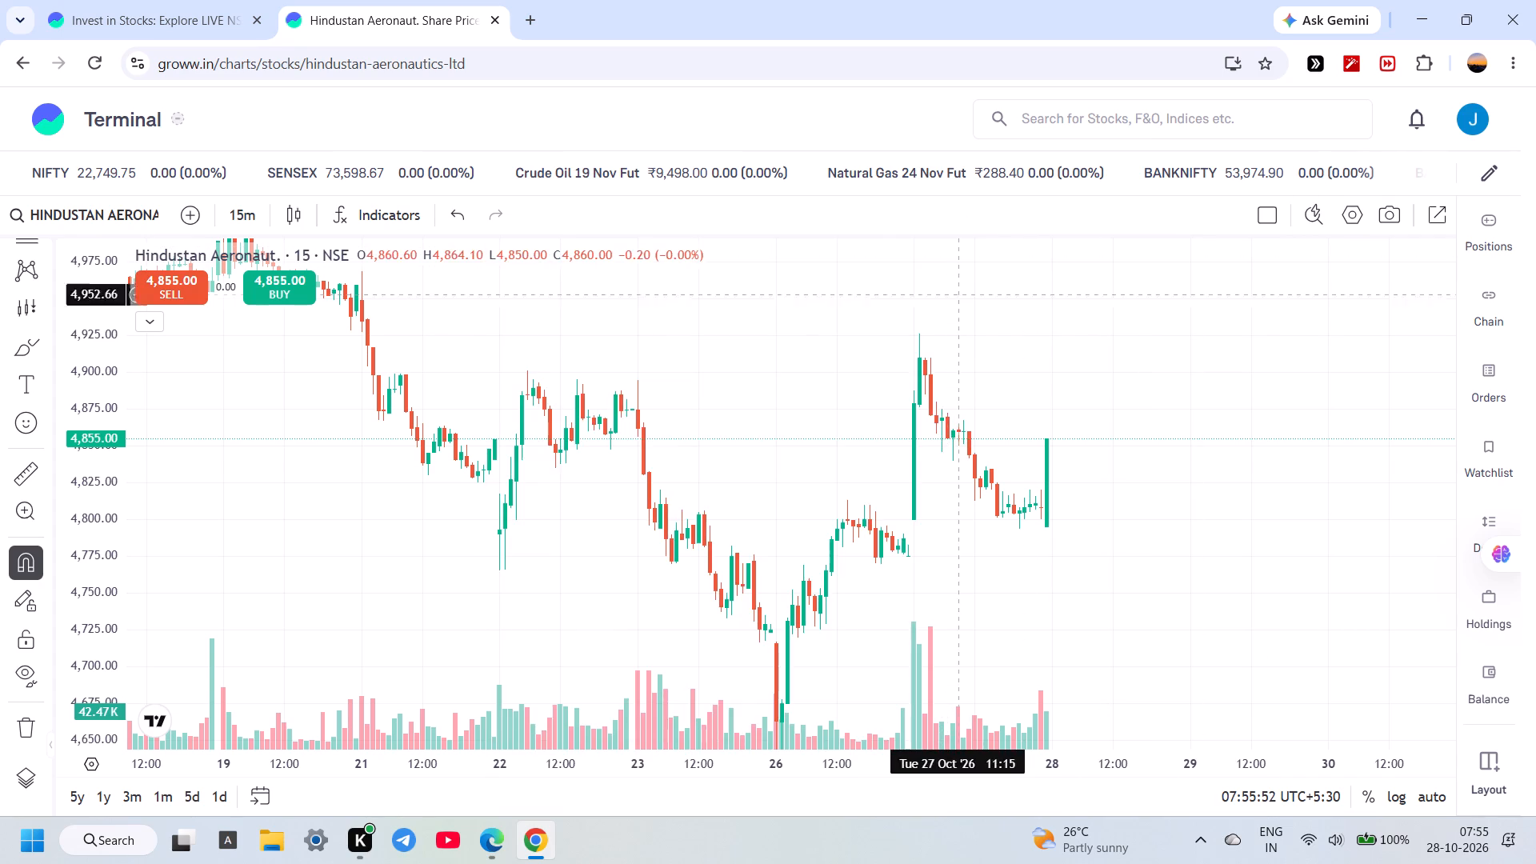
scroll(940, 377, down, 2)
drag(783, 477, 693, 497)
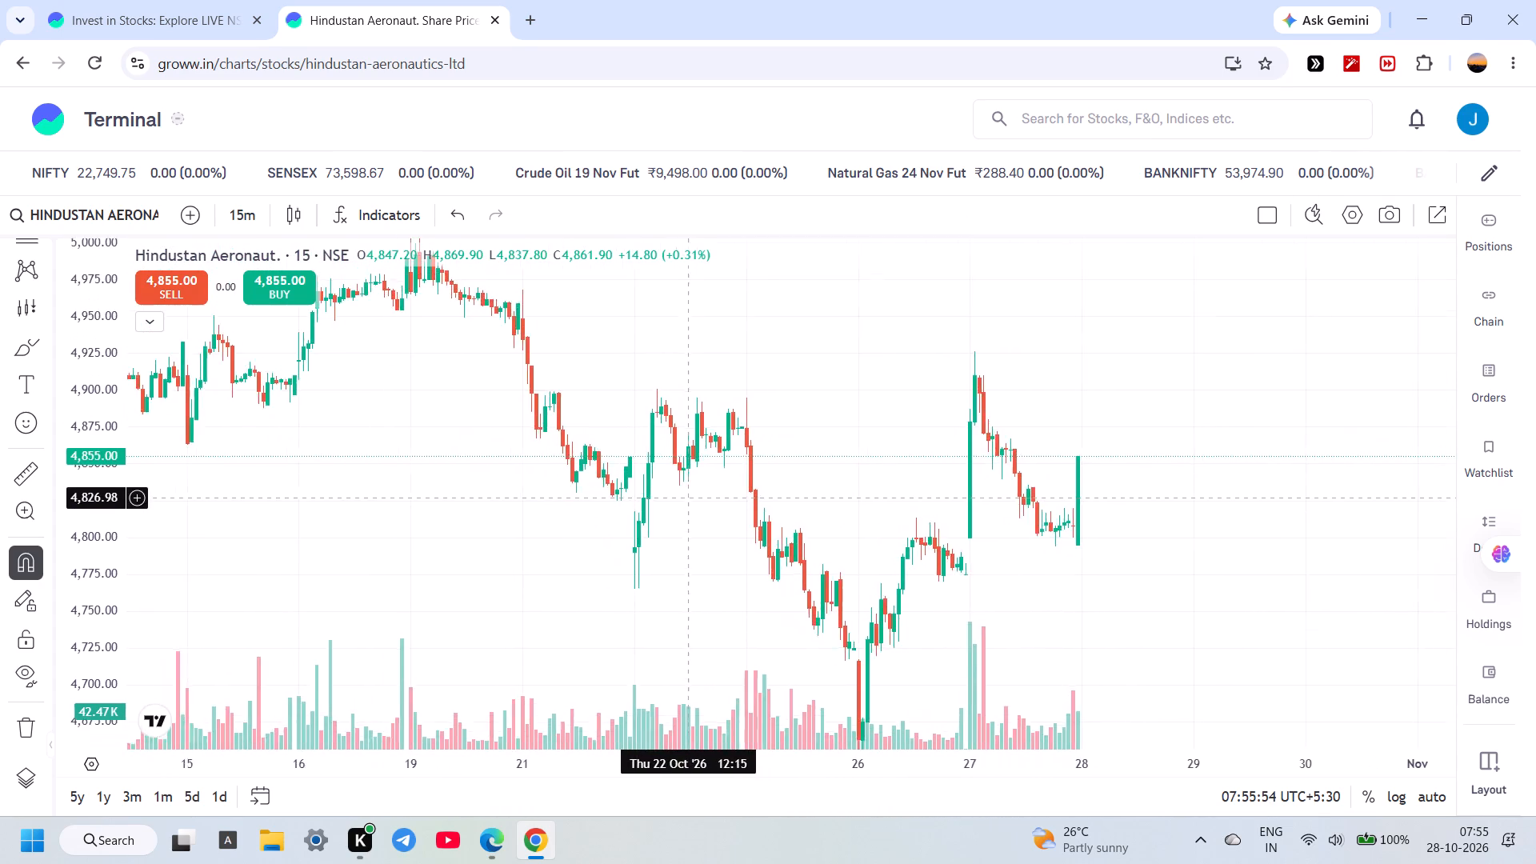
drag(693, 497, 745, 498)
scroll(421, 506, down, 9)
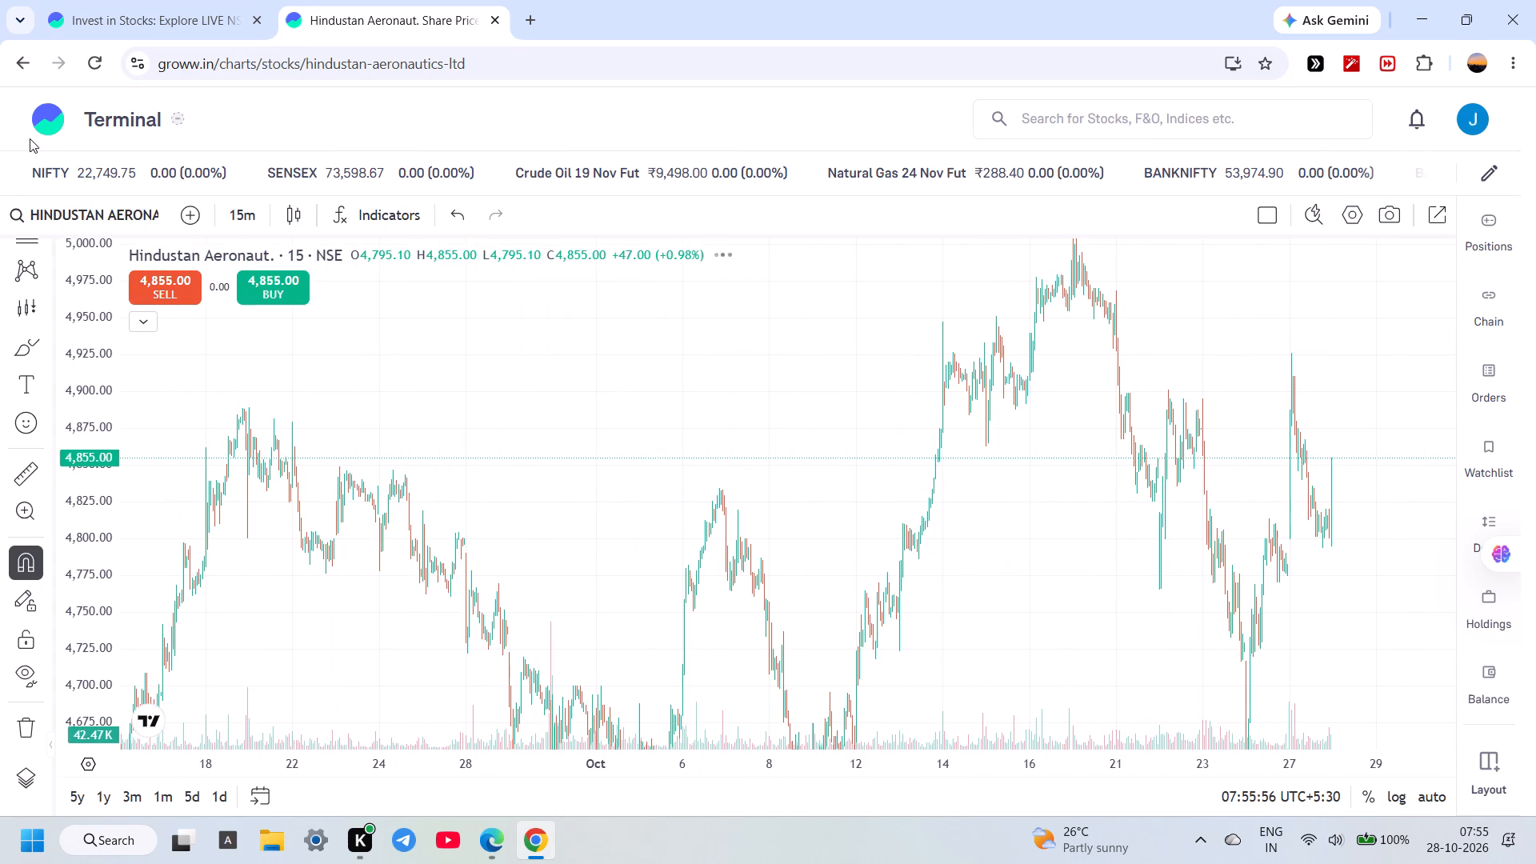
Leave the Terminal for the F&O explore page and look through its top traded contracts, F&O stocks, commodities and futures.
click(38, 132)
click(94, 114)
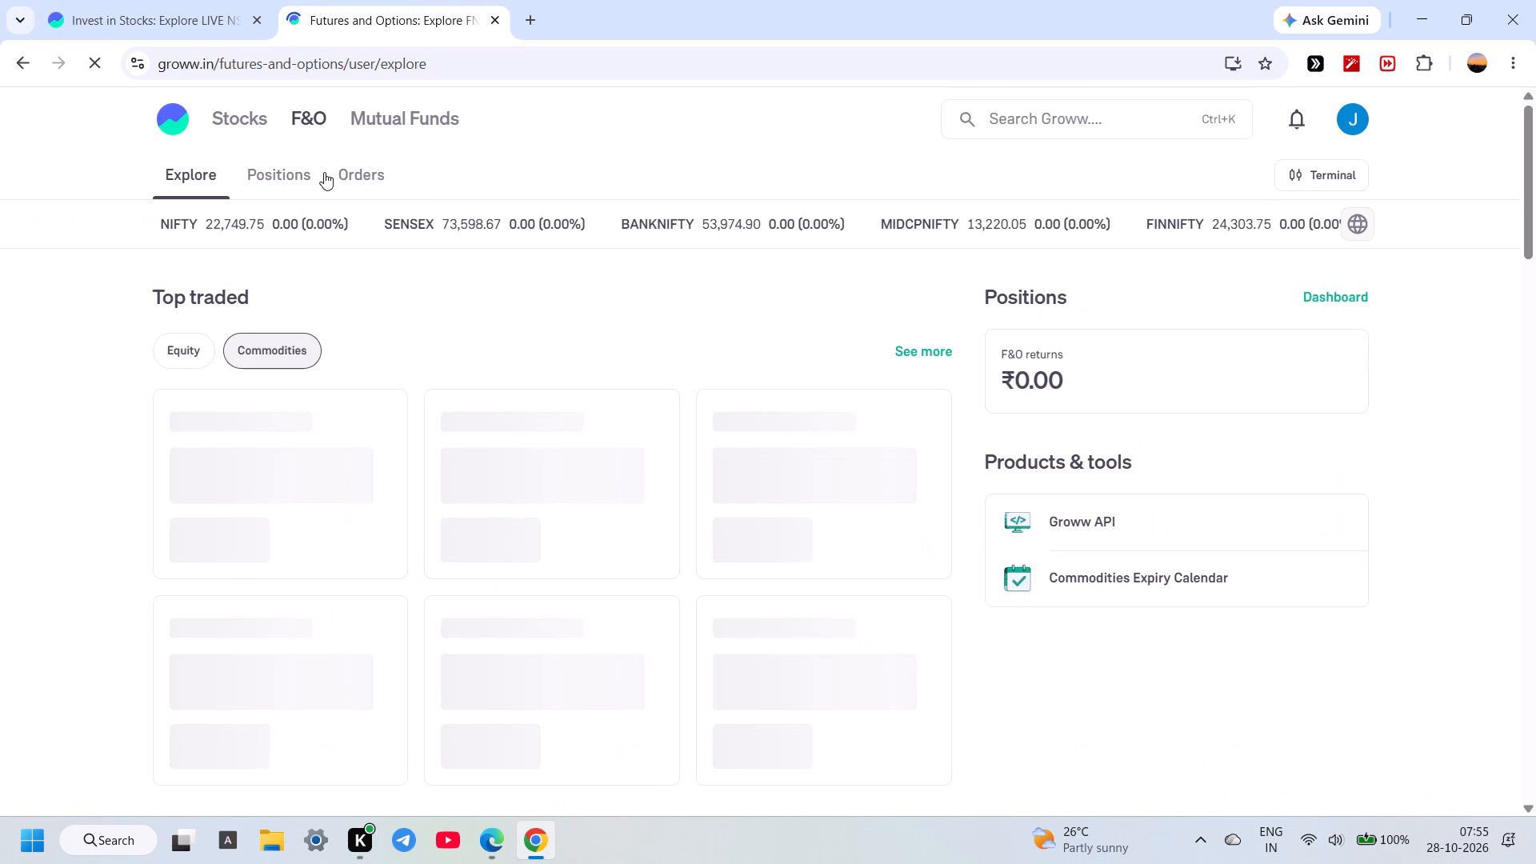
scroll(478, 261, down, 3)
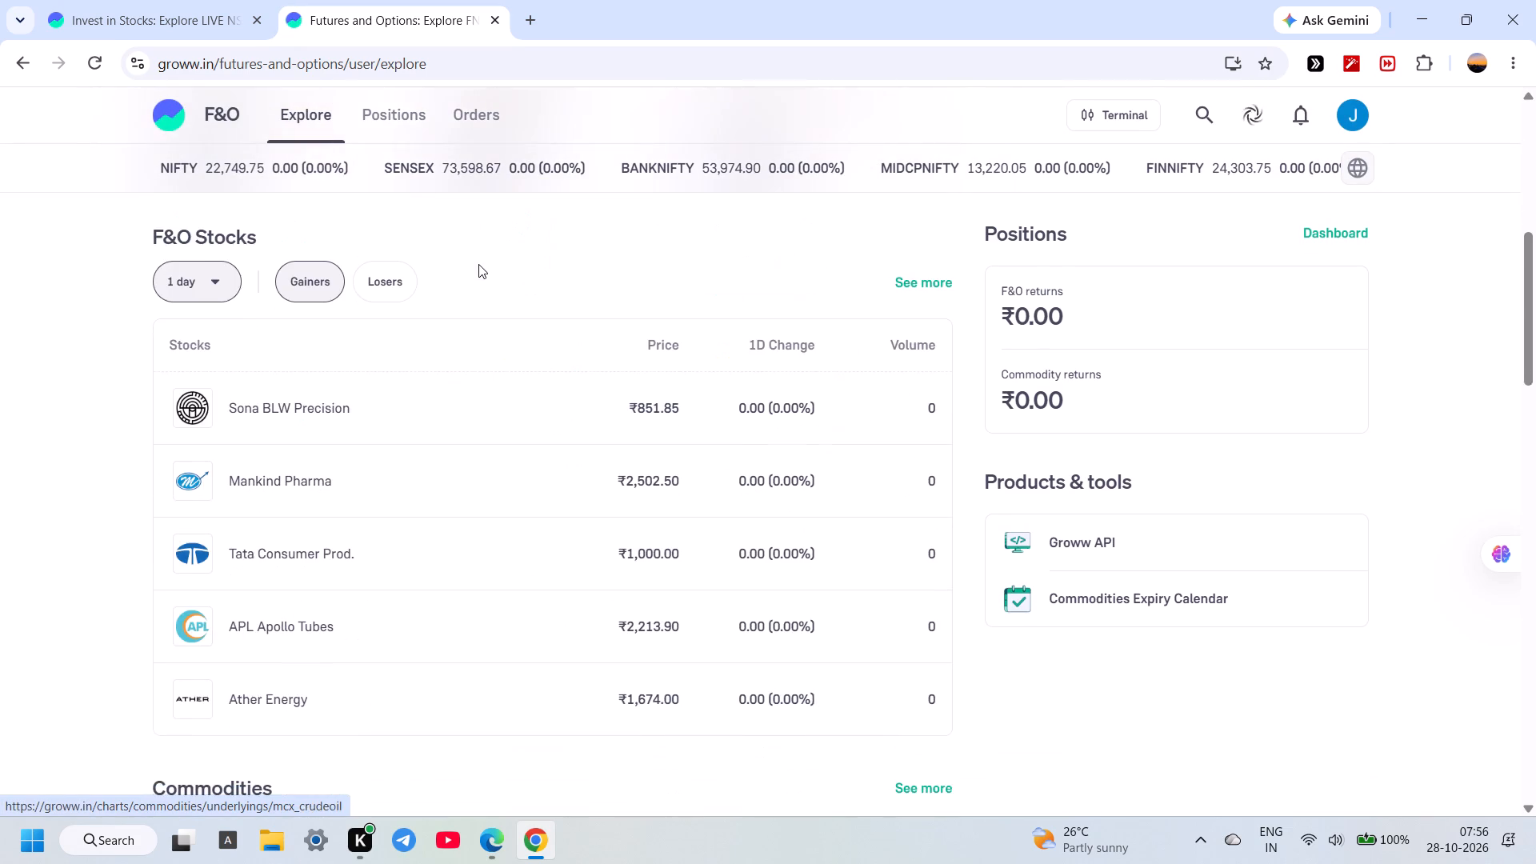
scroll(478, 264, down, 1)
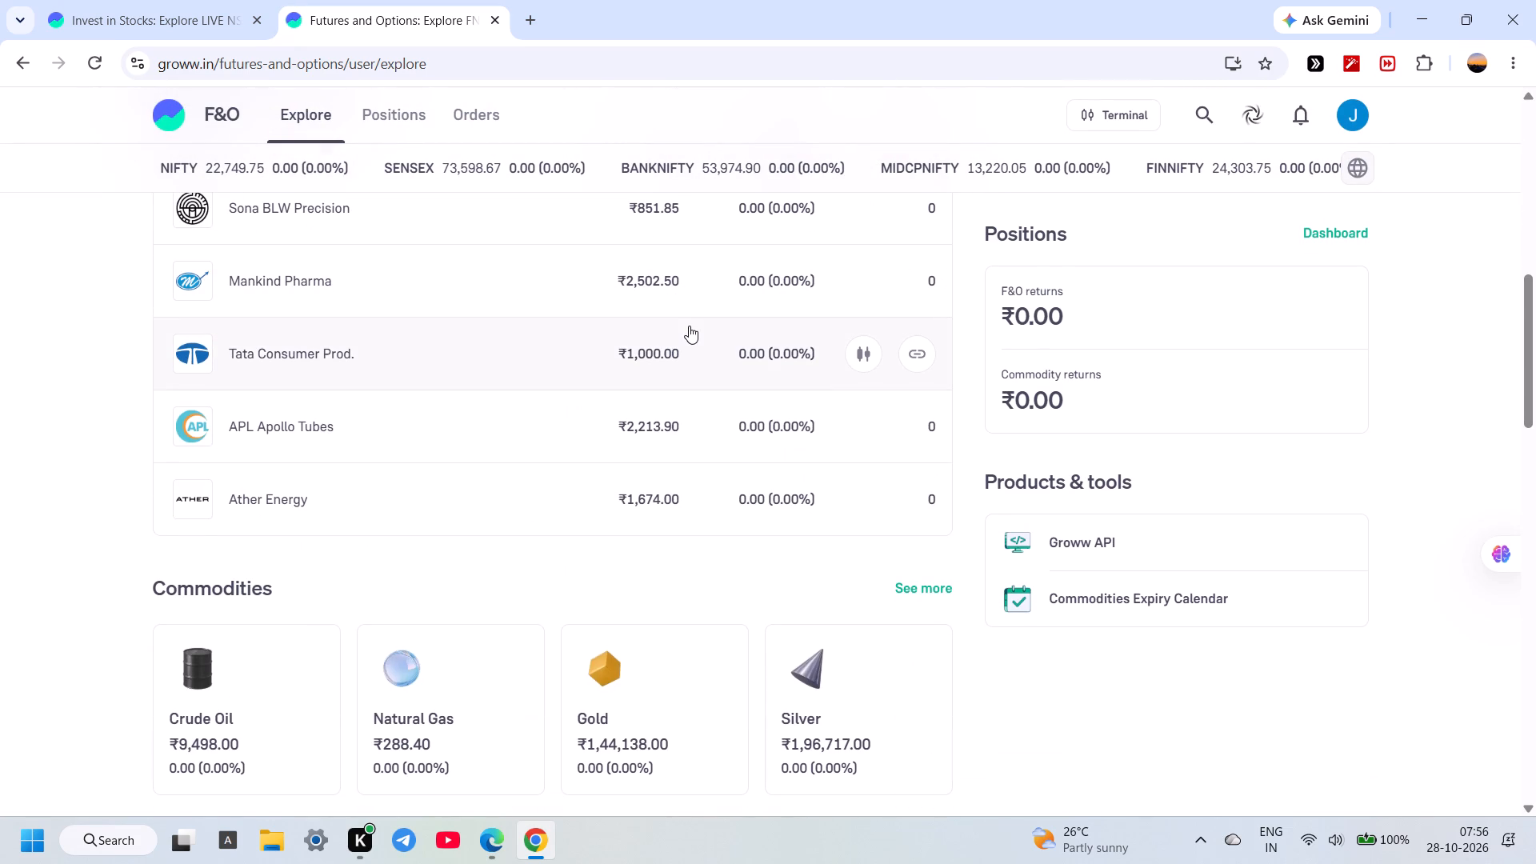
scroll(689, 330, down, 2)
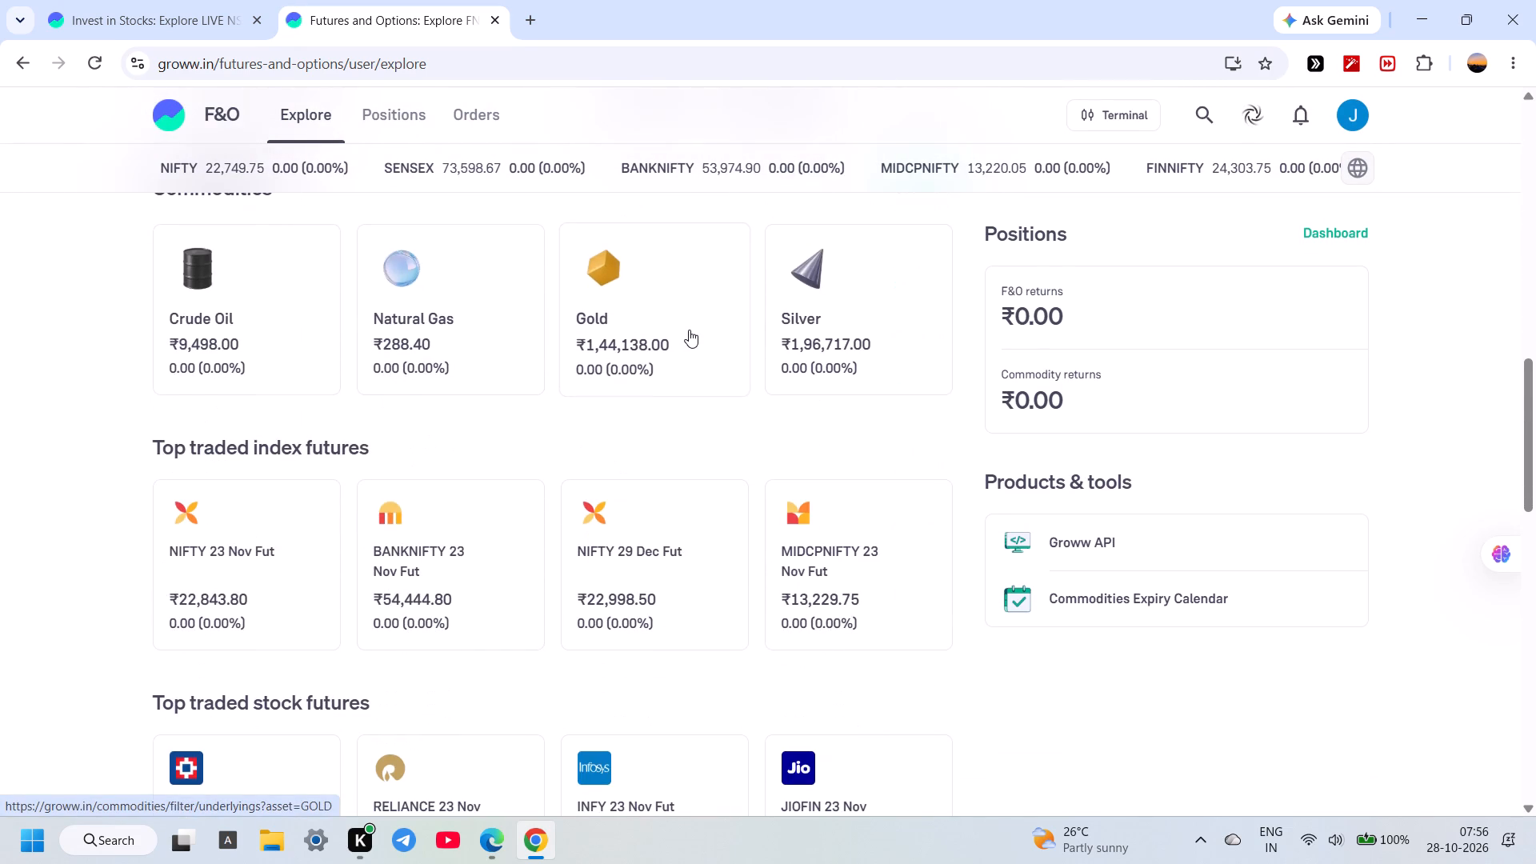
scroll(689, 330, down, 1)
scroll(478, 345, down, 3)
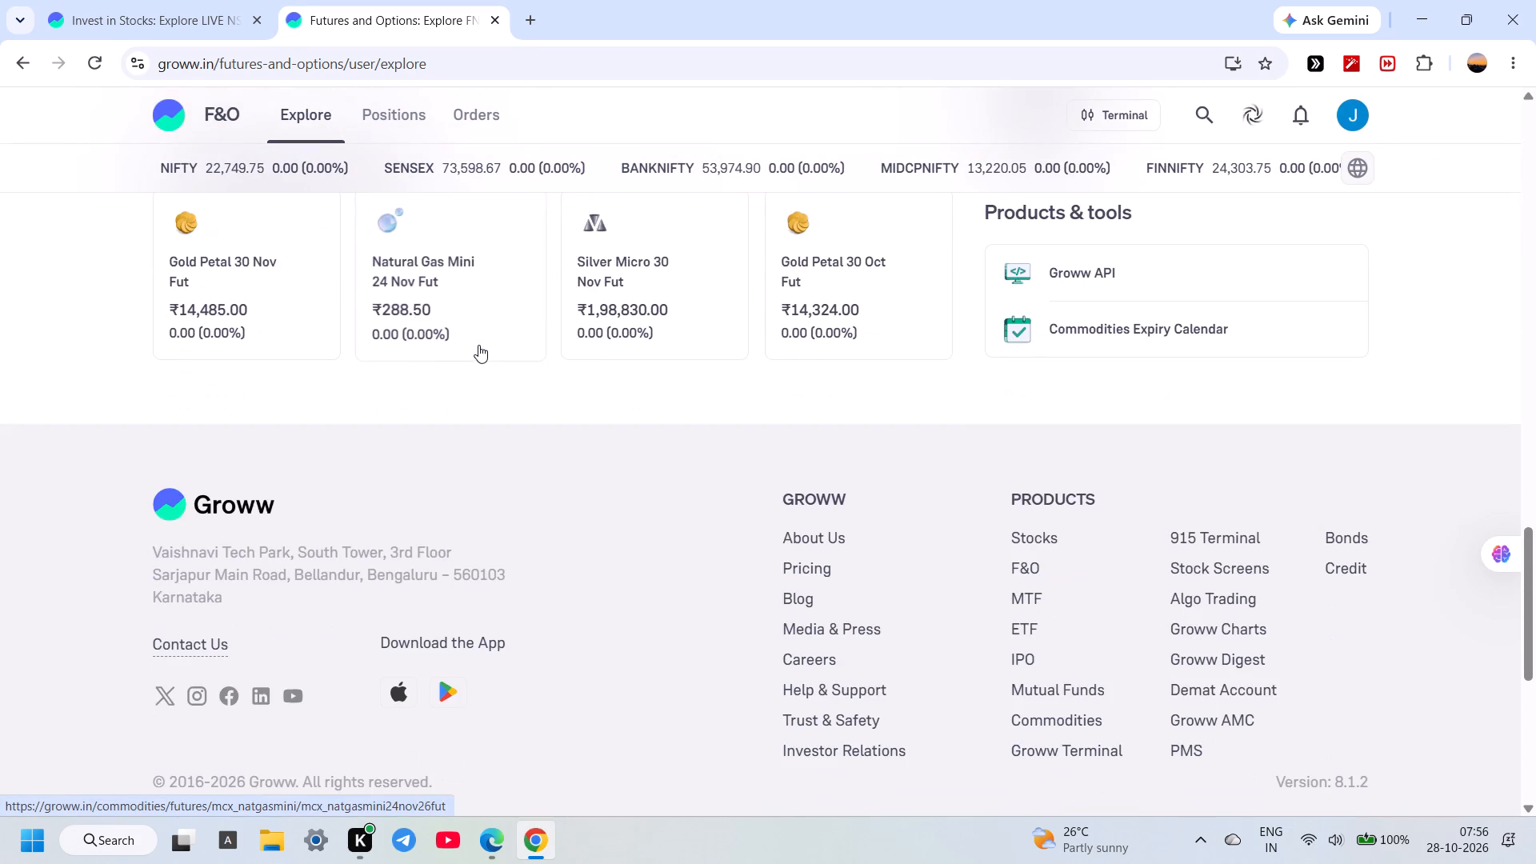
scroll(478, 345, down, 1)
scroll(478, 345, up, 2)
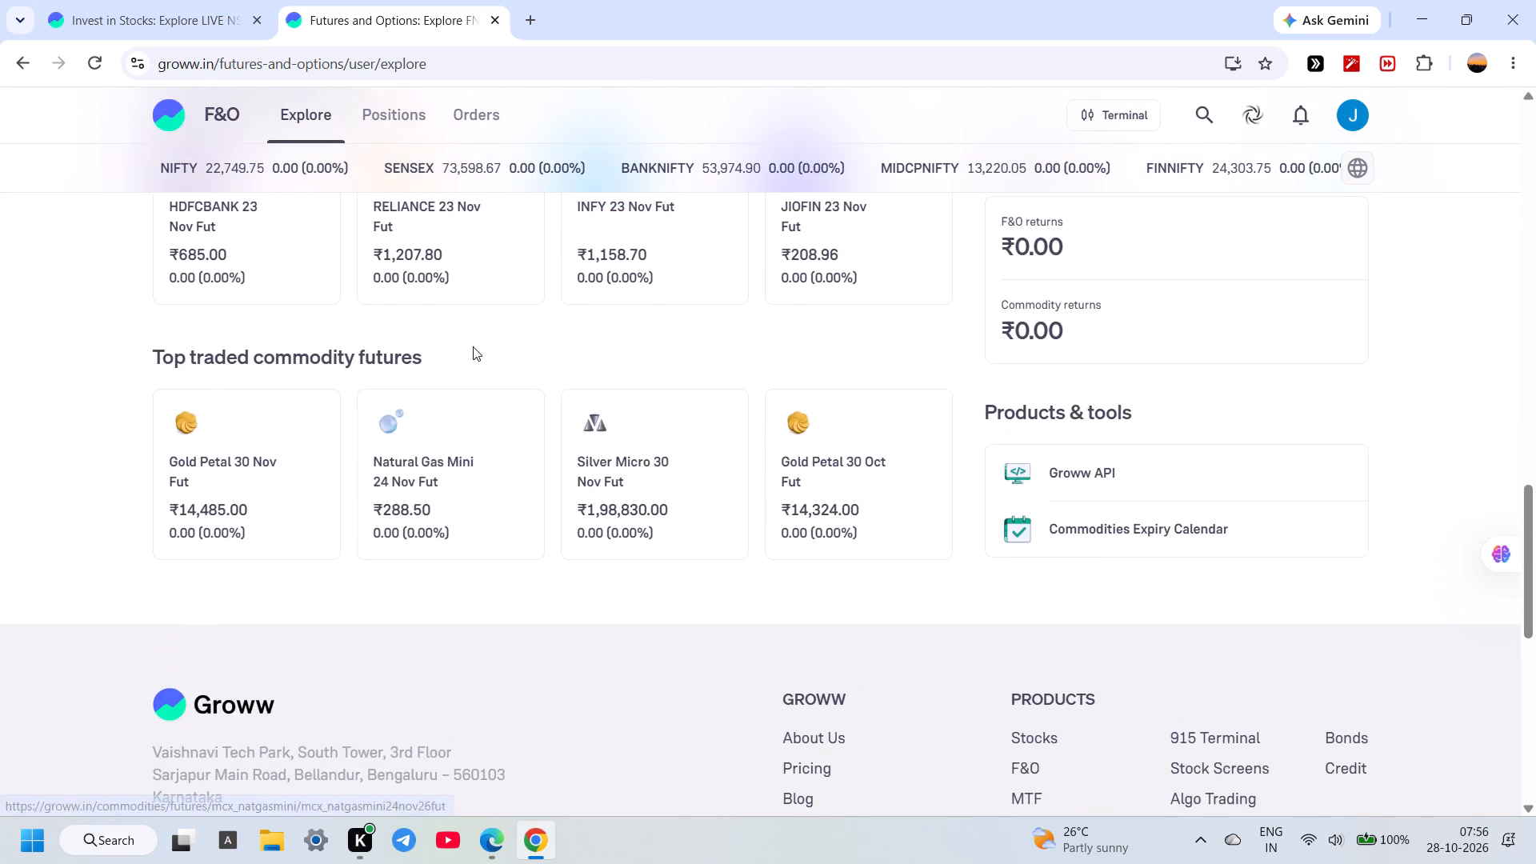
scroll(473, 346, up, 2)
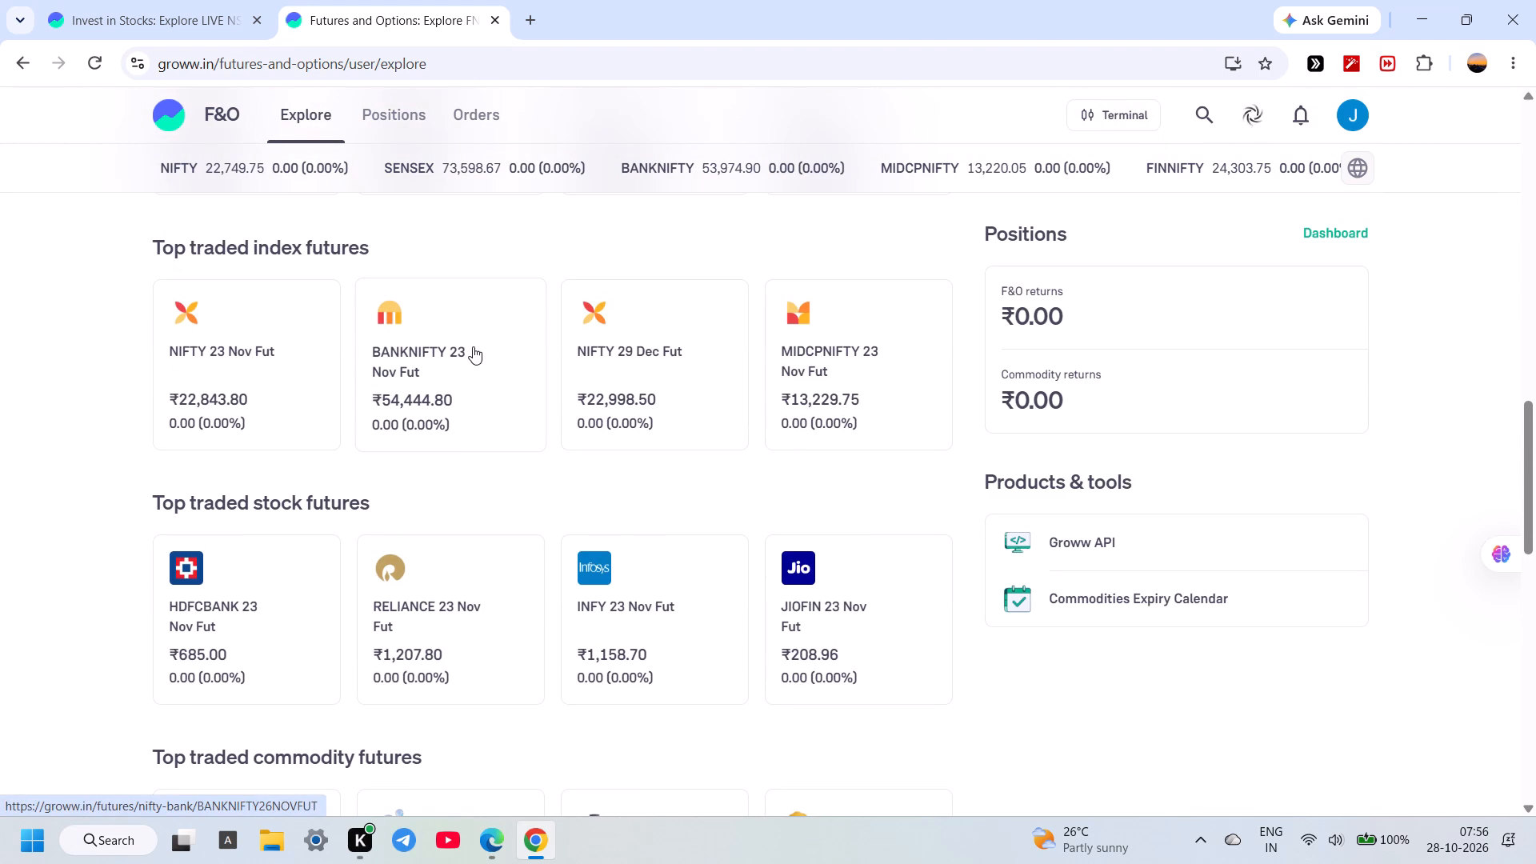
scroll(413, 434, up, 5)
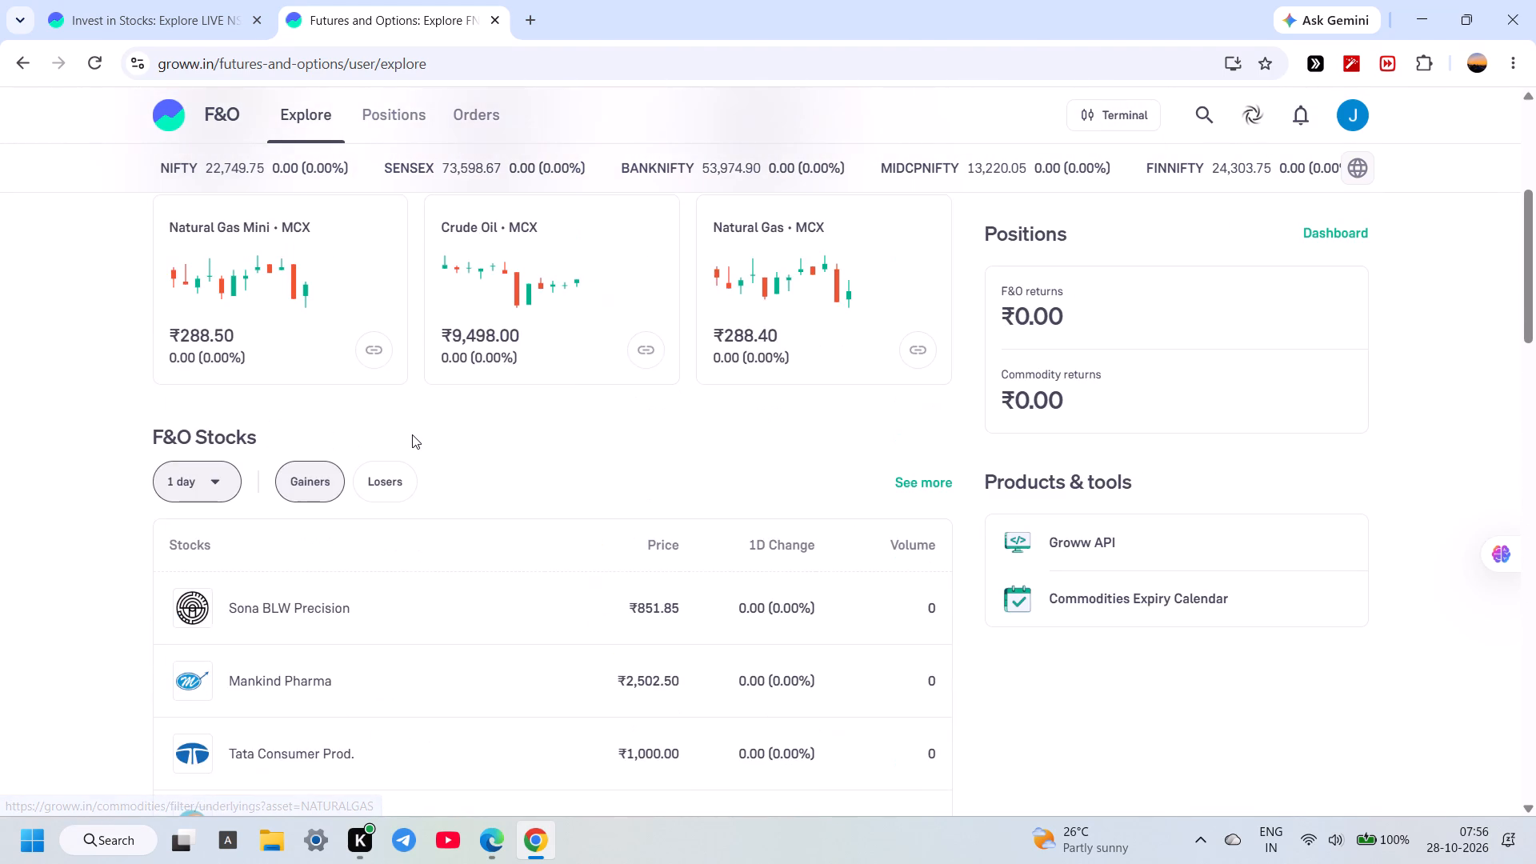
scroll(412, 434, up, 5)
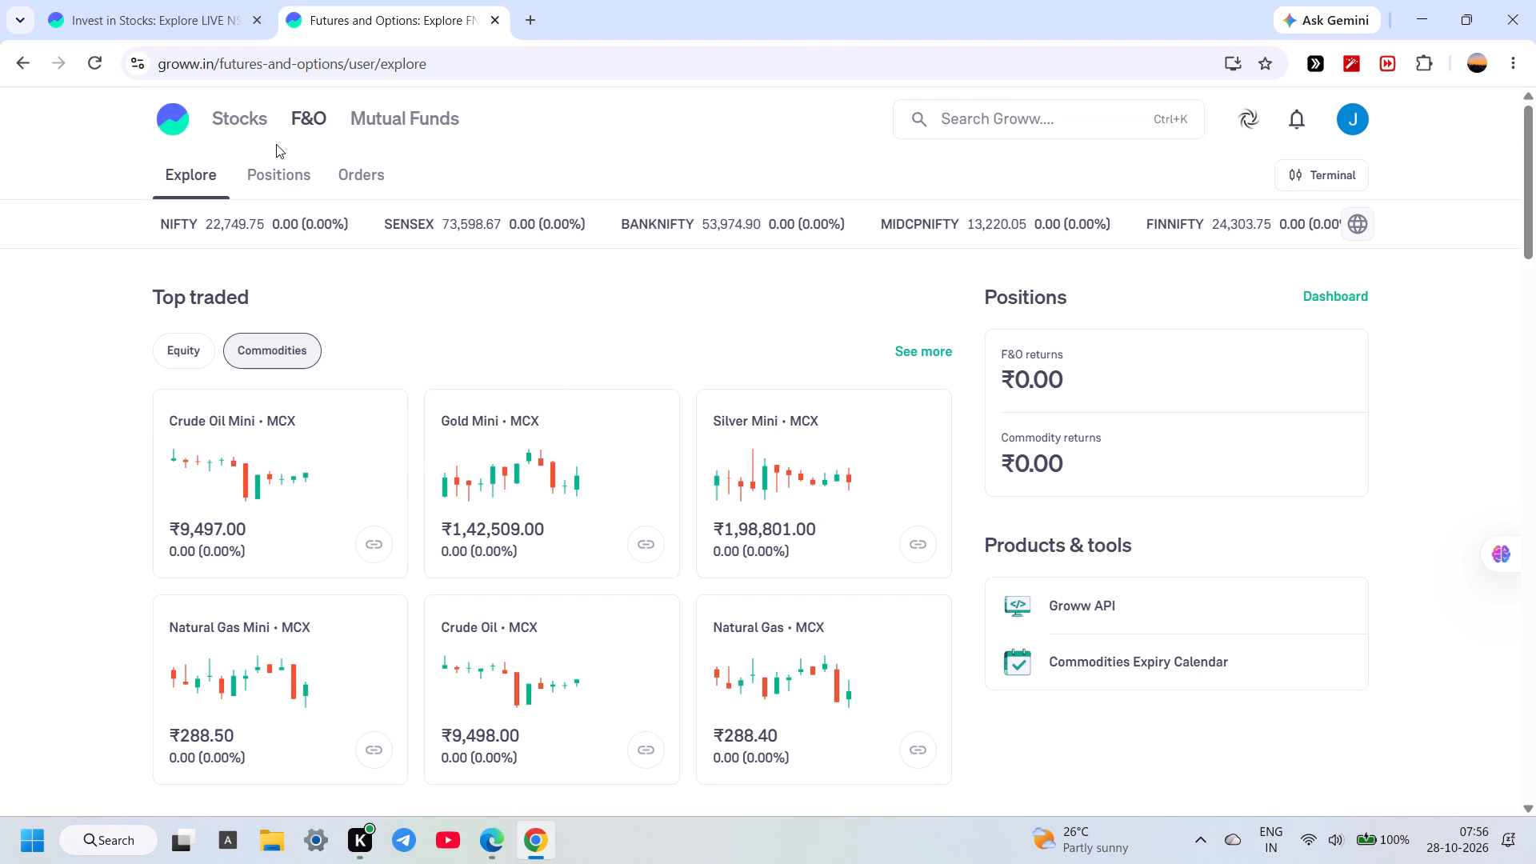
Open the Mutual Funds dashboard and review the returns of the held funds.
click(381, 120)
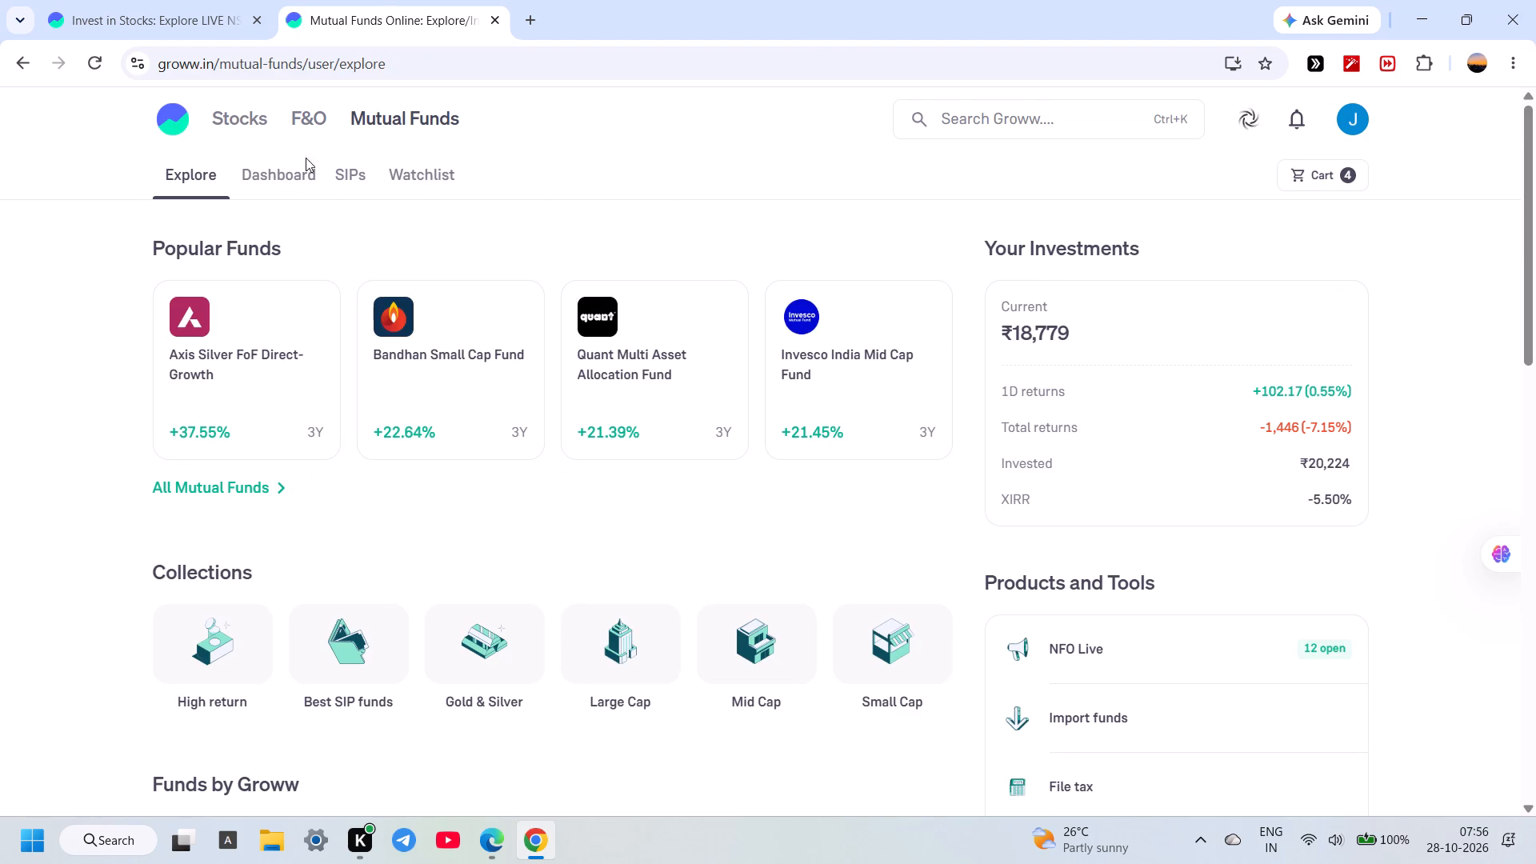
click(294, 183)
scroll(288, 296, down, 1)
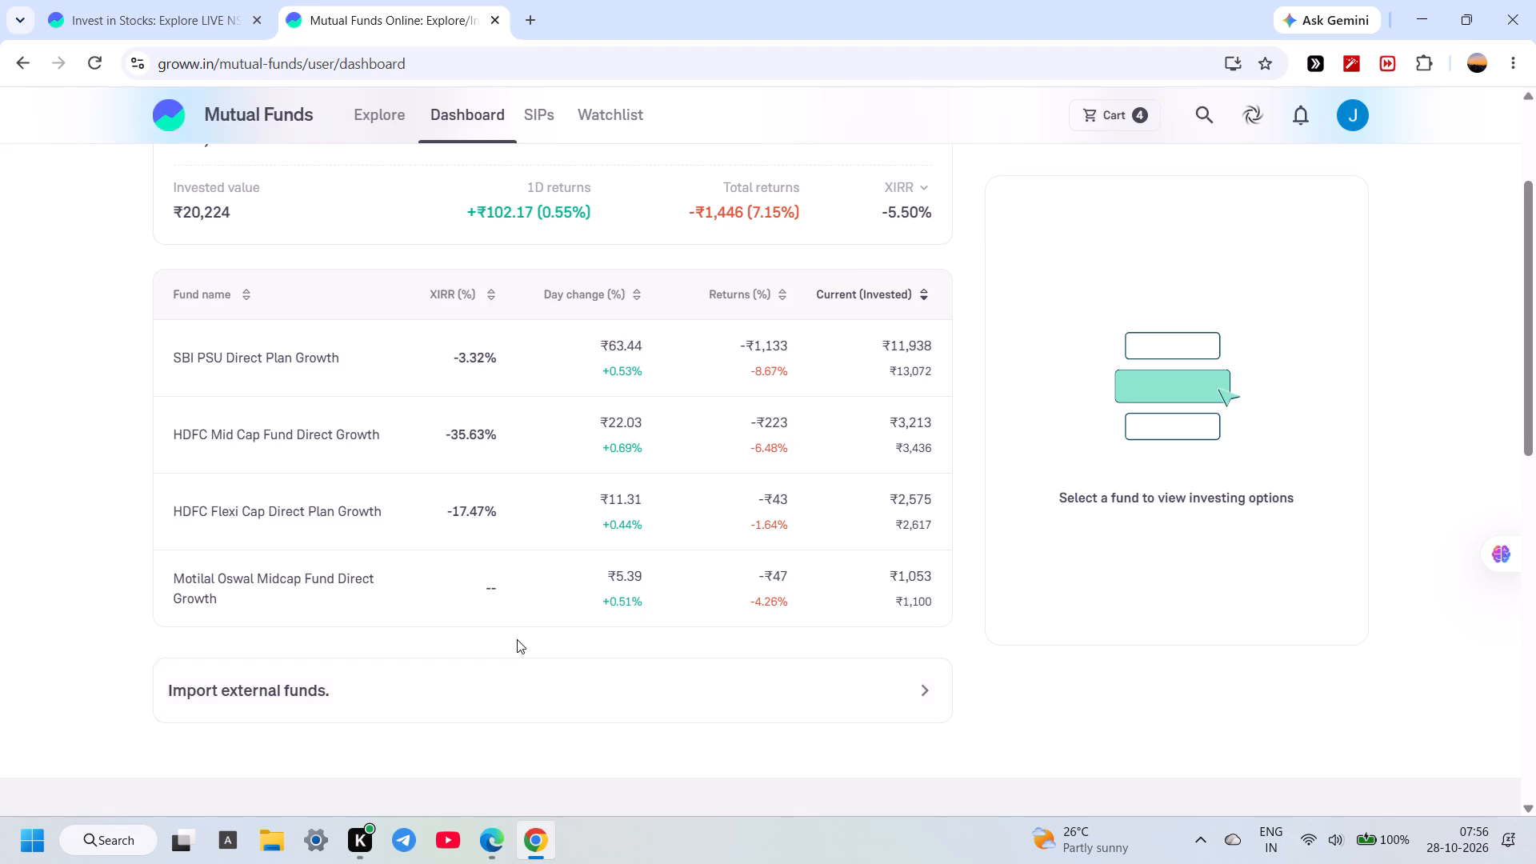
scroll(517, 639, up, 2)
Open the mutual fund portfolio analysis and examine current against invested value over the whole period up to 28 Oct '26.
click(852, 328)
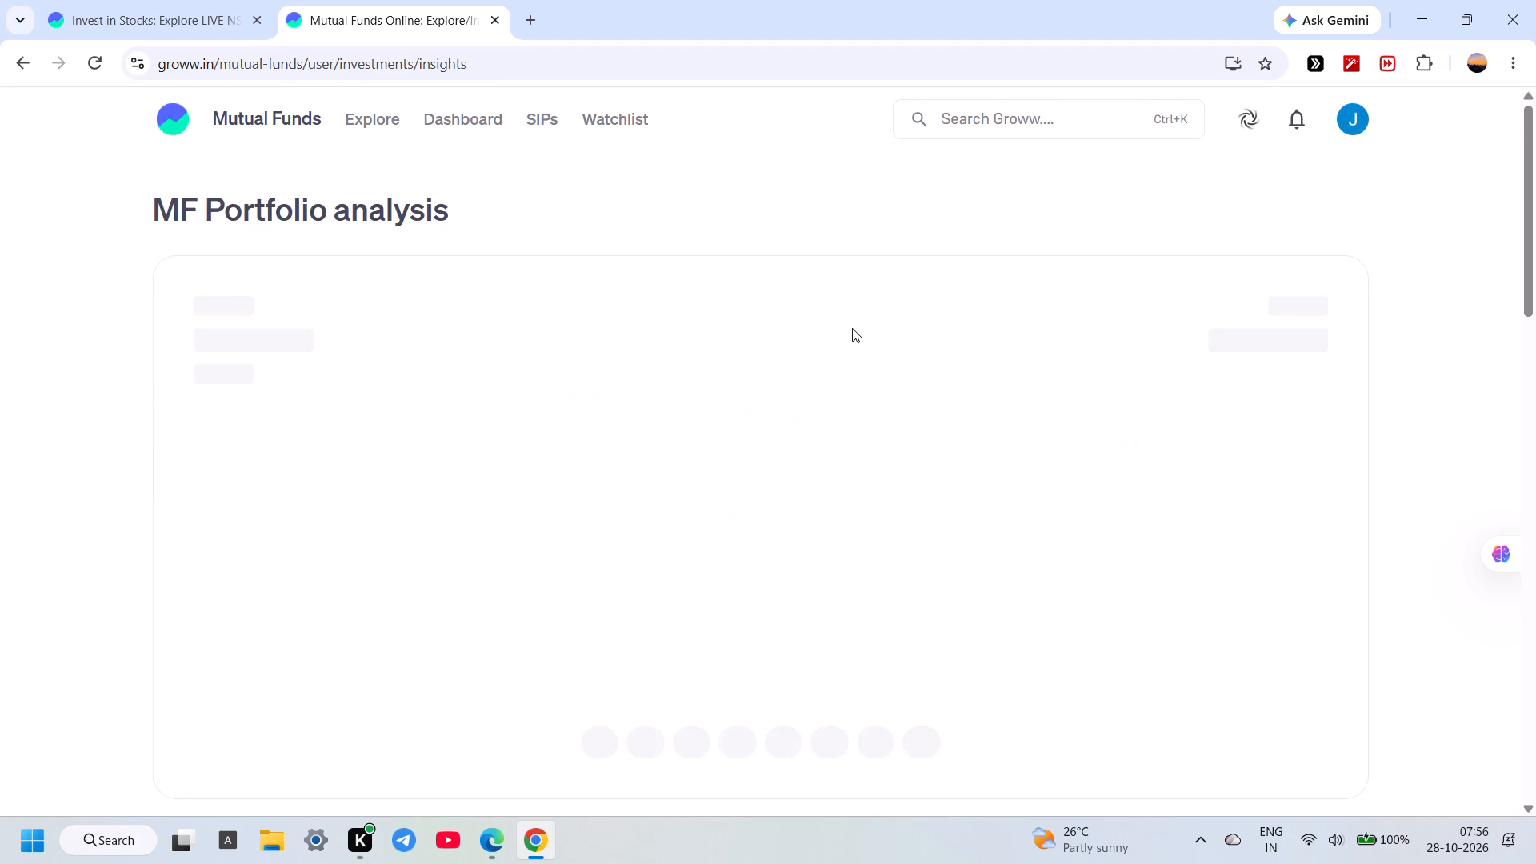
scroll(538, 466, down, 1)
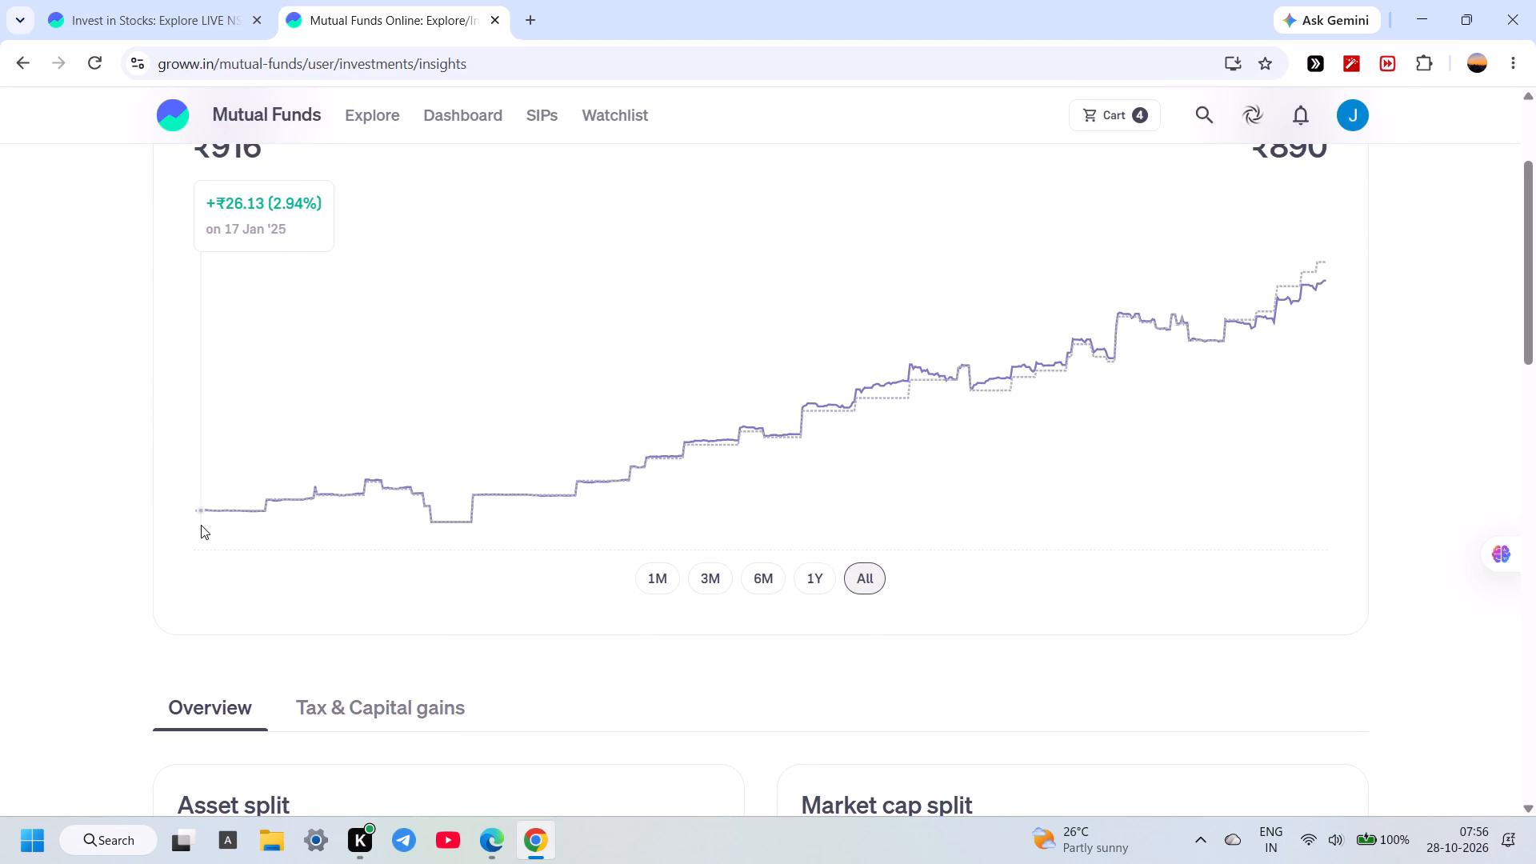
scroll(200, 526, up, 1)
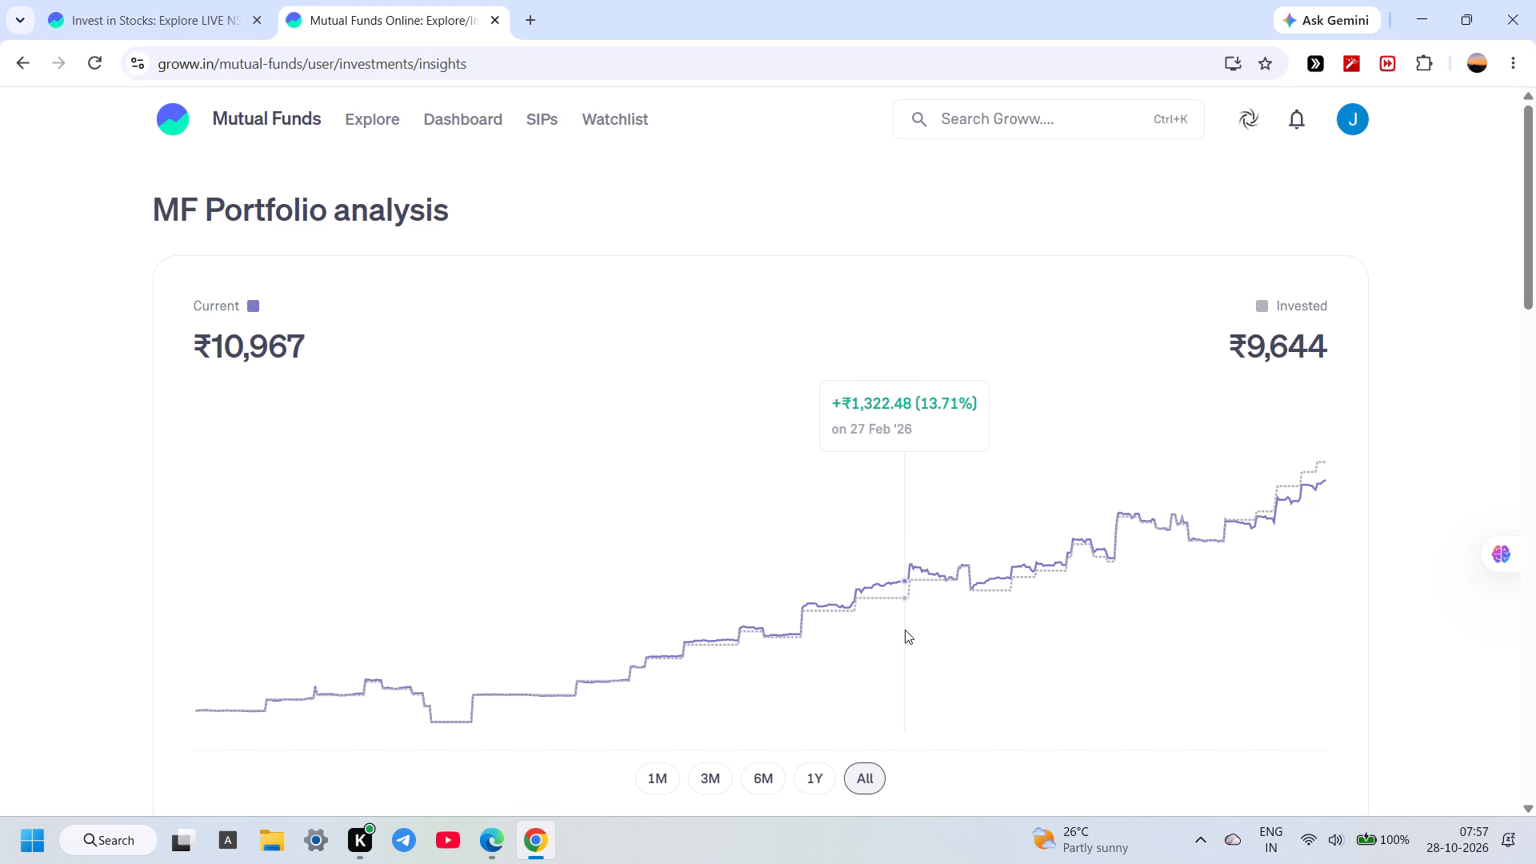
drag(905, 630, 915, 604)
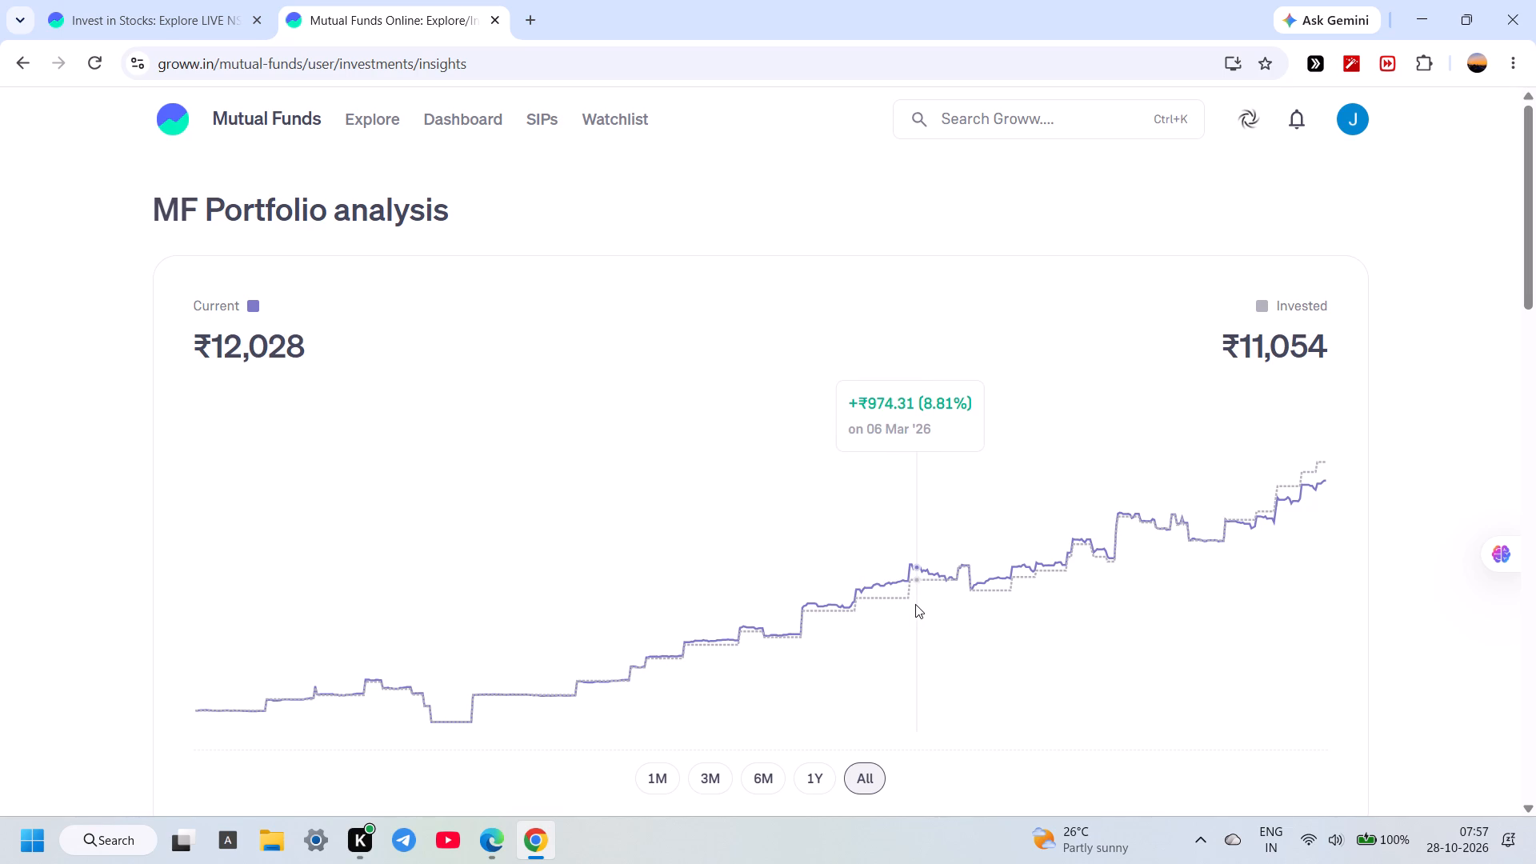
drag(915, 604, 928, 586)
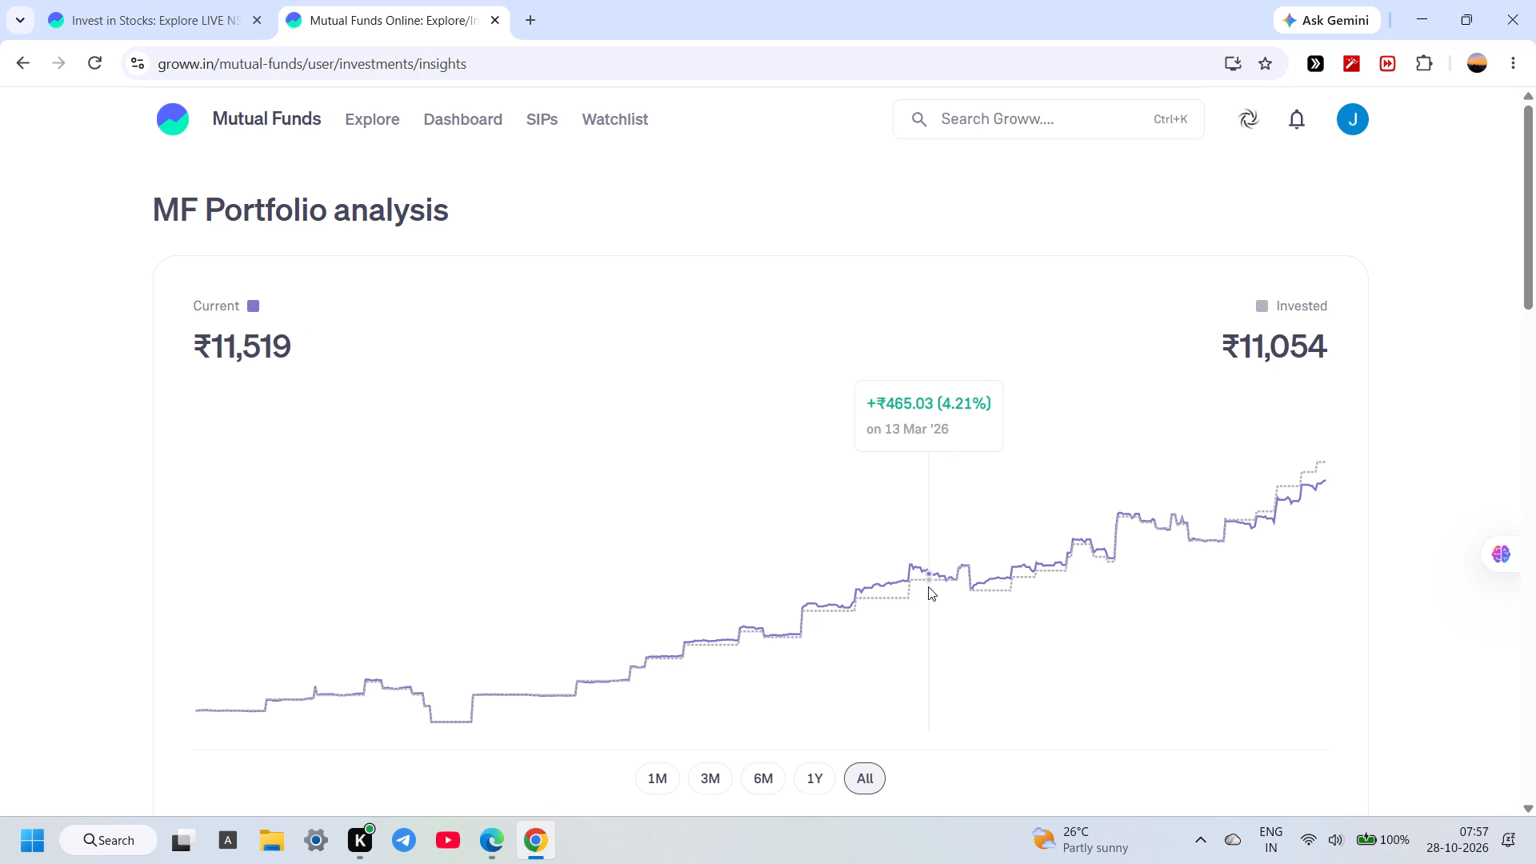
drag(928, 586, 973, 566)
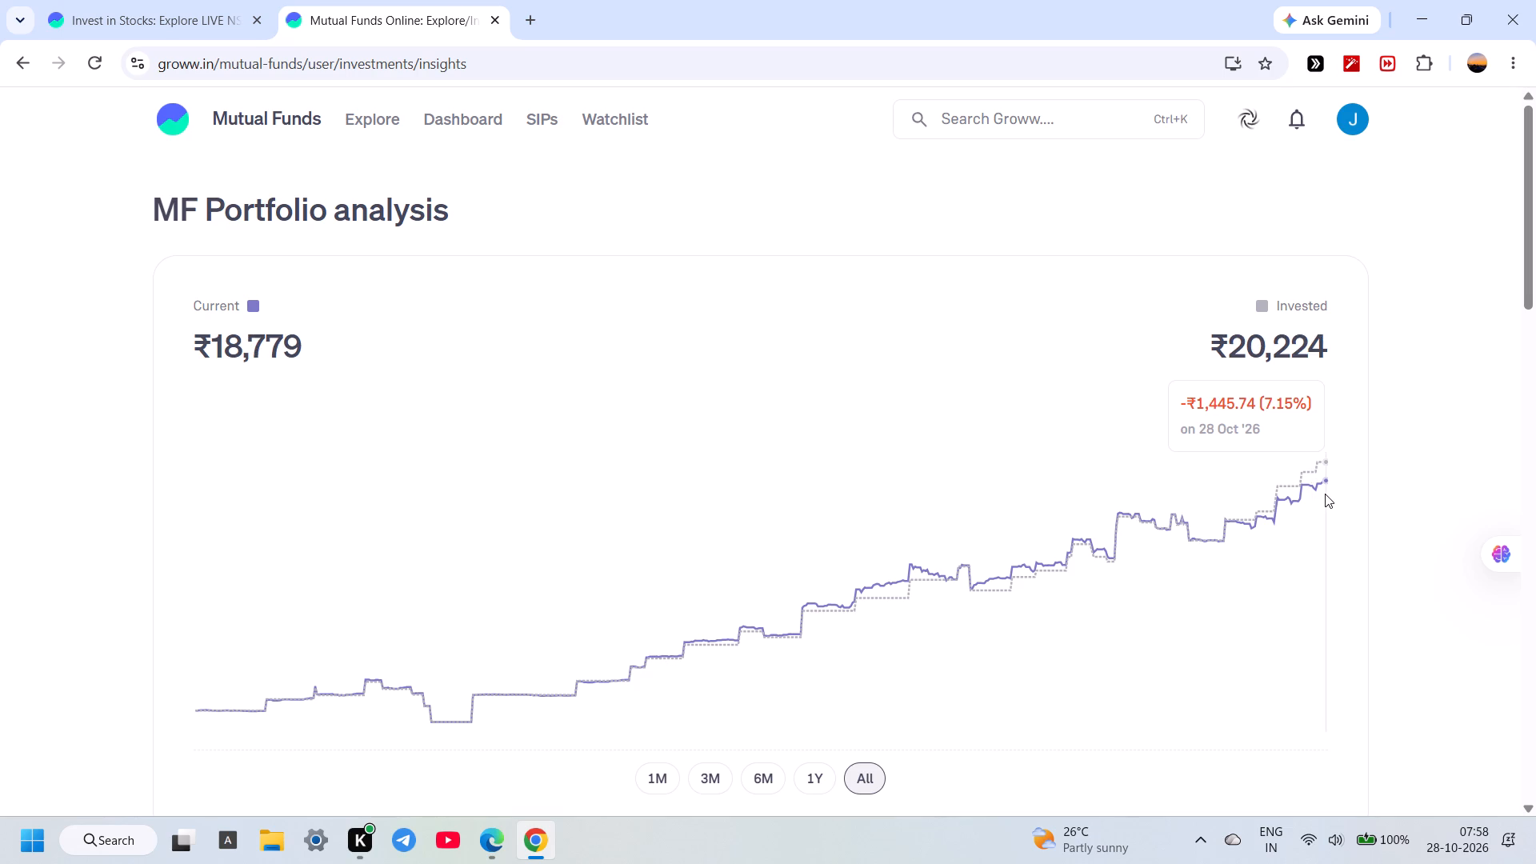
Review the portfolio's asset split and market cap split in the analysis overview.
scroll(1086, 529, down, 2)
scroll(478, 336, down, 3)
scroll(478, 336, up, 1)
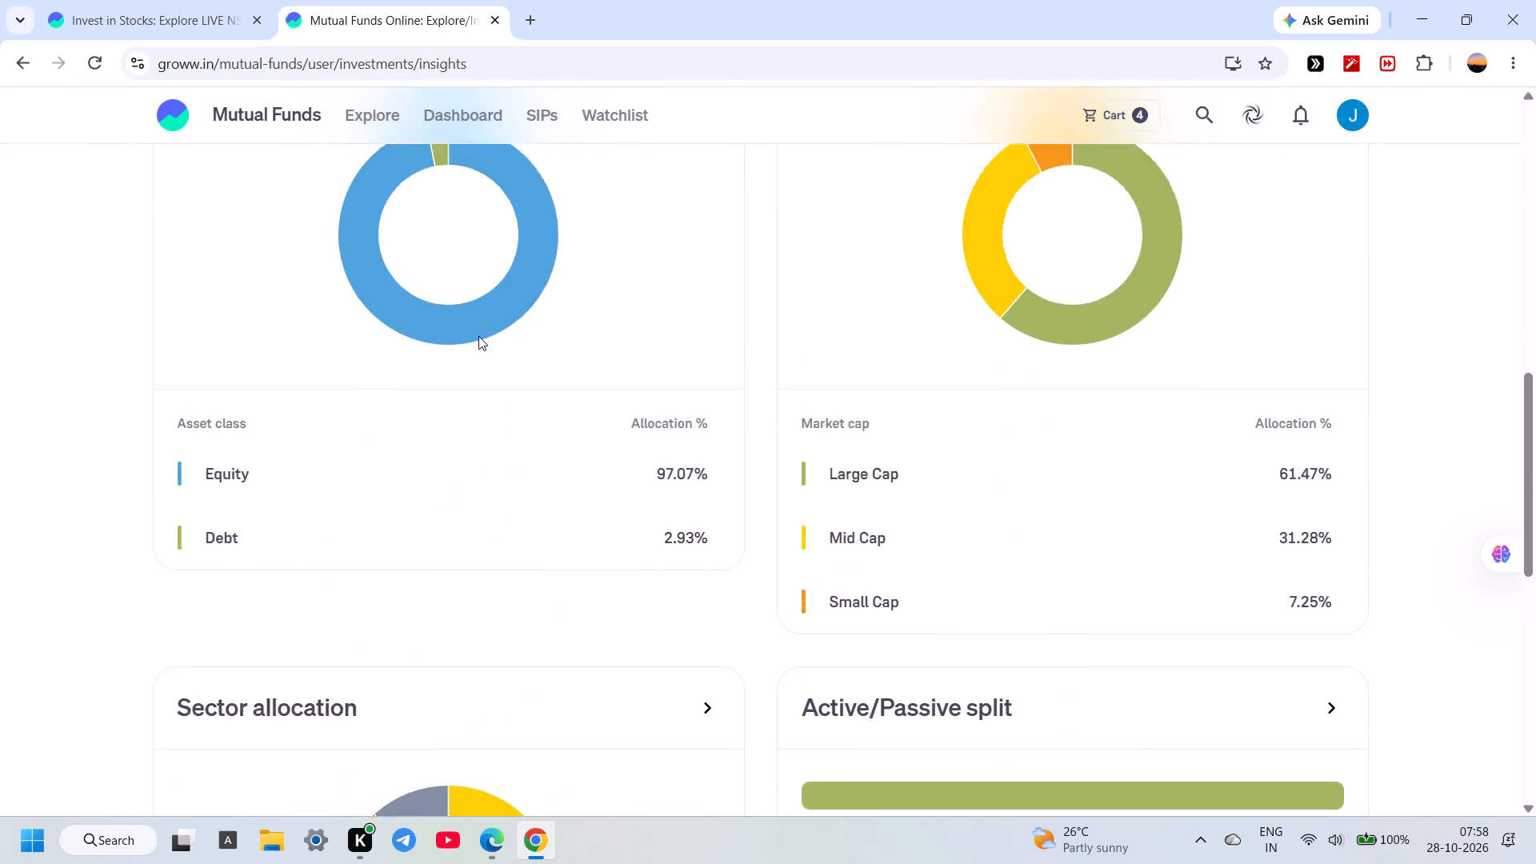
scroll(294, 234, up, 3)
scroll(289, 452, down, 2)
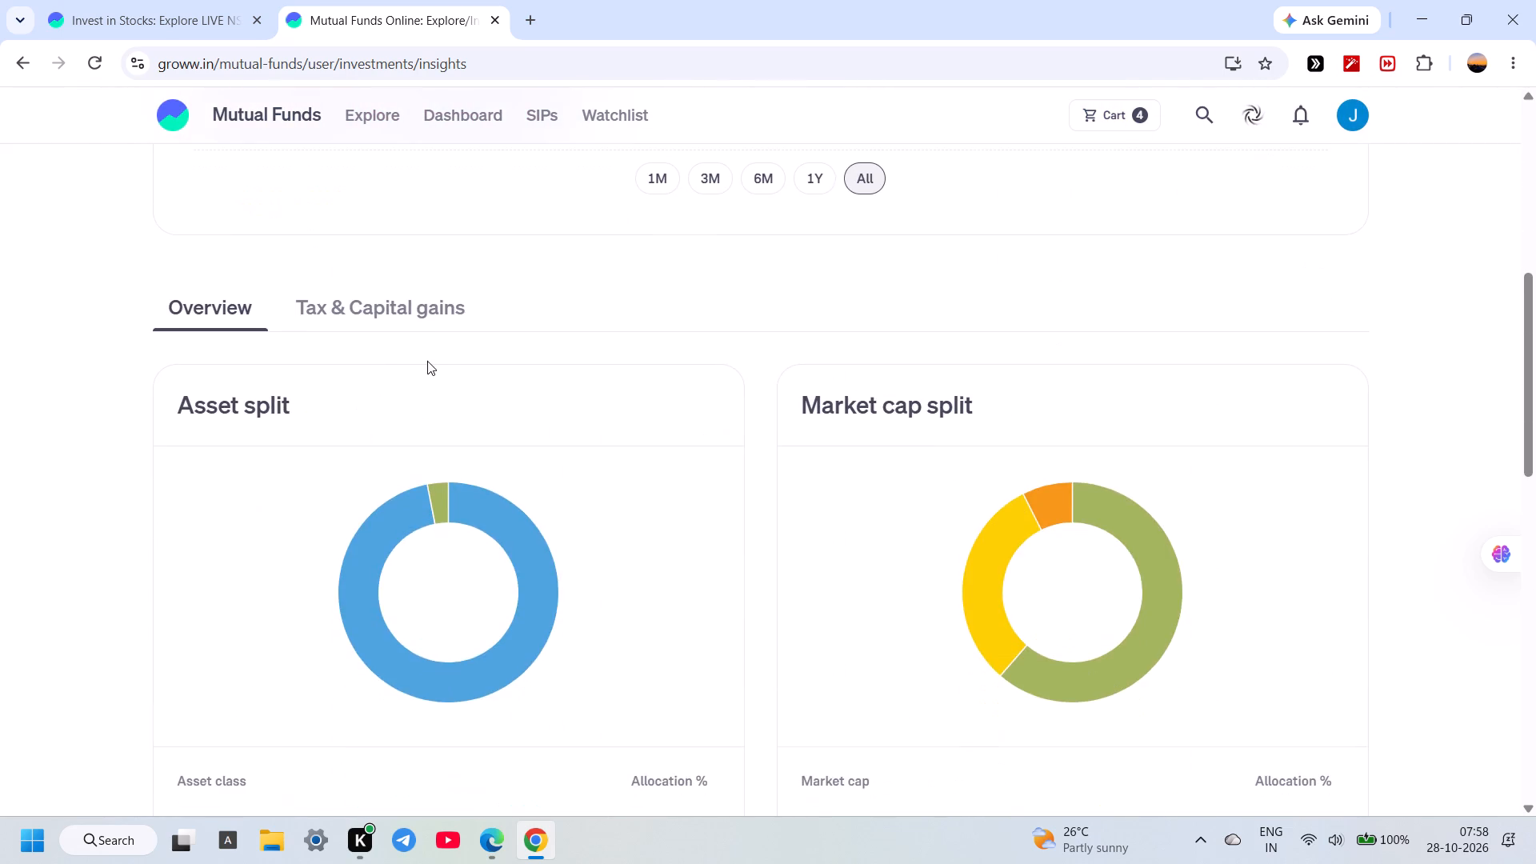
scroll(427, 361, up, 1)
Open the portfolio's Tax & Capital gains analysis and review capital gains, holding period split, tax split and 80C exemption.
click(346, 510)
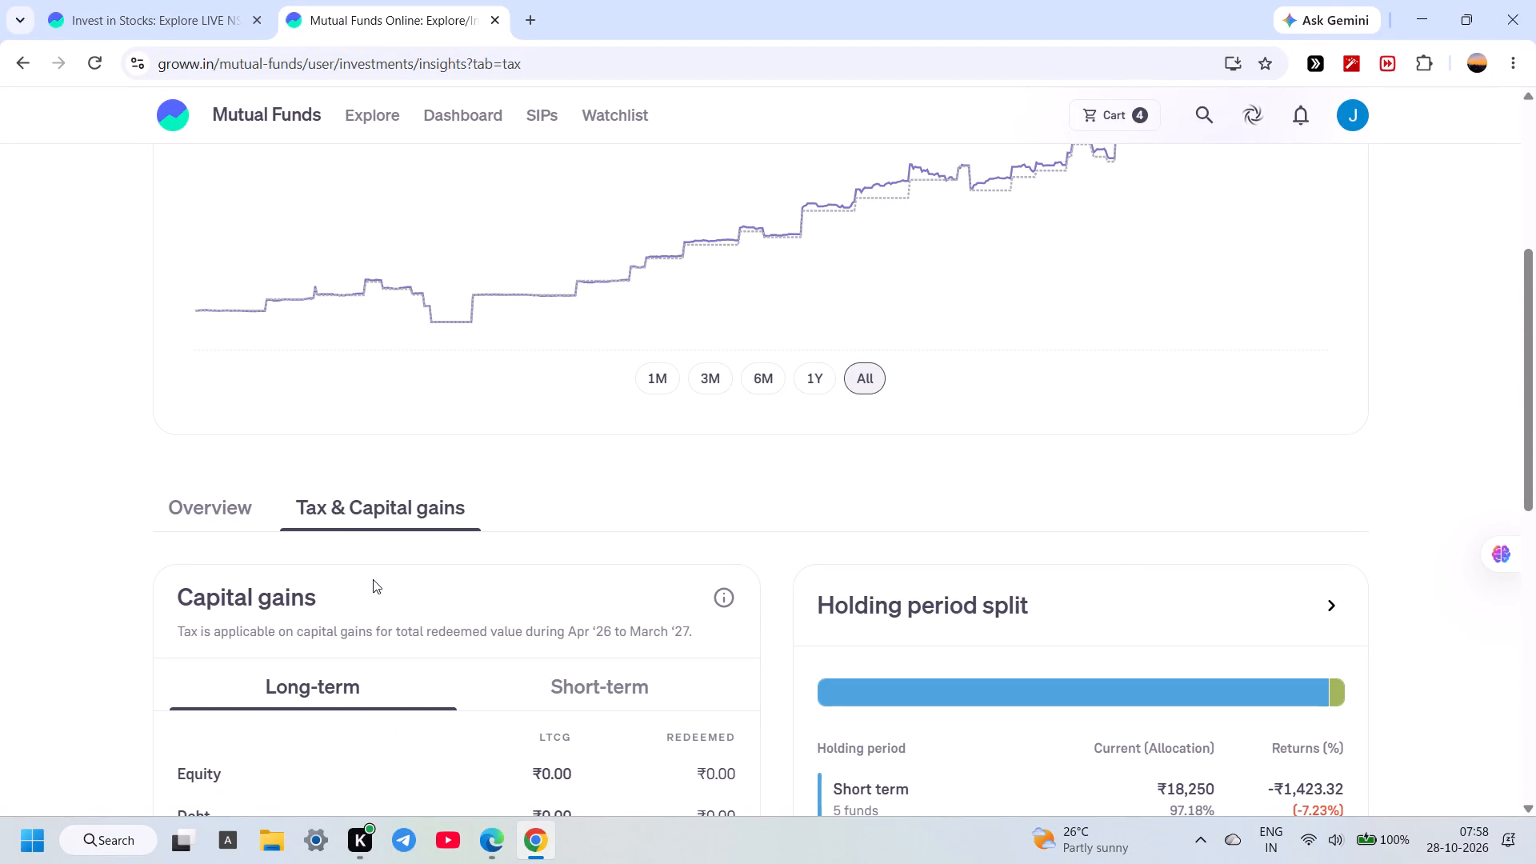
scroll(437, 339, down, 1)
scroll(603, 321, down, 1)
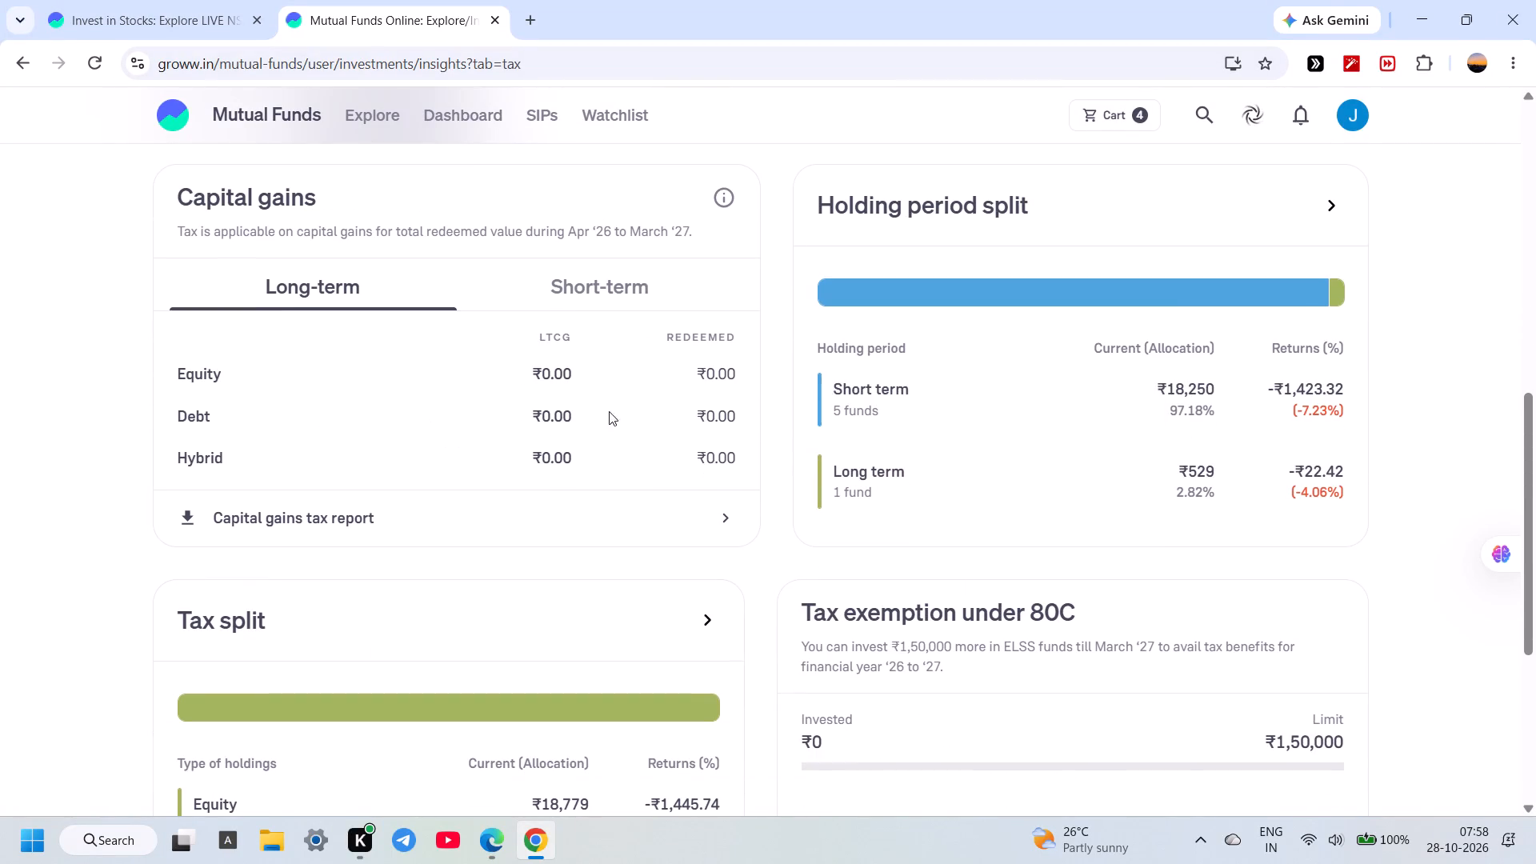
scroll(1002, 457, down, 1)
scroll(848, 465, up, 1)
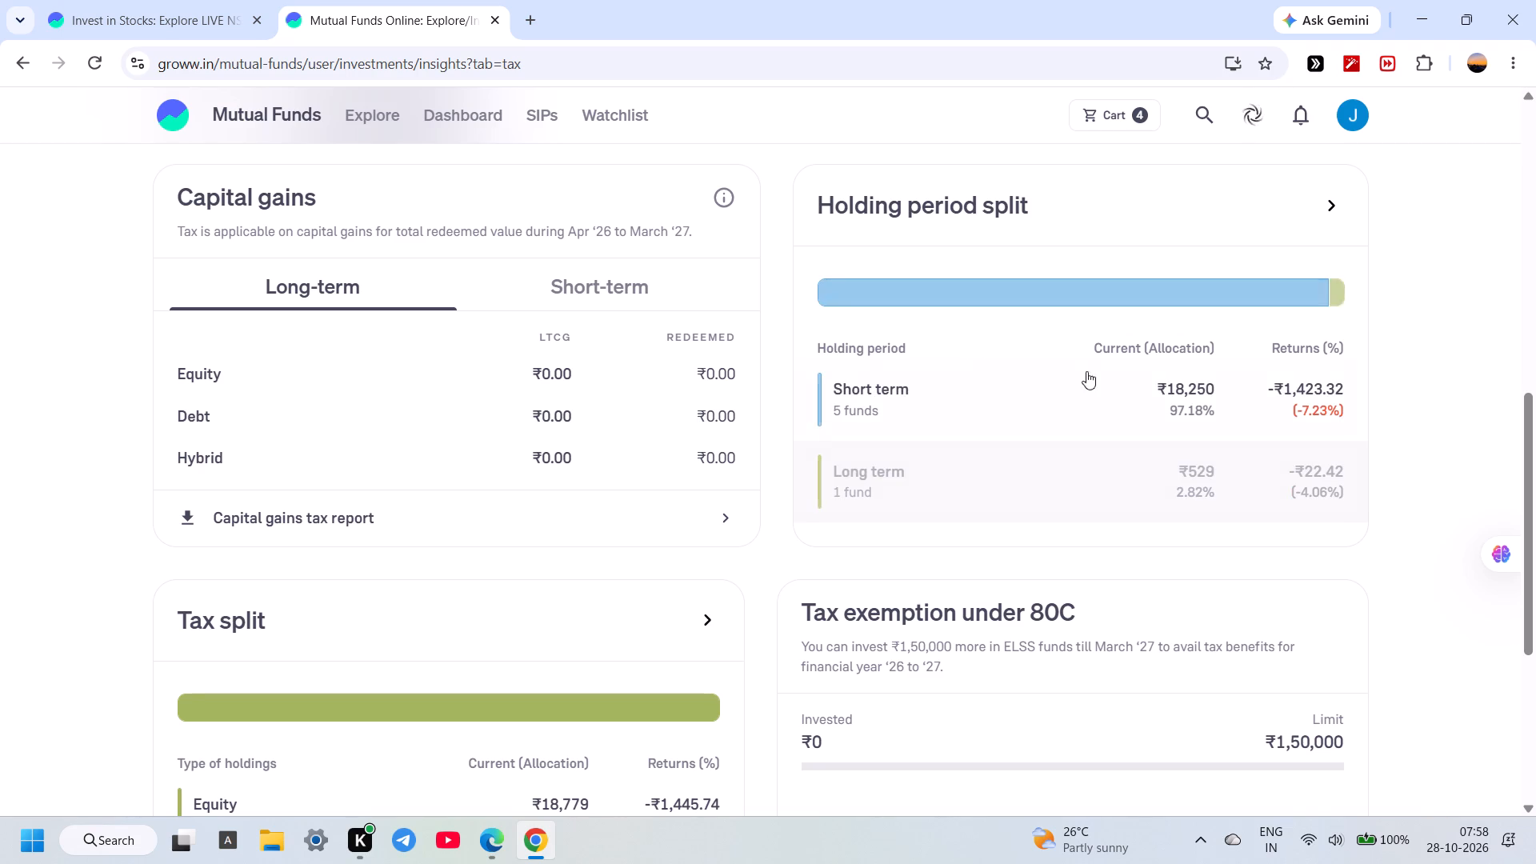
scroll(938, 498, down, 1)
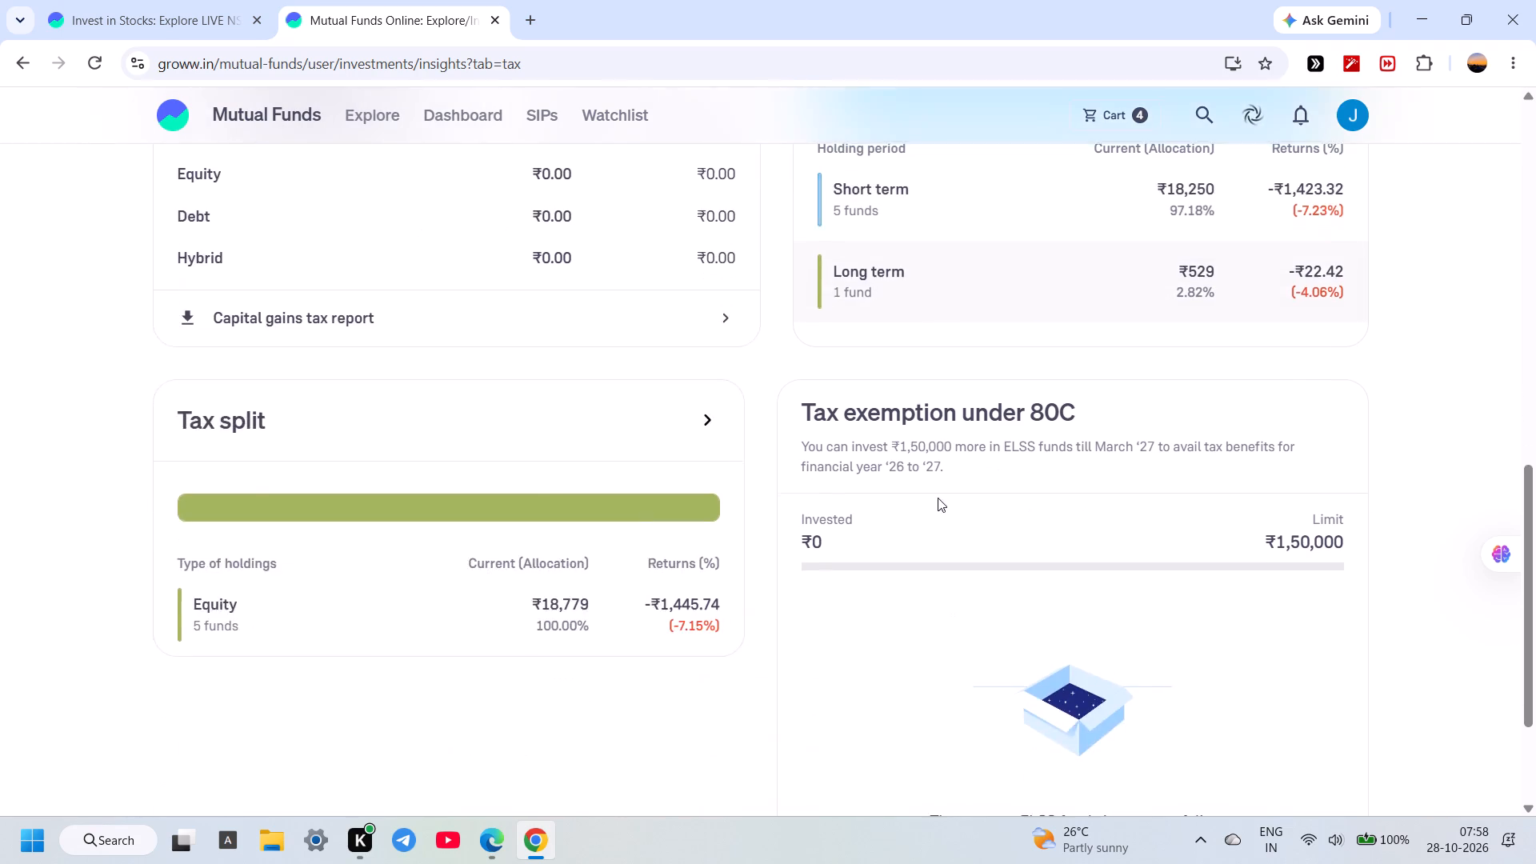
Open the holding period split, check the short-term funds under Equity, Debt and Hybrid, and return to the portfolio analysis.
scroll(938, 498, up, 1)
click(1011, 213)
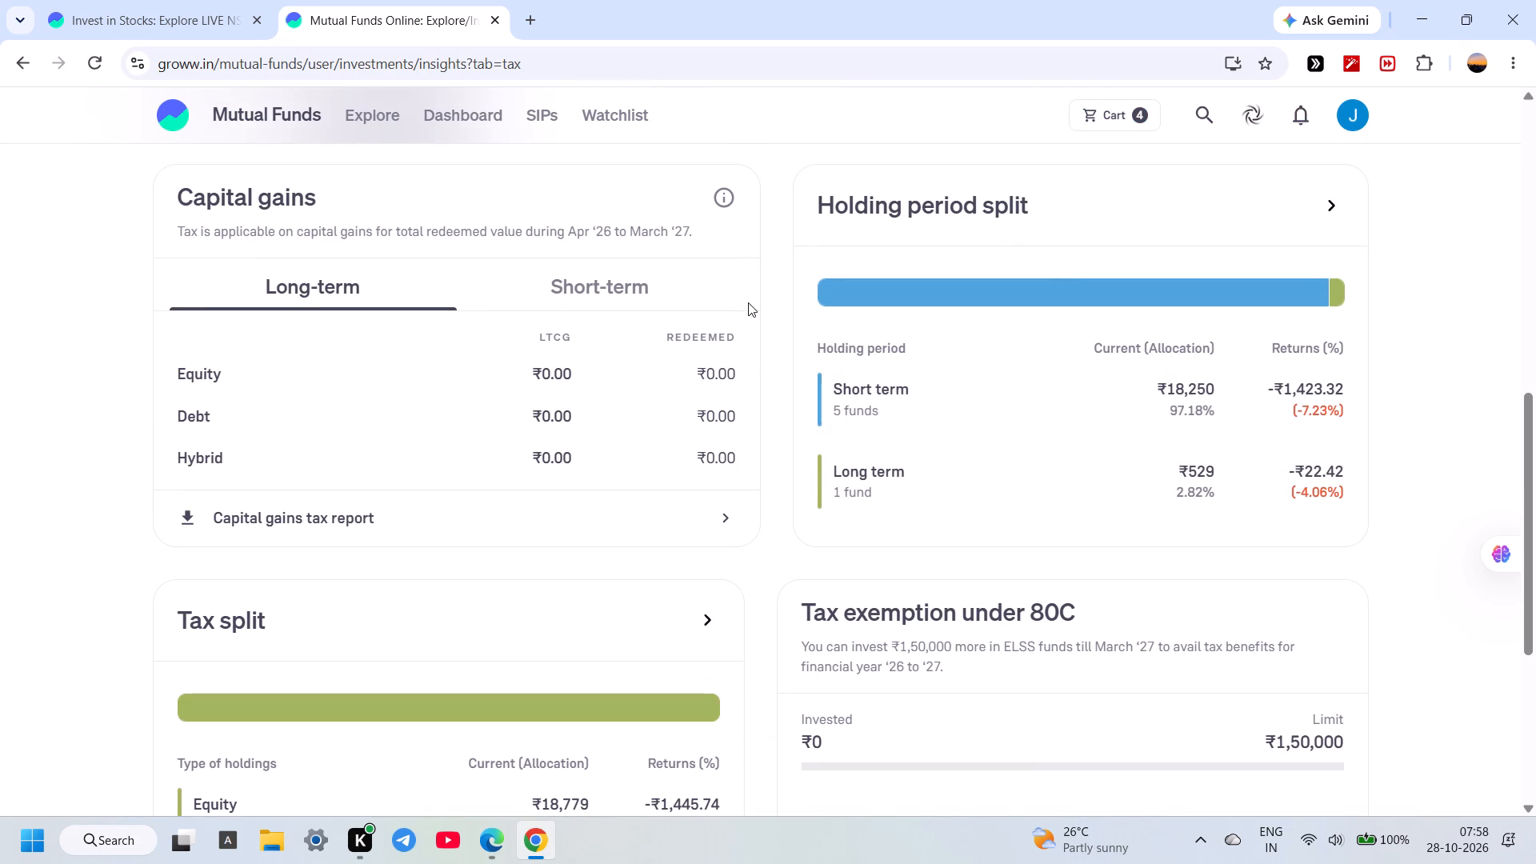
scroll(748, 302, down, 1)
scroll(854, 387, down, 1)
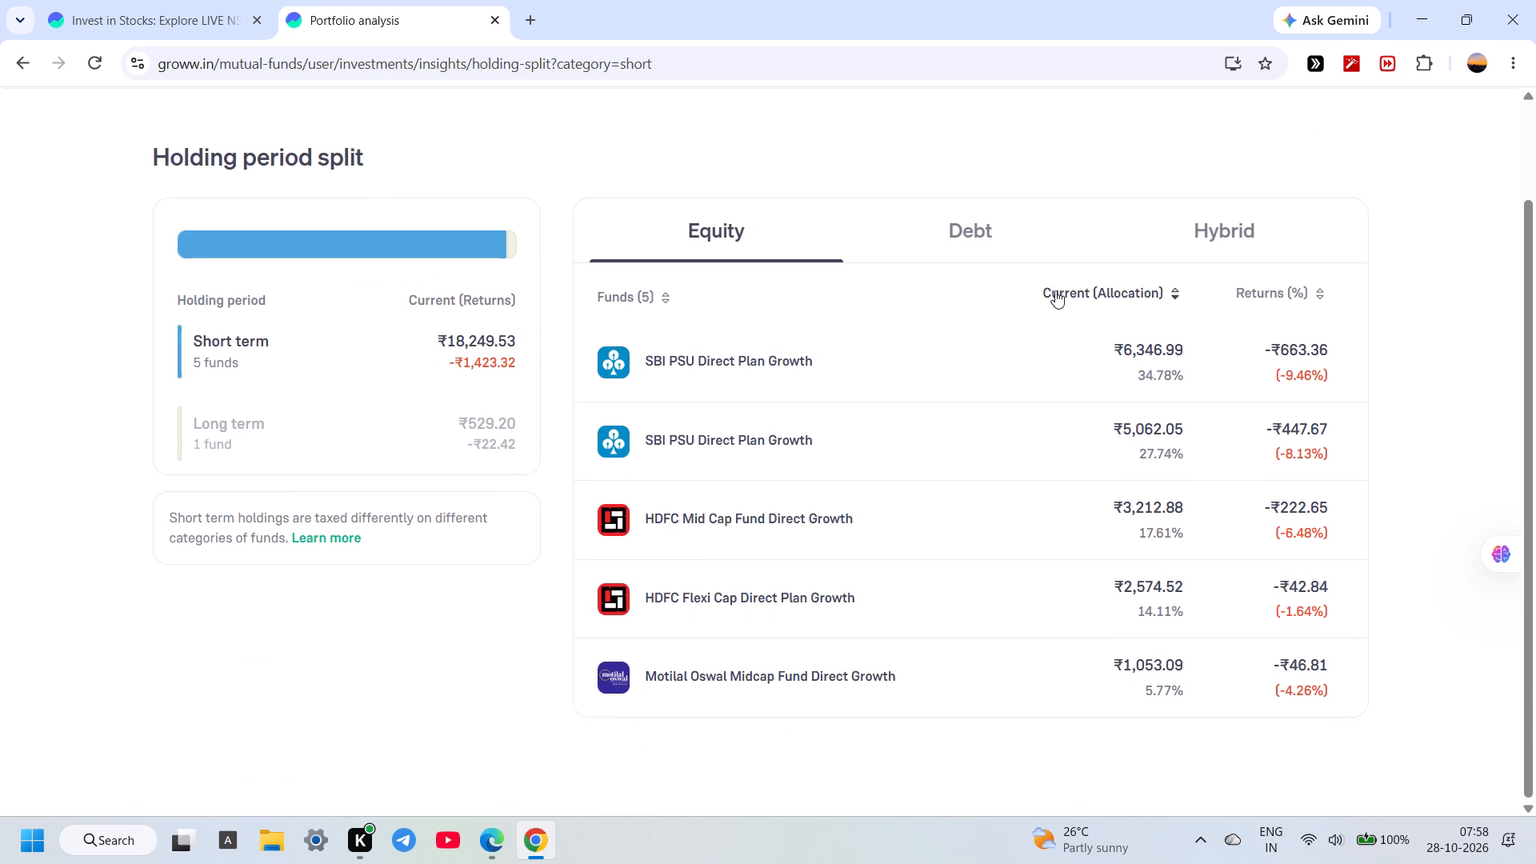
click(968, 223)
click(1214, 337)
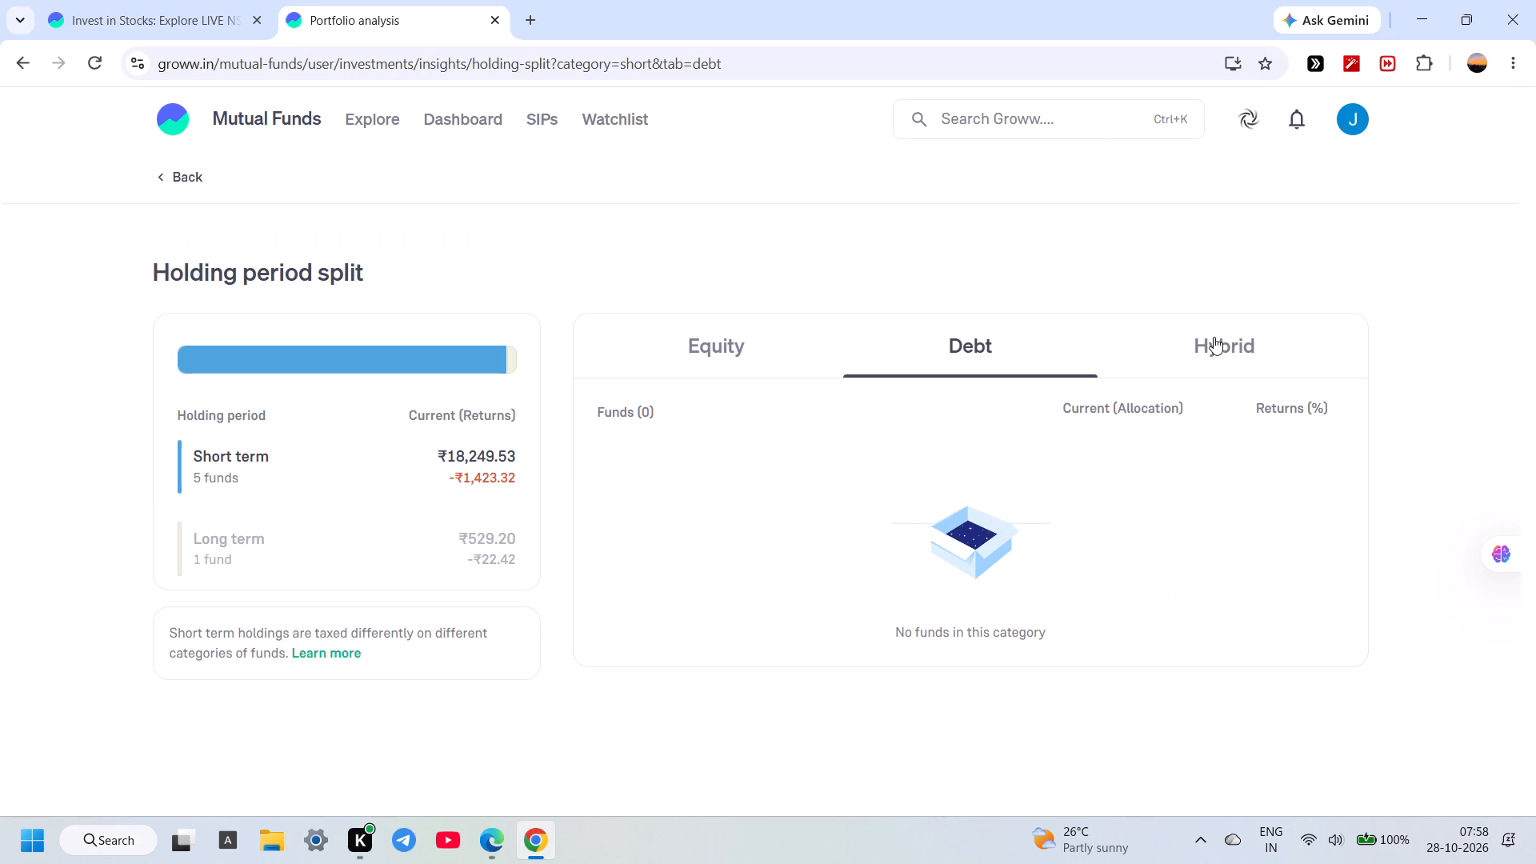
scroll(842, 354, down, 2)
scroll(149, 418, up, 3)
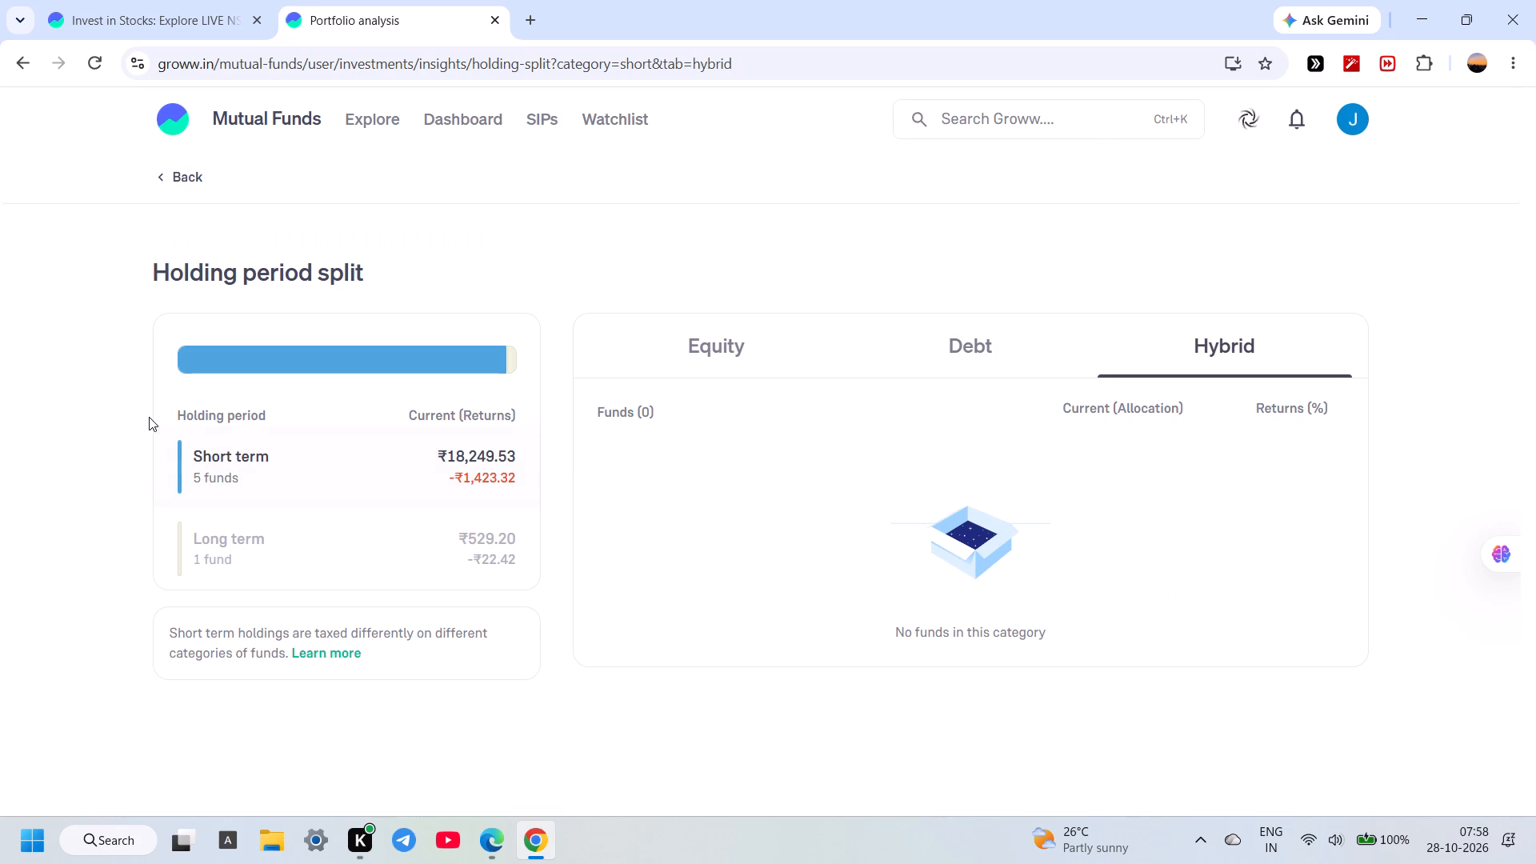
scroll(149, 417, up, 2)
click(163, 191)
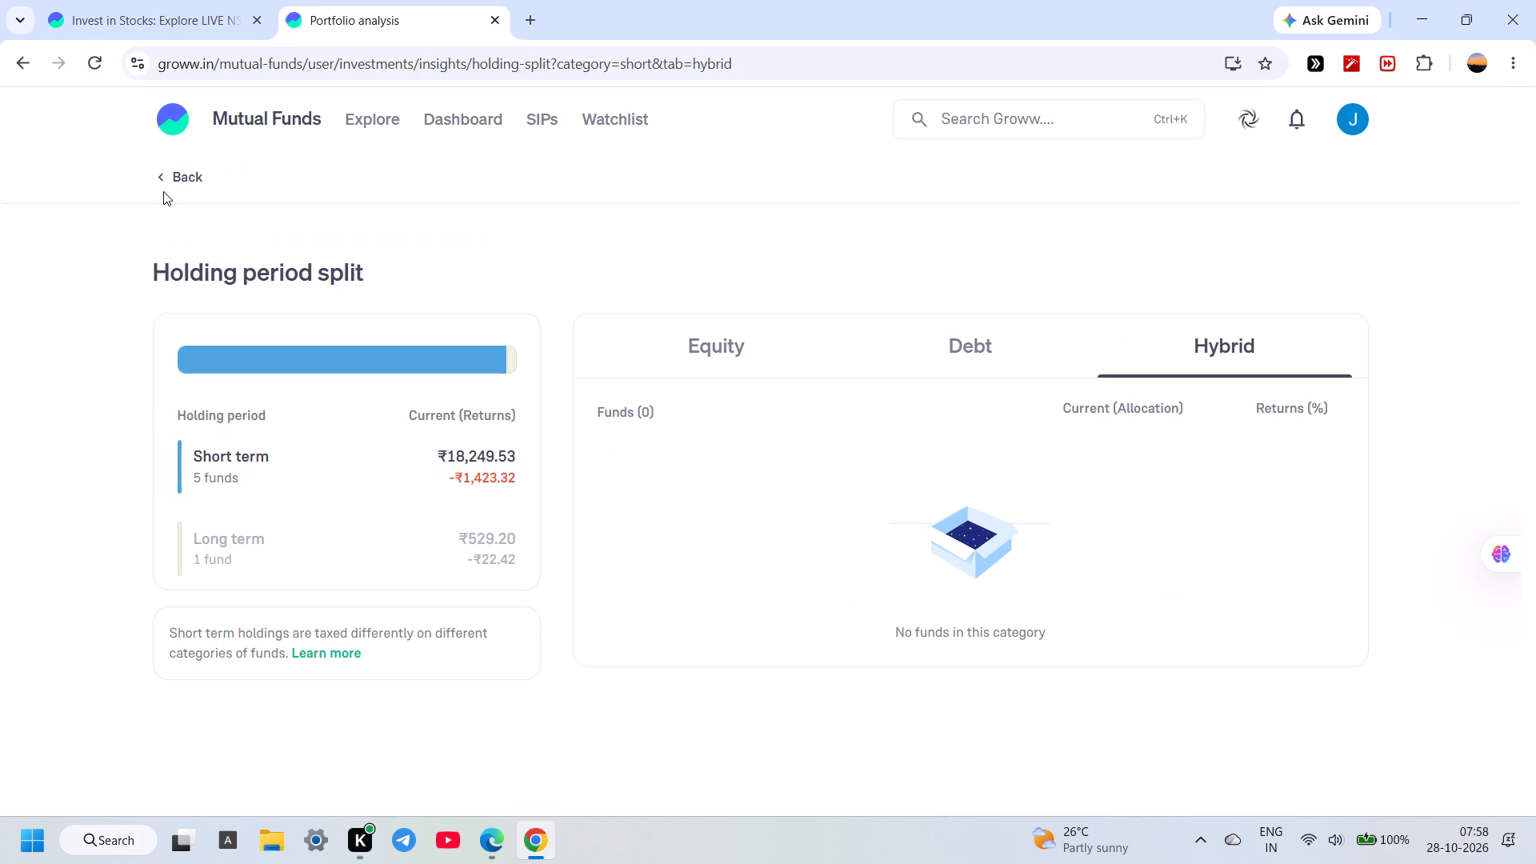
click(163, 179)
Look over the Tax & Capital gains analysis again and go back to the Mutual Funds dashboard.
scroll(309, 216, down, 1)
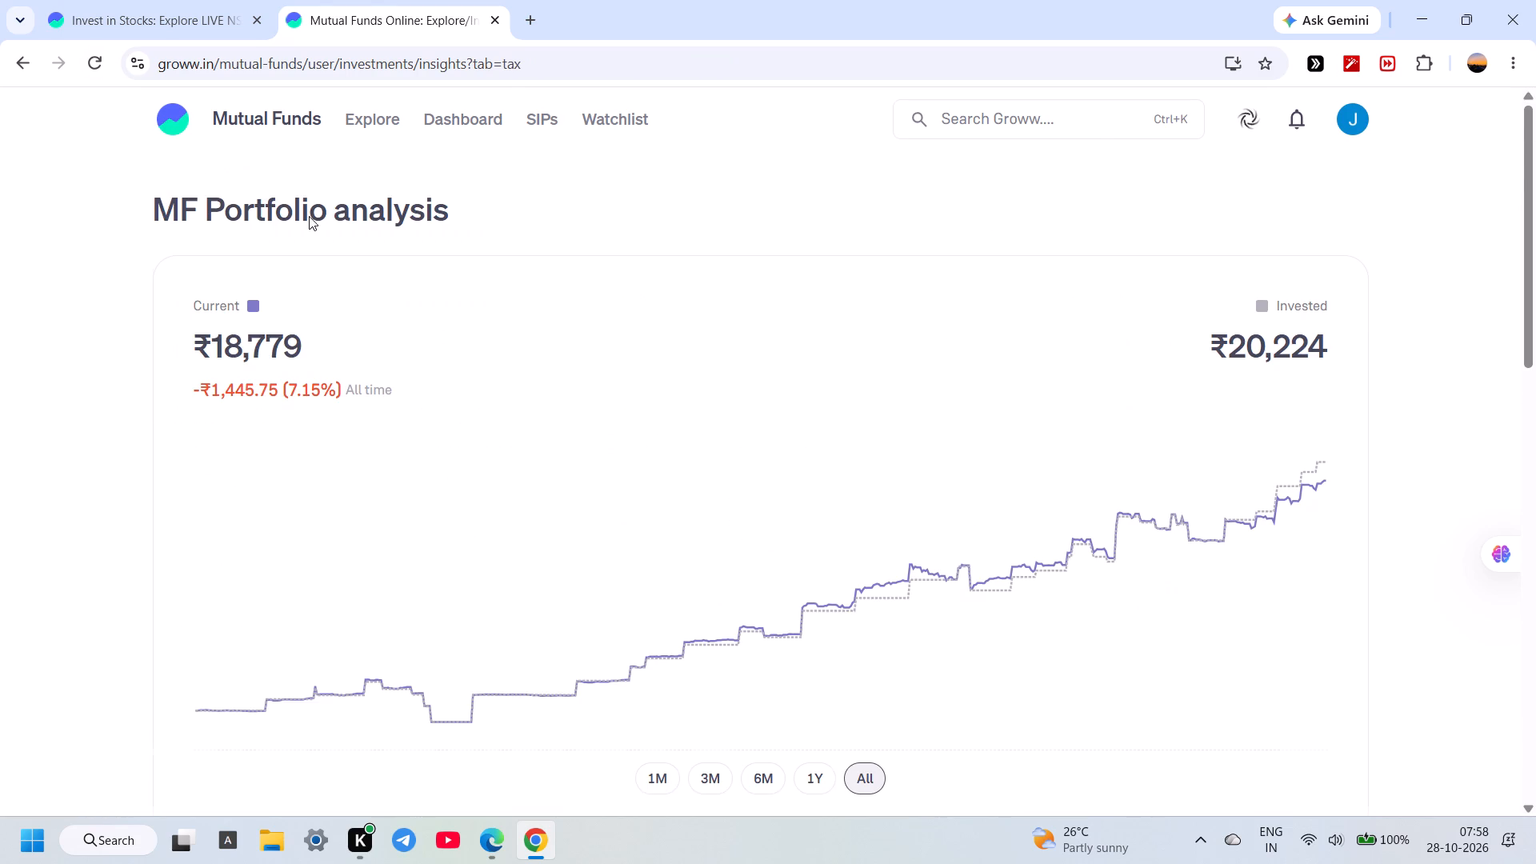
scroll(309, 216, up, 3)
scroll(490, 165, down, 4)
scroll(487, 165, up, 6)
middle_click(487, 165)
click(23, 74)
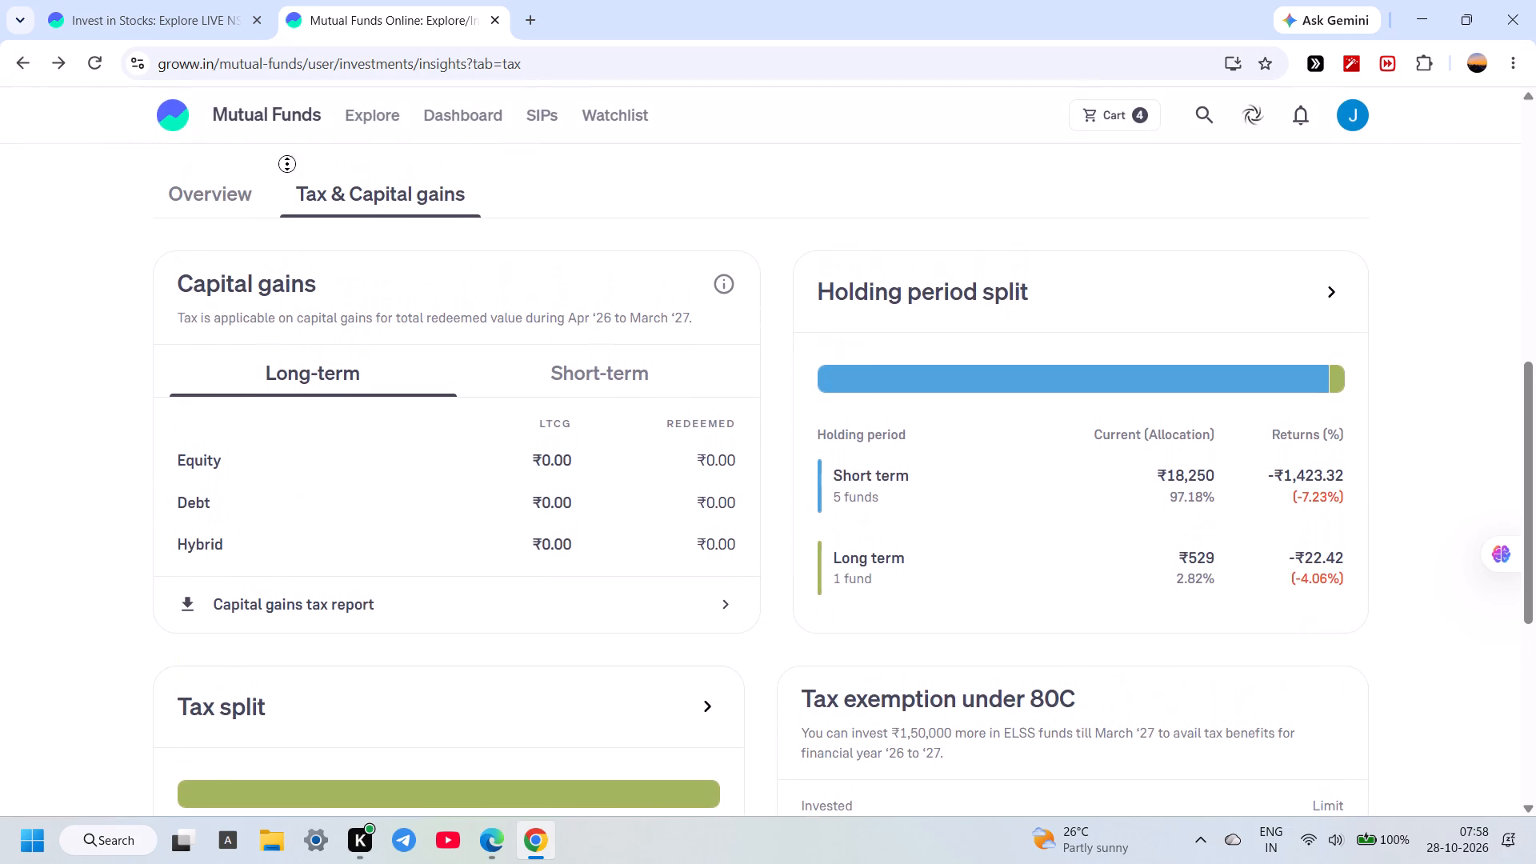
scroll(292, 166, down, 1)
scroll(394, 190, up, 1)
scroll(394, 190, down, 2)
click(9, 58)
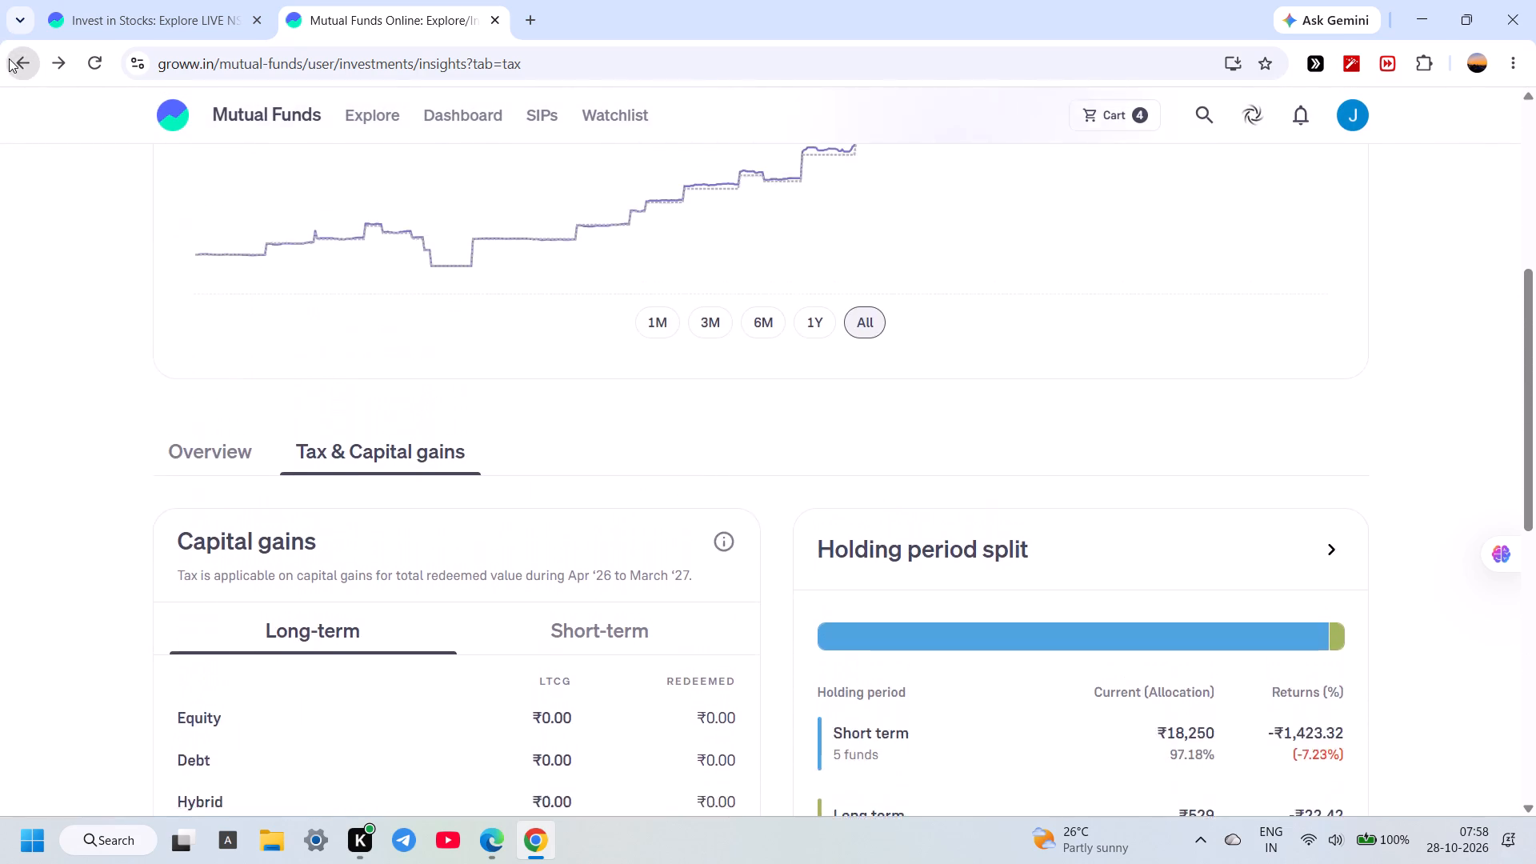
Open the 52 Weeks Low Stocks list from the dashboard's footer links and browse the listed companies' prices and trends.
scroll(363, 182, down, 2)
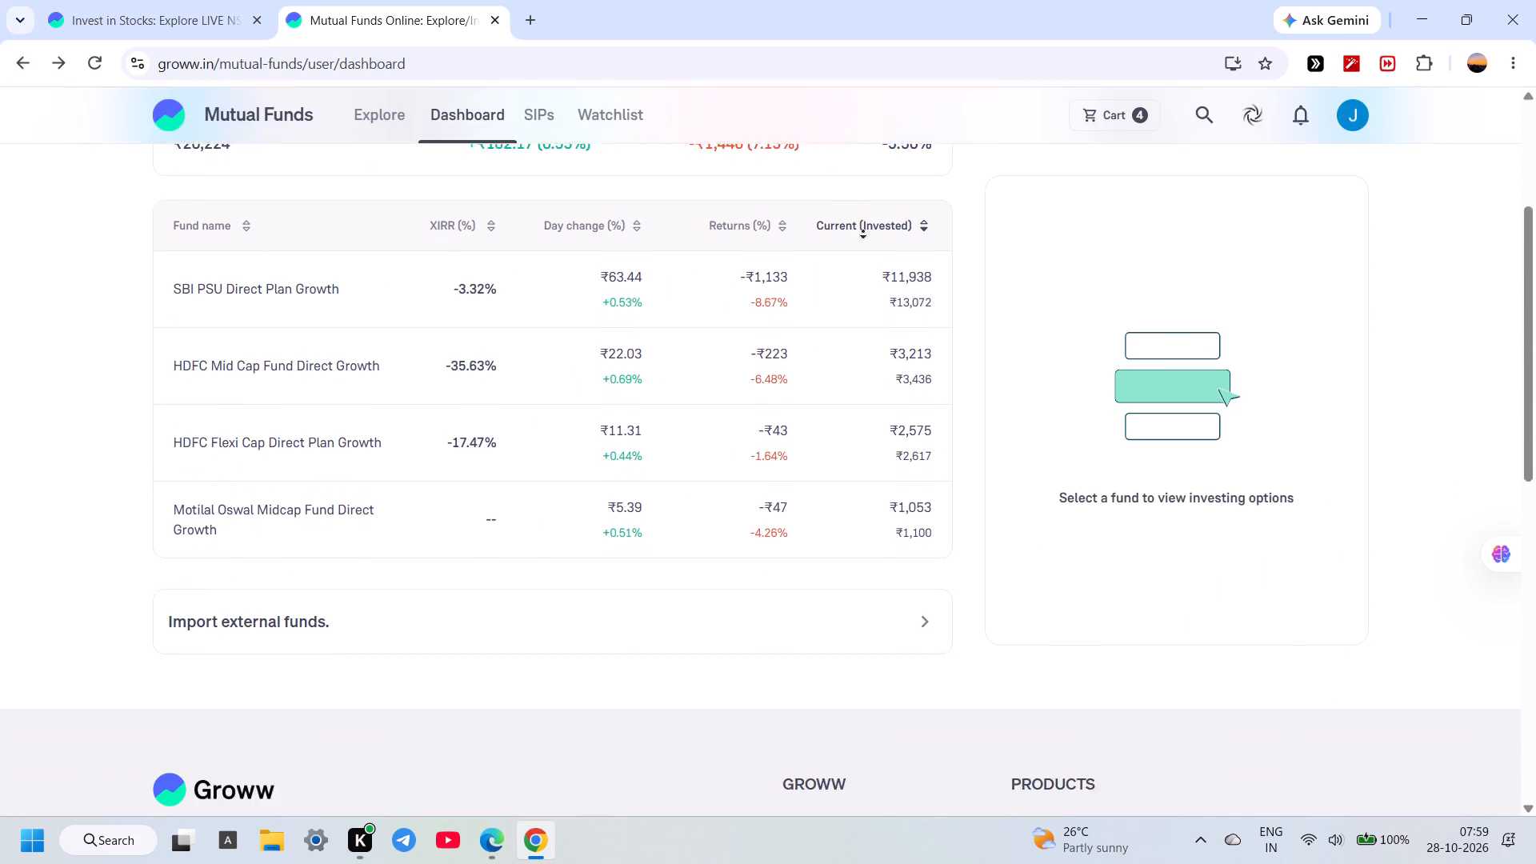
scroll(863, 231, up, 1)
middle_click(11, 239)
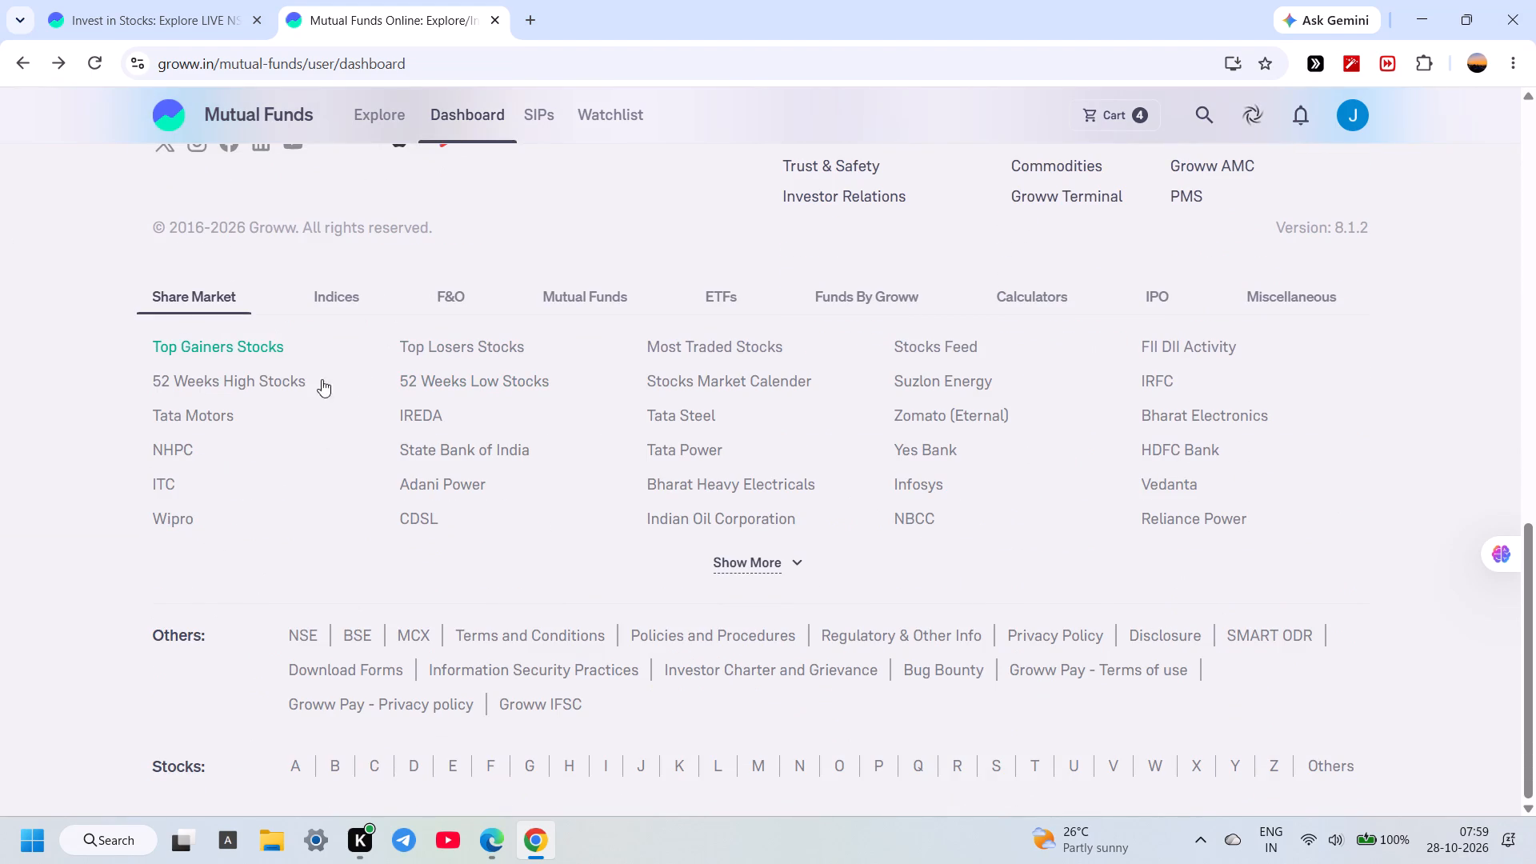
click(457, 378)
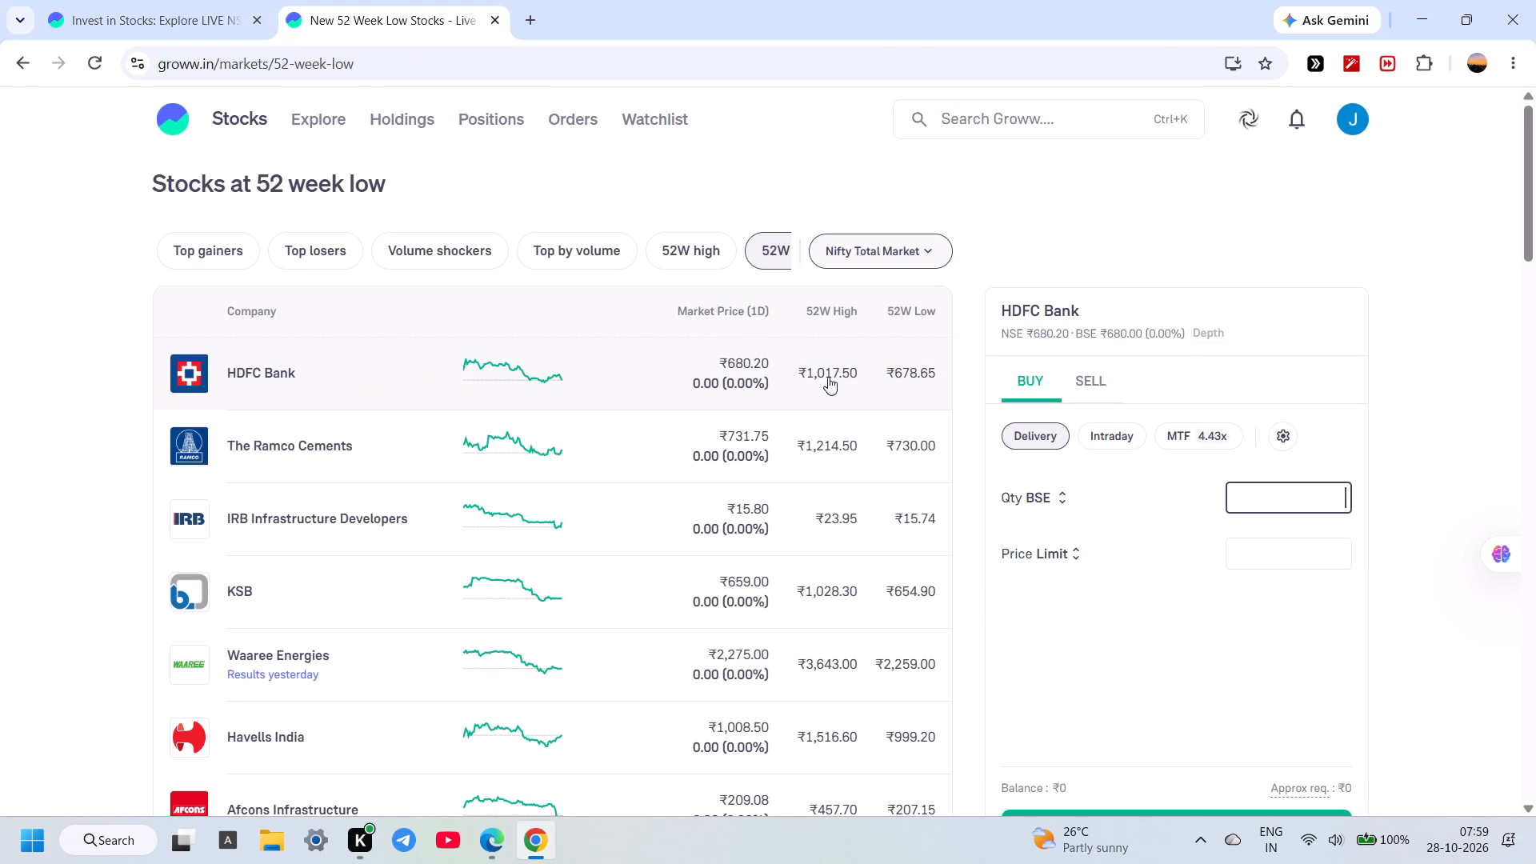
scroll(179, 415, down, 1)
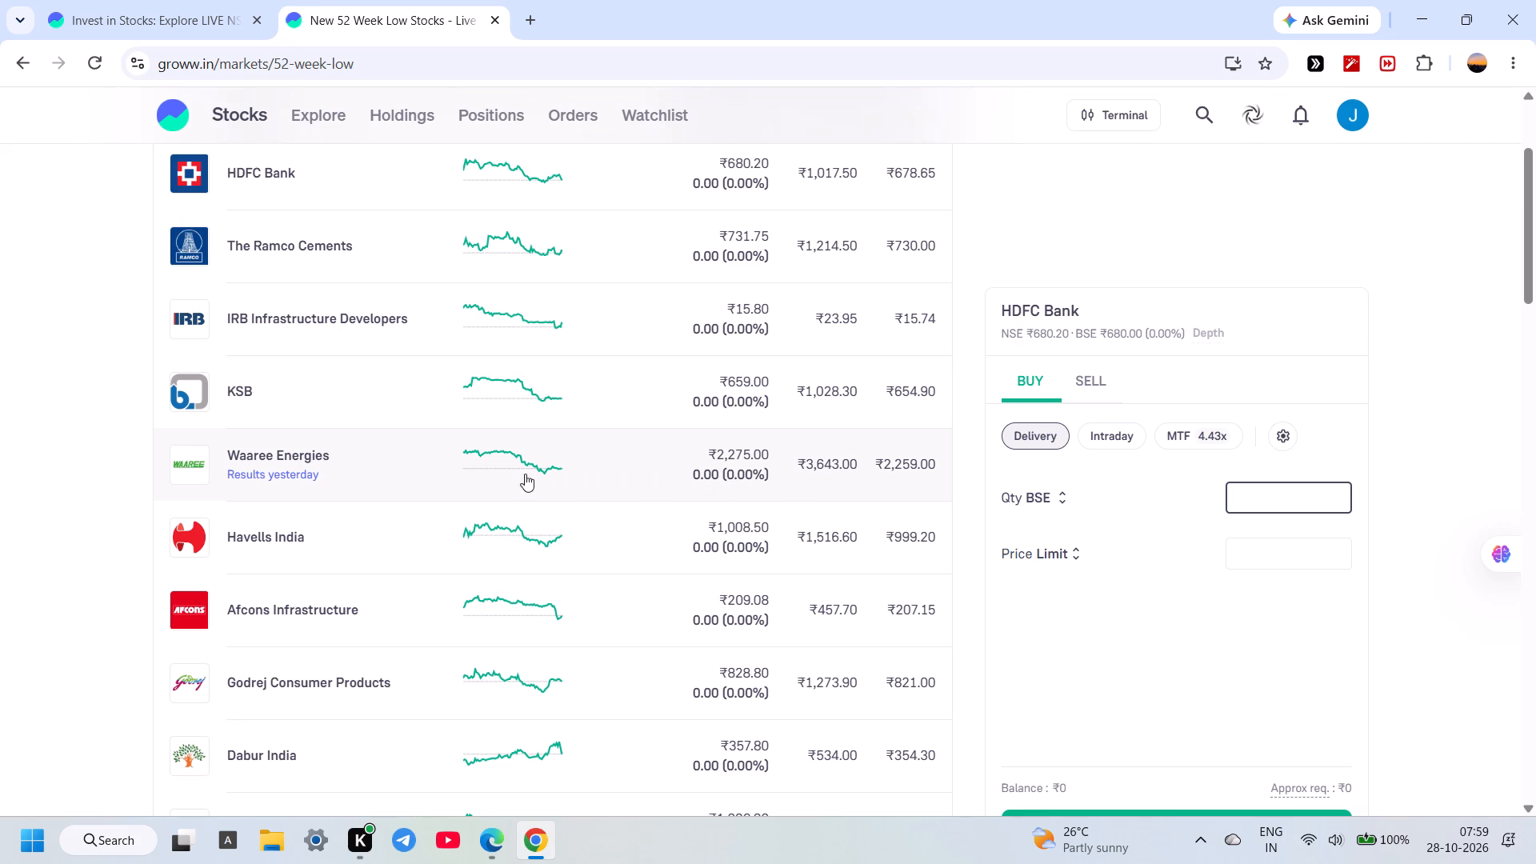
scroll(330, 481, down, 1)
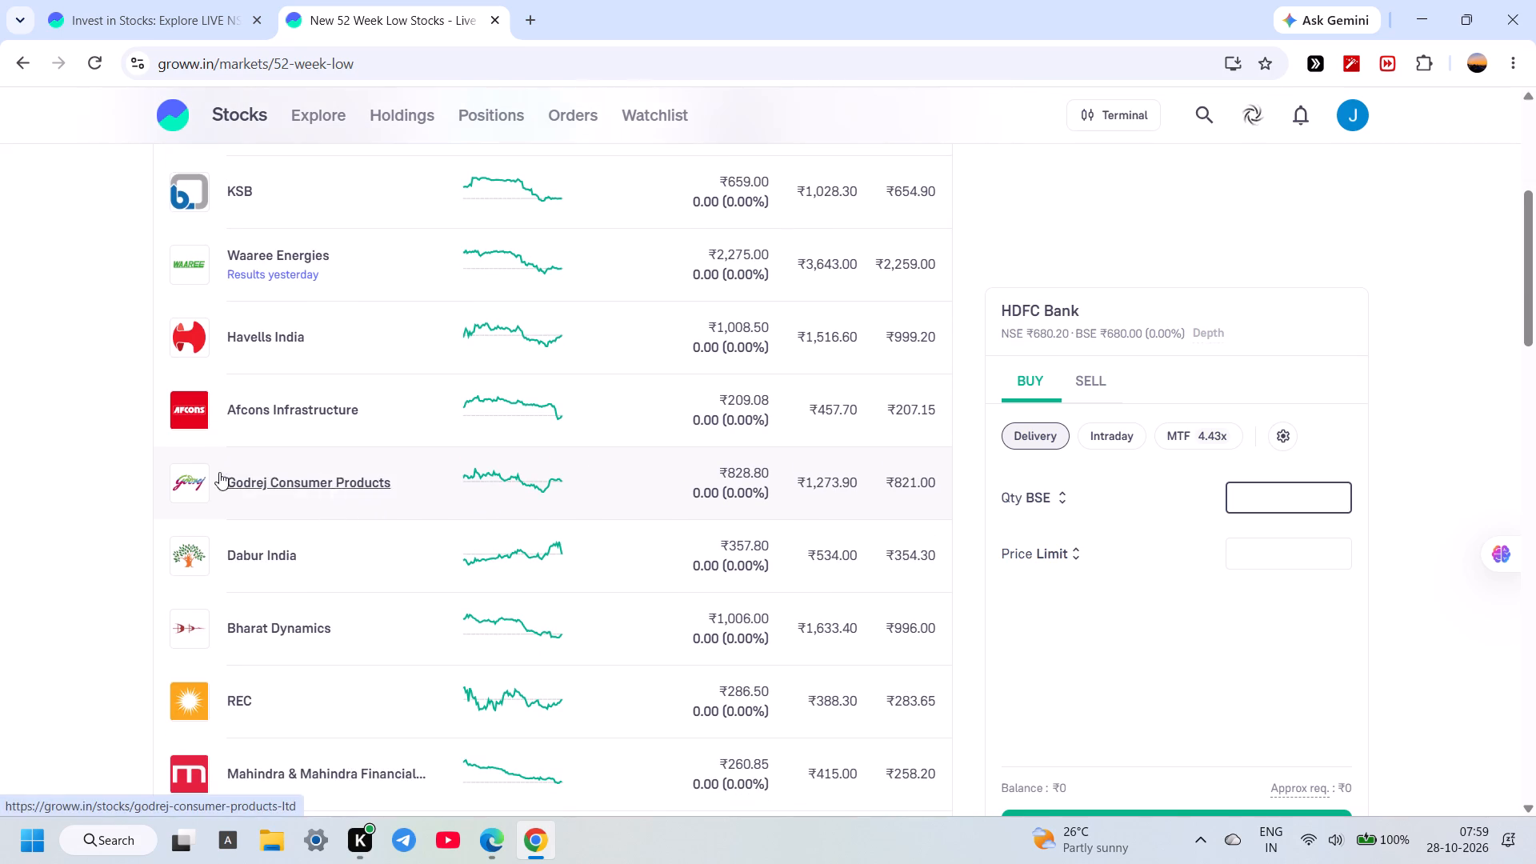
scroll(494, 432, down, 1)
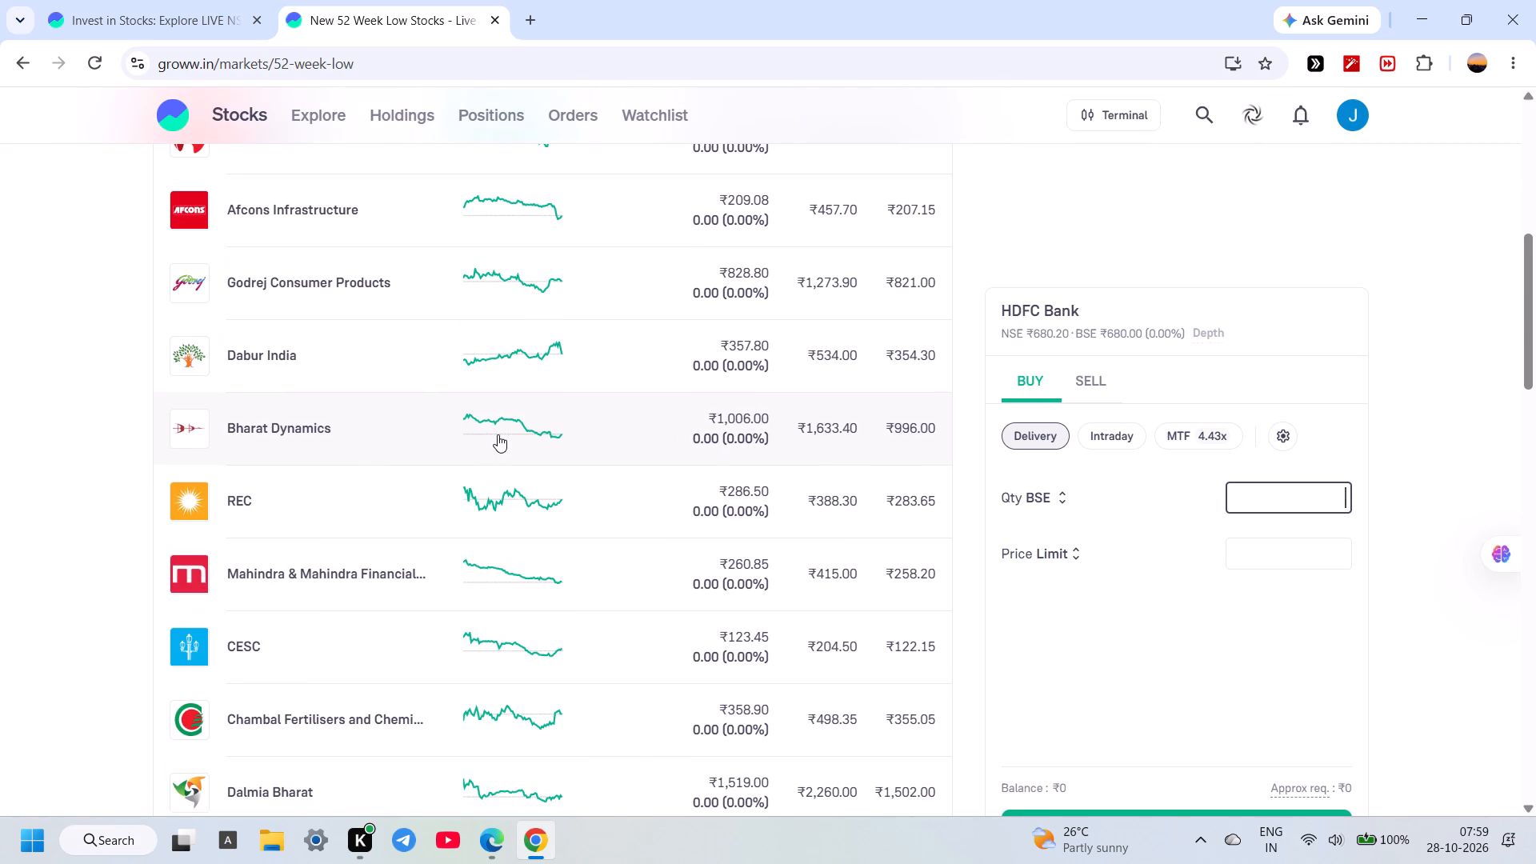
scroll(496, 433, down, 2)
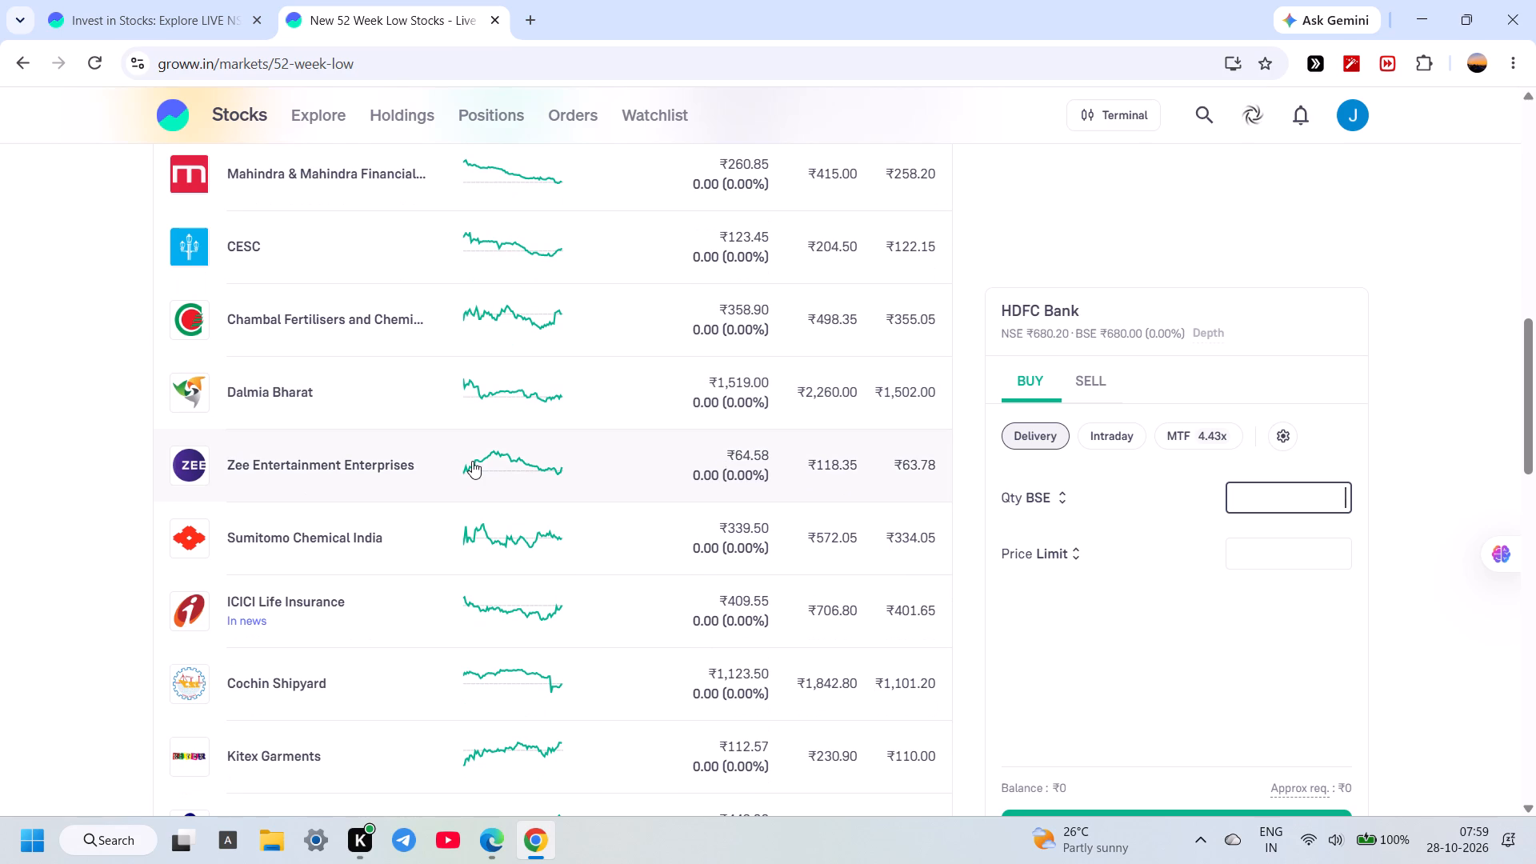
Open Zee Entertainment Enterprises from the 52-week low list and examine its price chart over 1W.
click(362, 472)
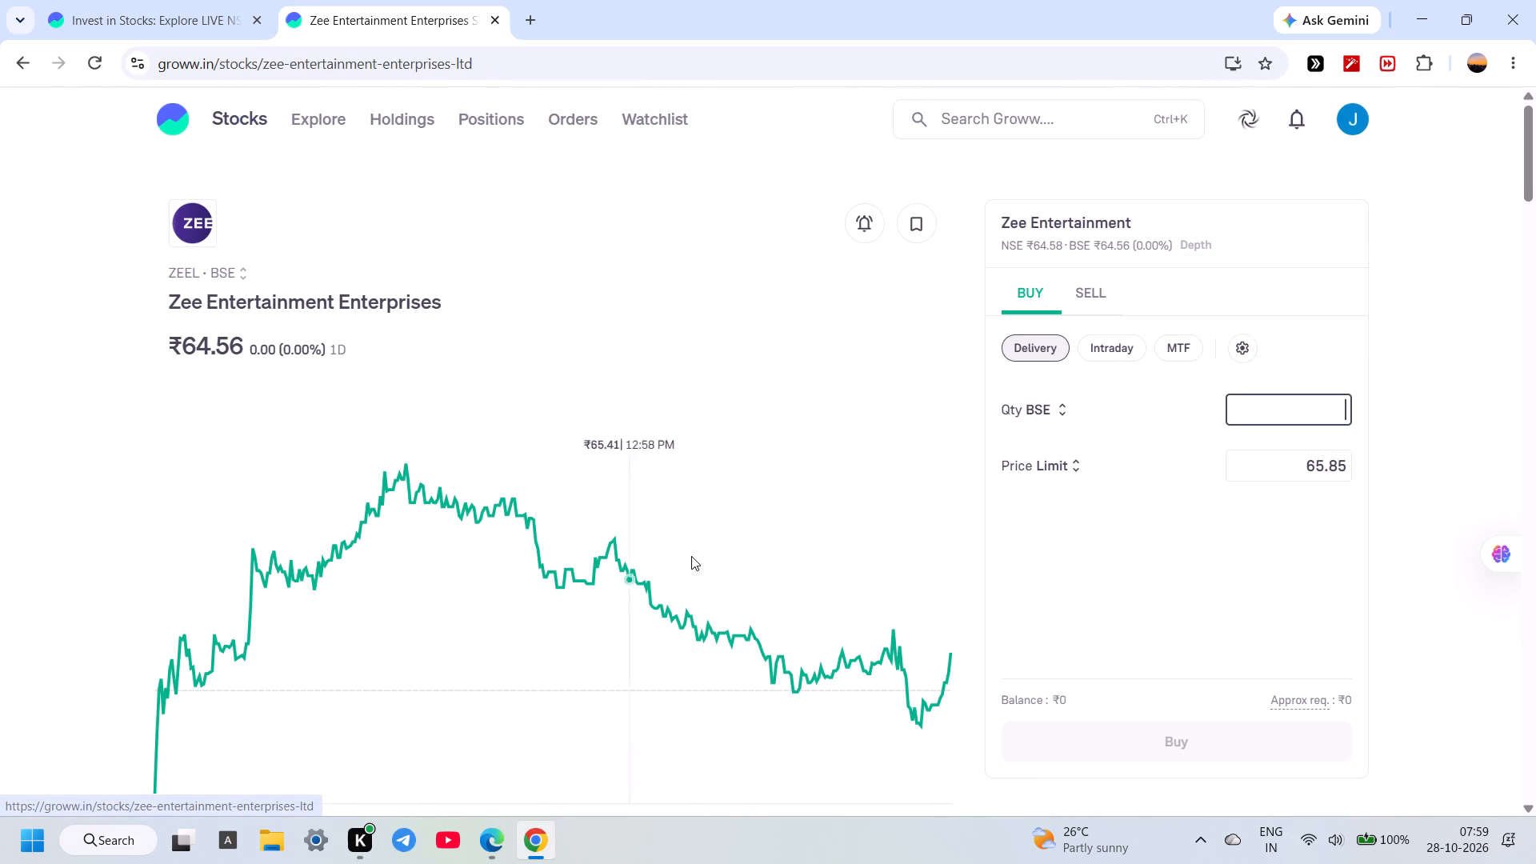
scroll(691, 556, down, 1)
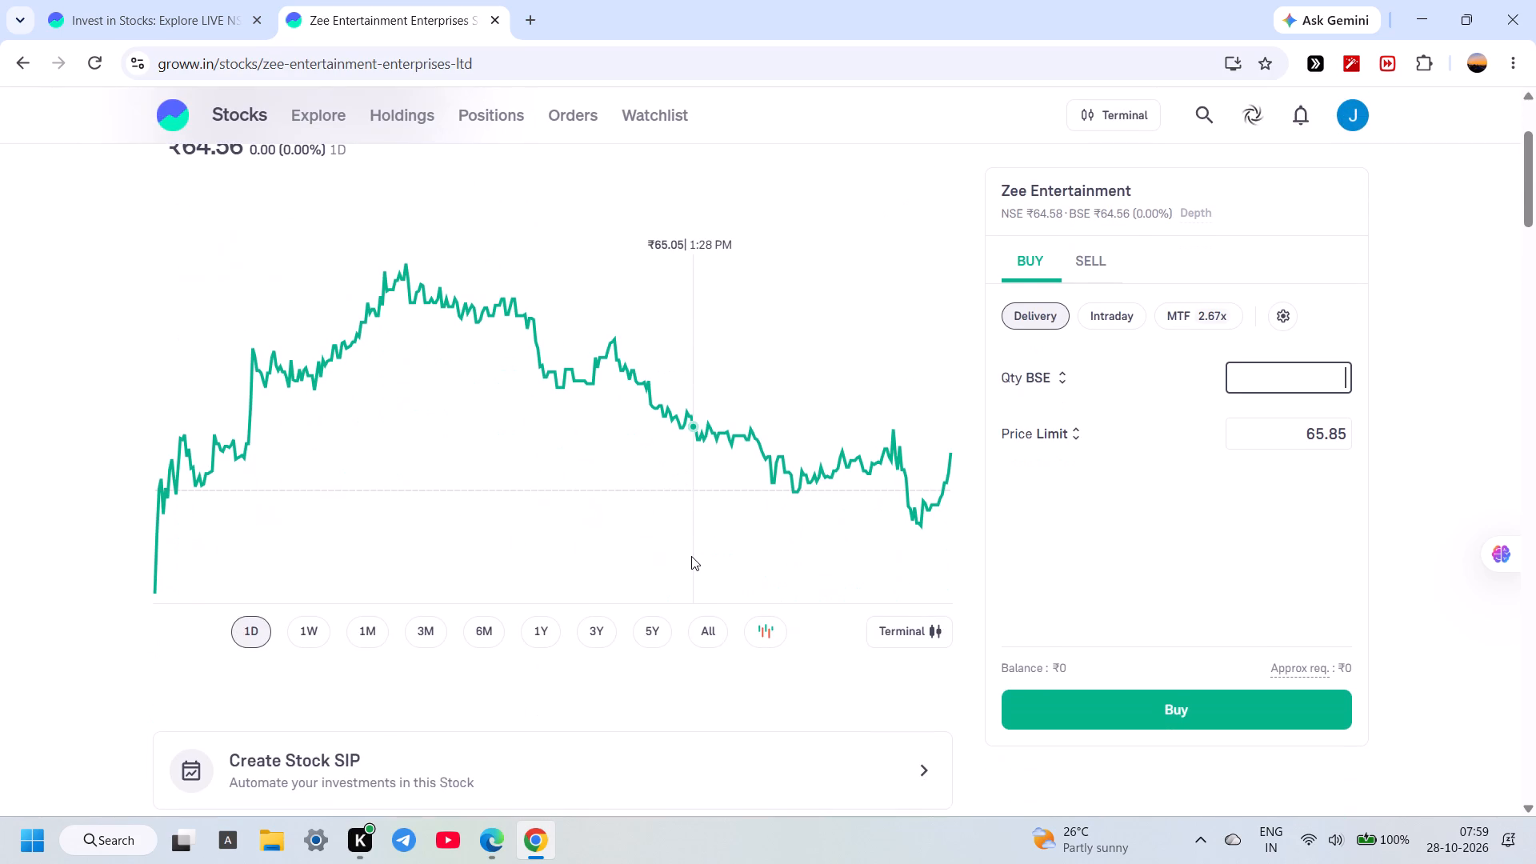
click(305, 647)
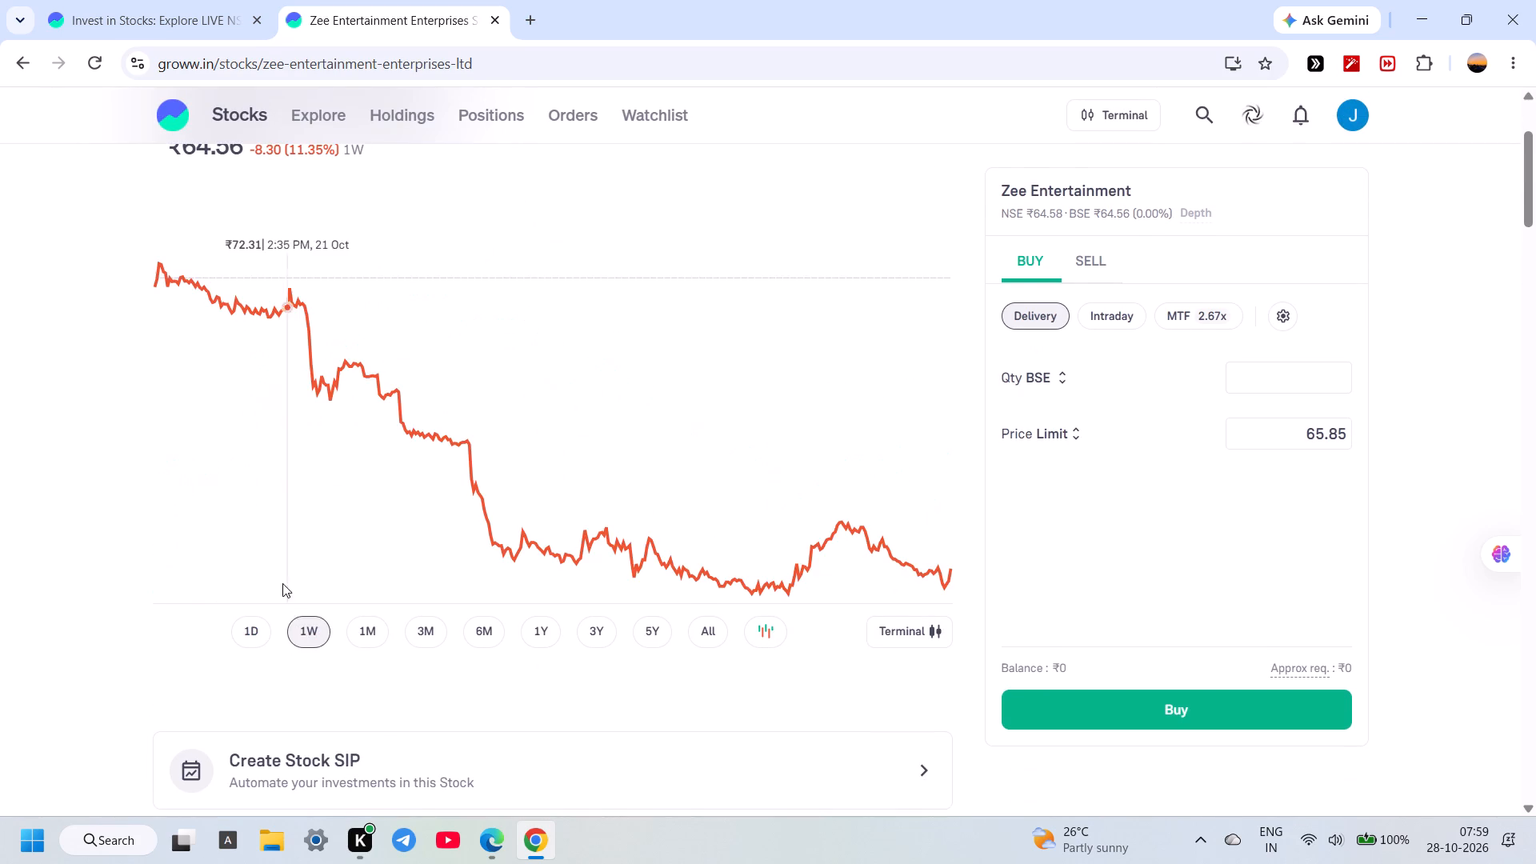
scroll(282, 582, up, 1)
scroll(265, 582, down, 1)
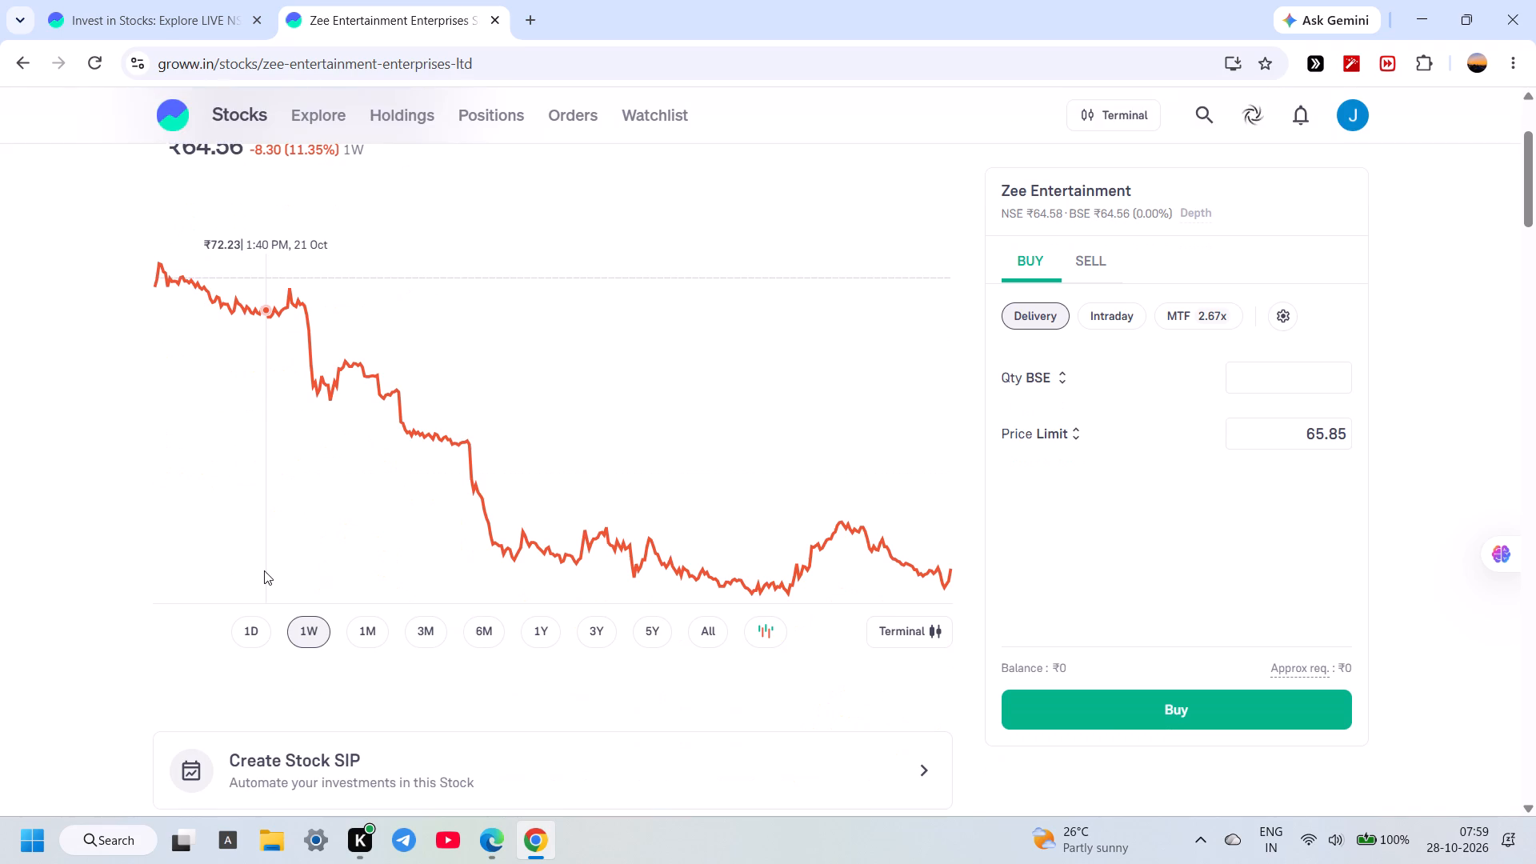
scroll(251, 568, up, 3)
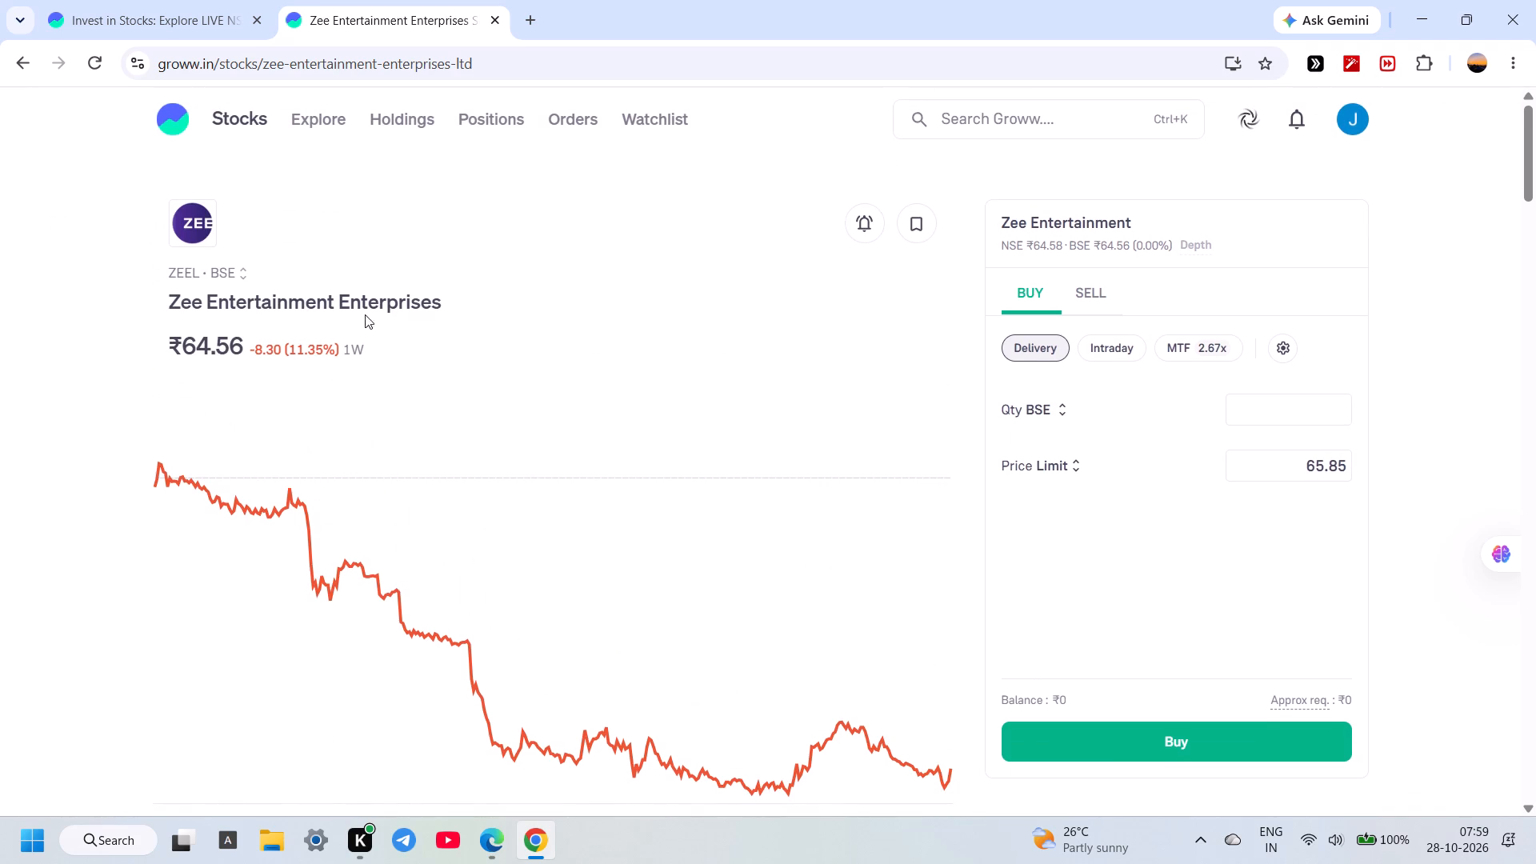
Review Zee Entertainment's AI insights, performance, fundamentals and quarterly financial performance, and return to the 52-week low list.
scroll(375, 327, down, 4)
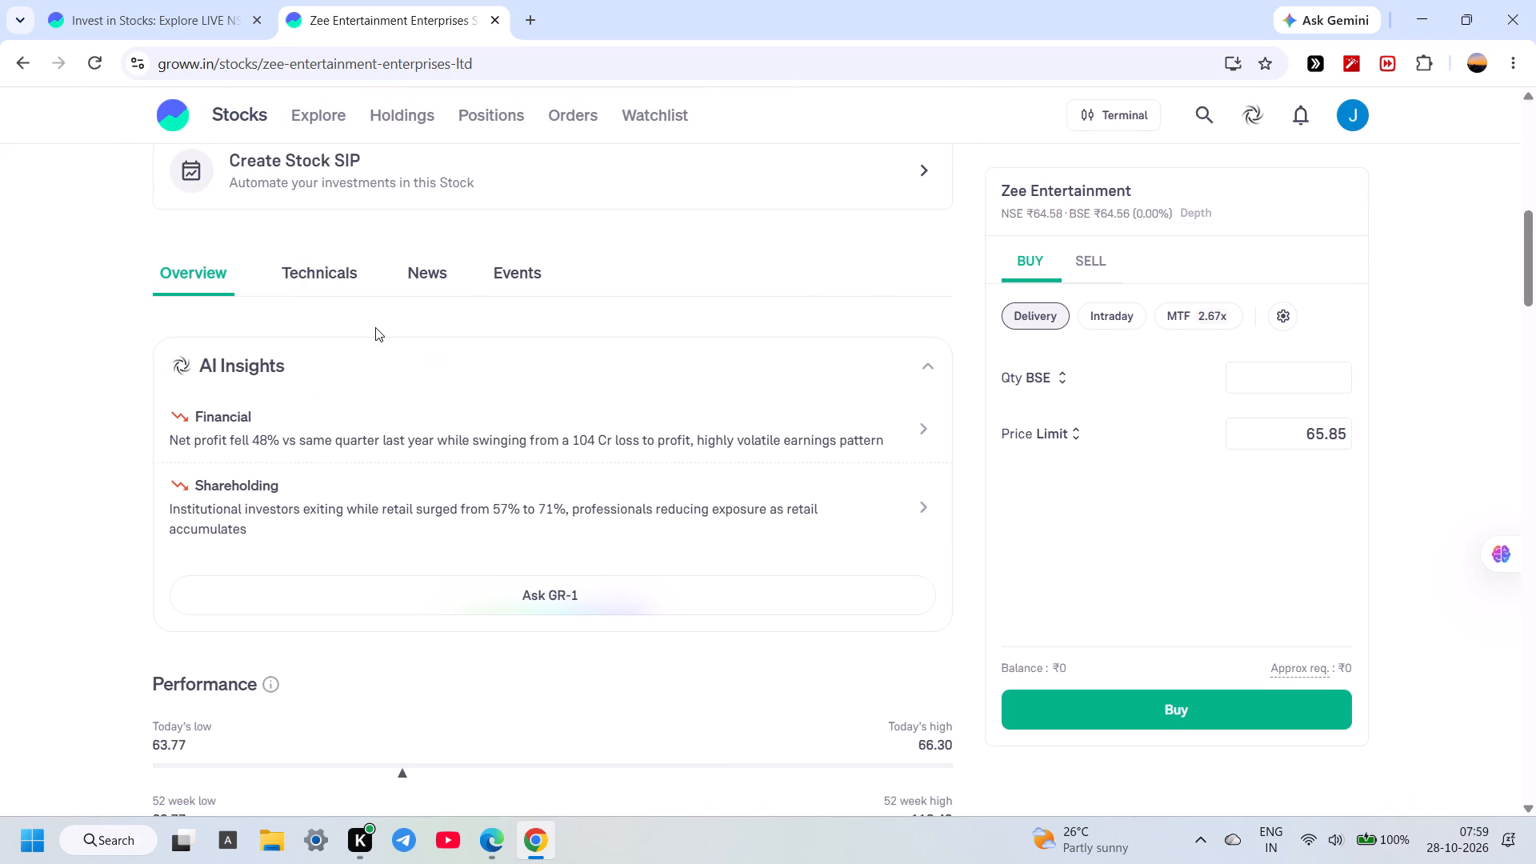
scroll(375, 327, down, 2)
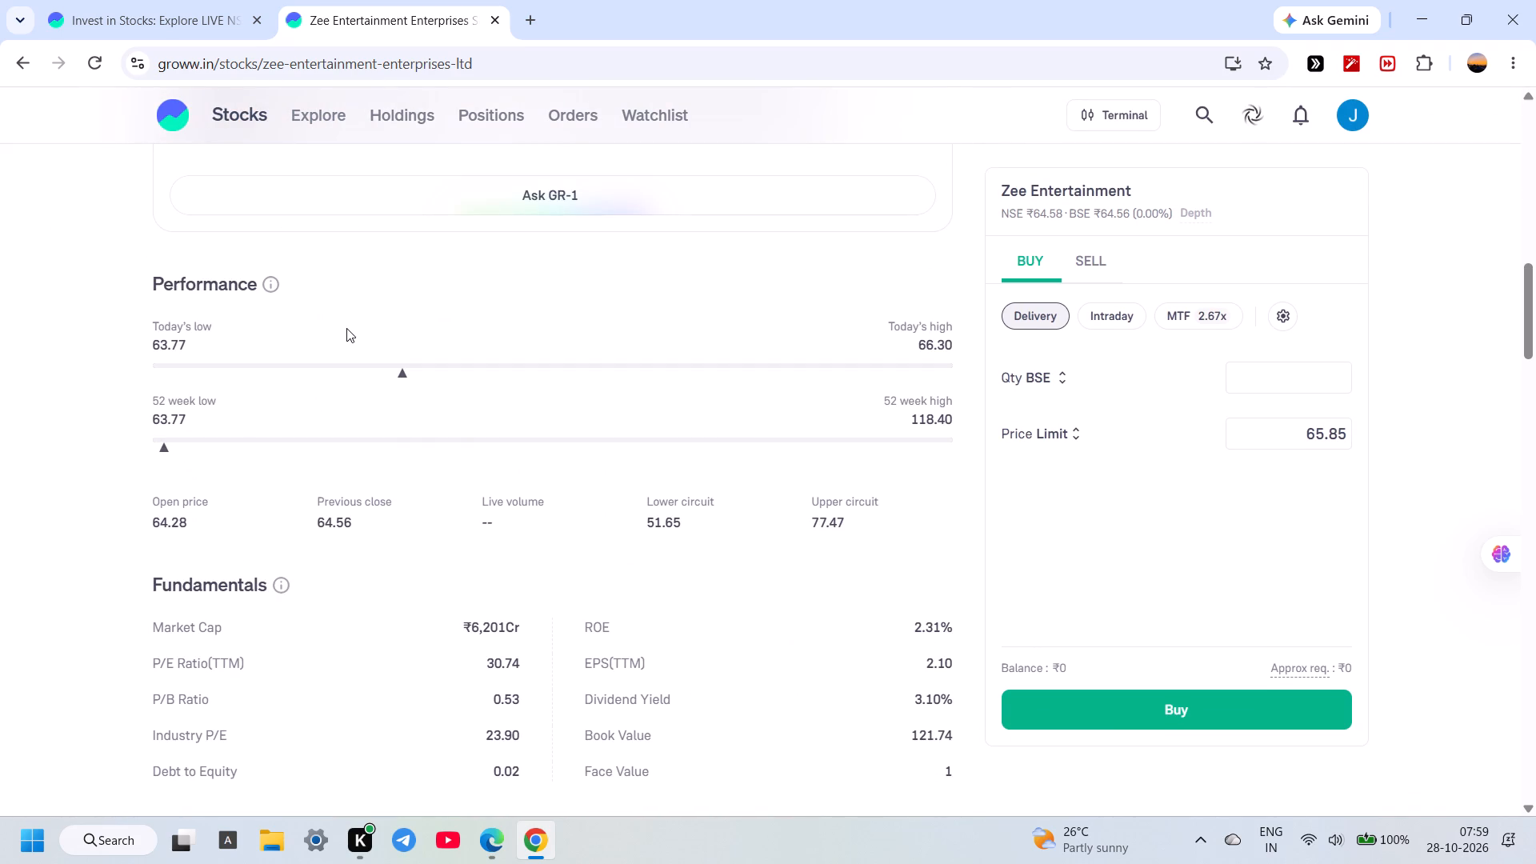
scroll(349, 345, down, 1)
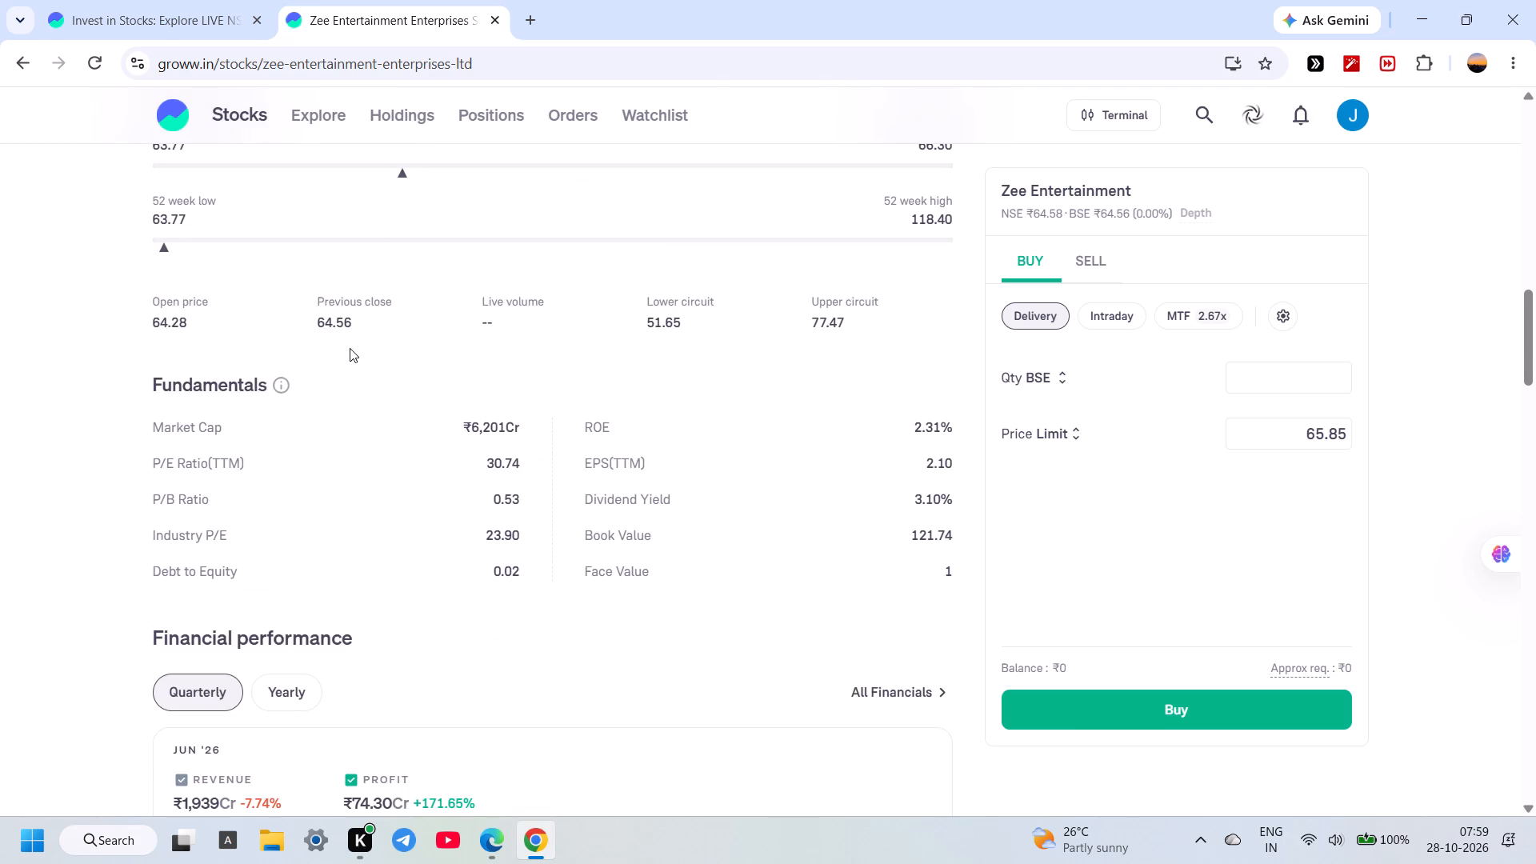
scroll(350, 348, down, 2)
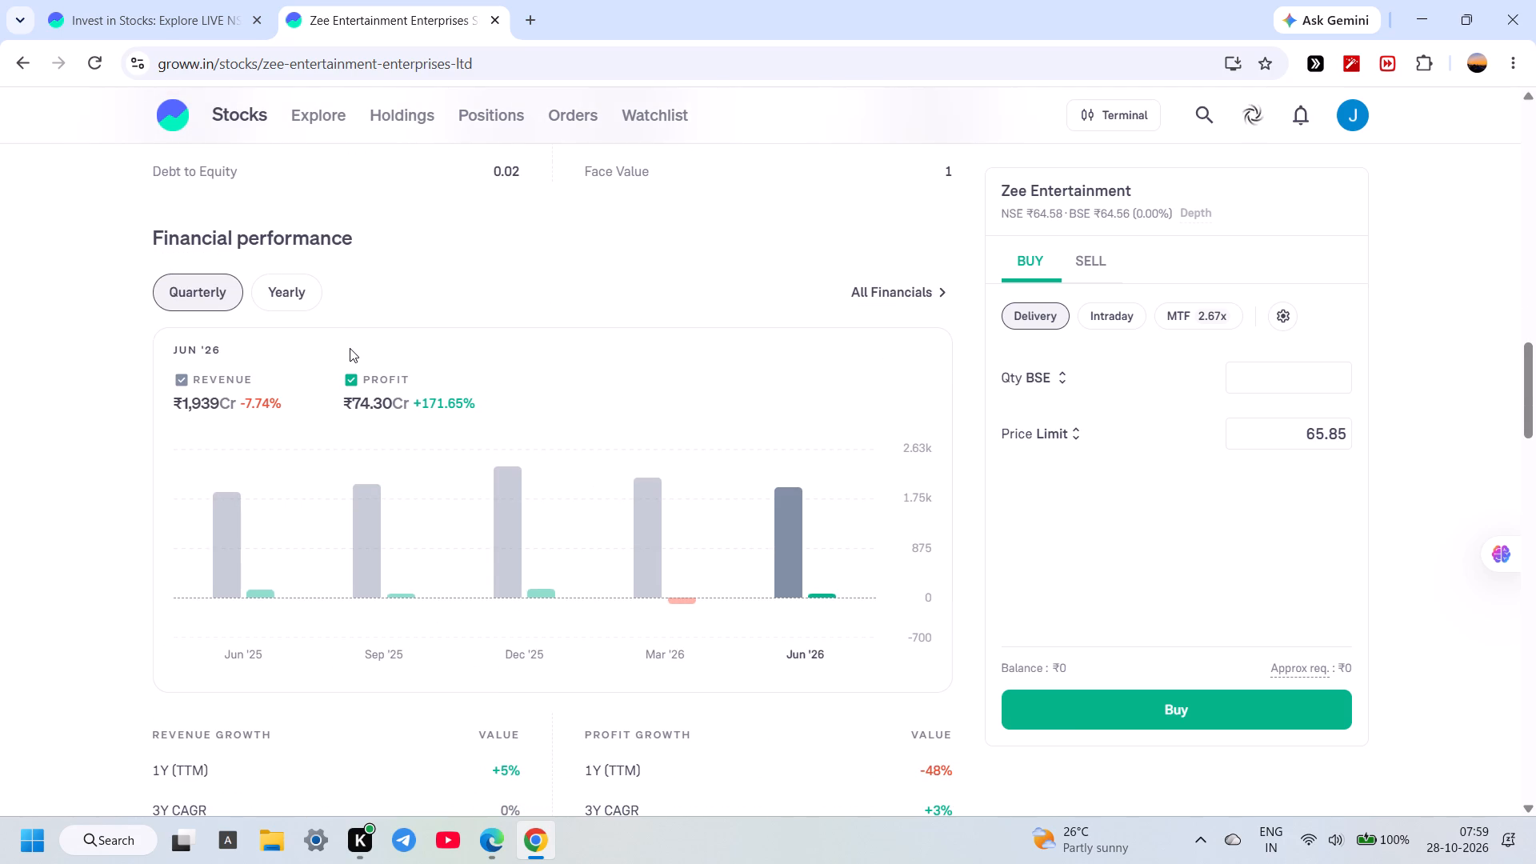
scroll(527, 383, up, 5)
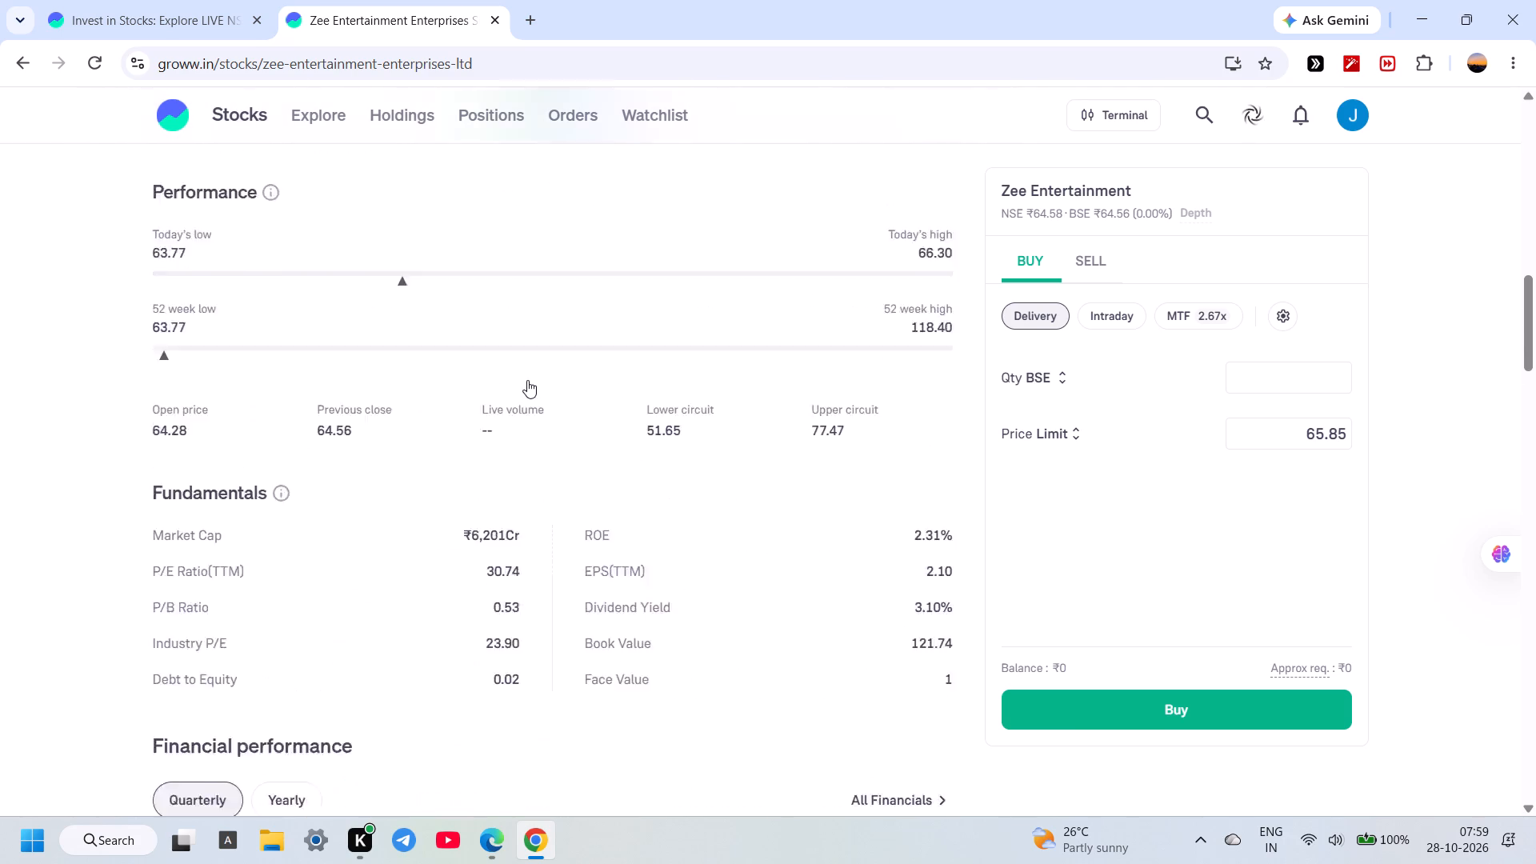
scroll(527, 380, up, 4)
click(0, 63)
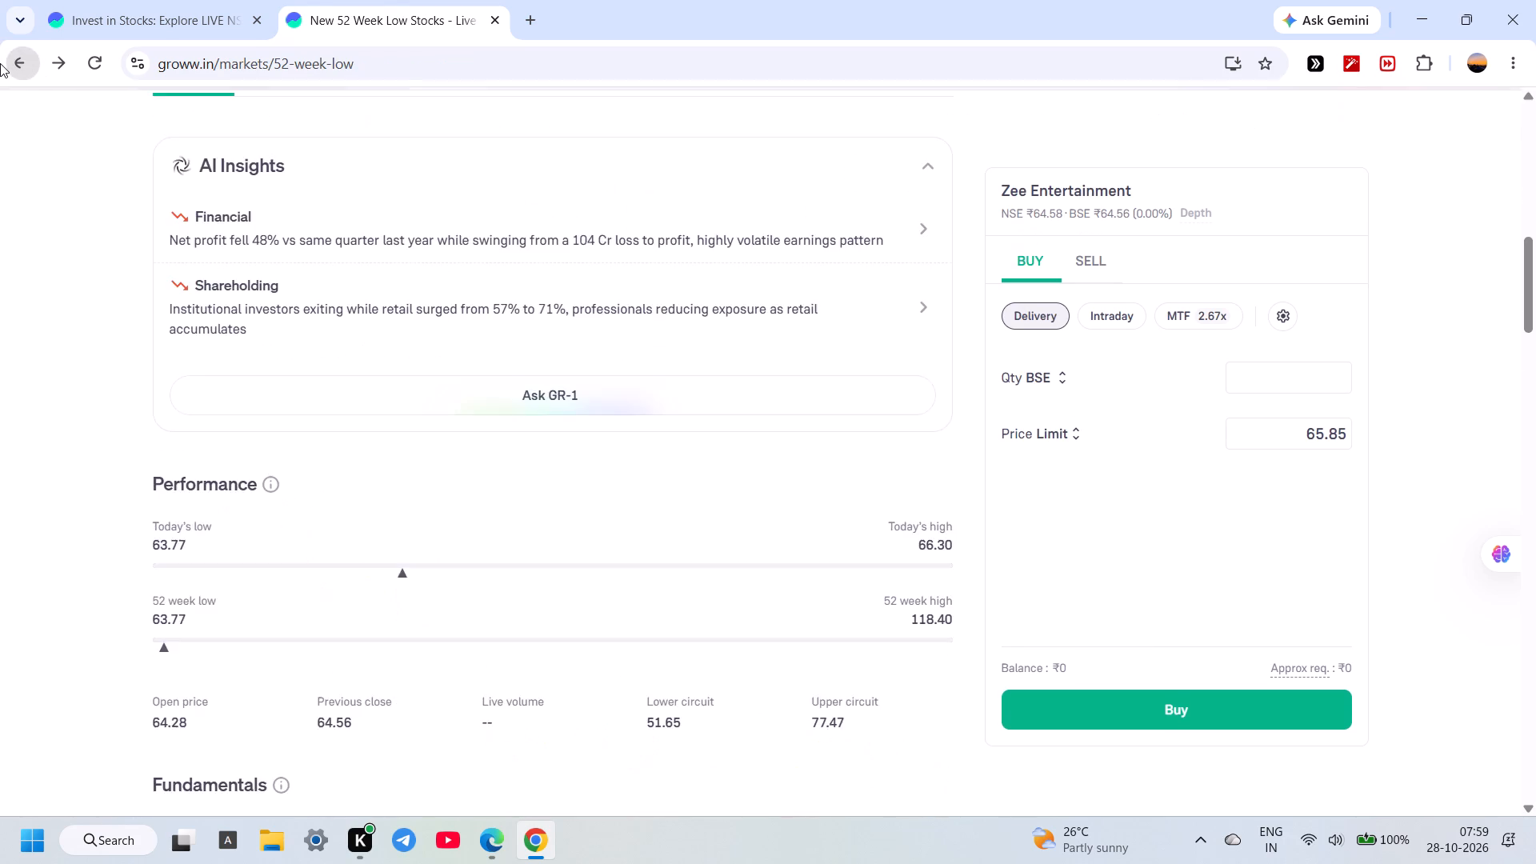
Open the Stocks Explore page and browse the most traded, MTF and top intraday stocks.
click(182, 118)
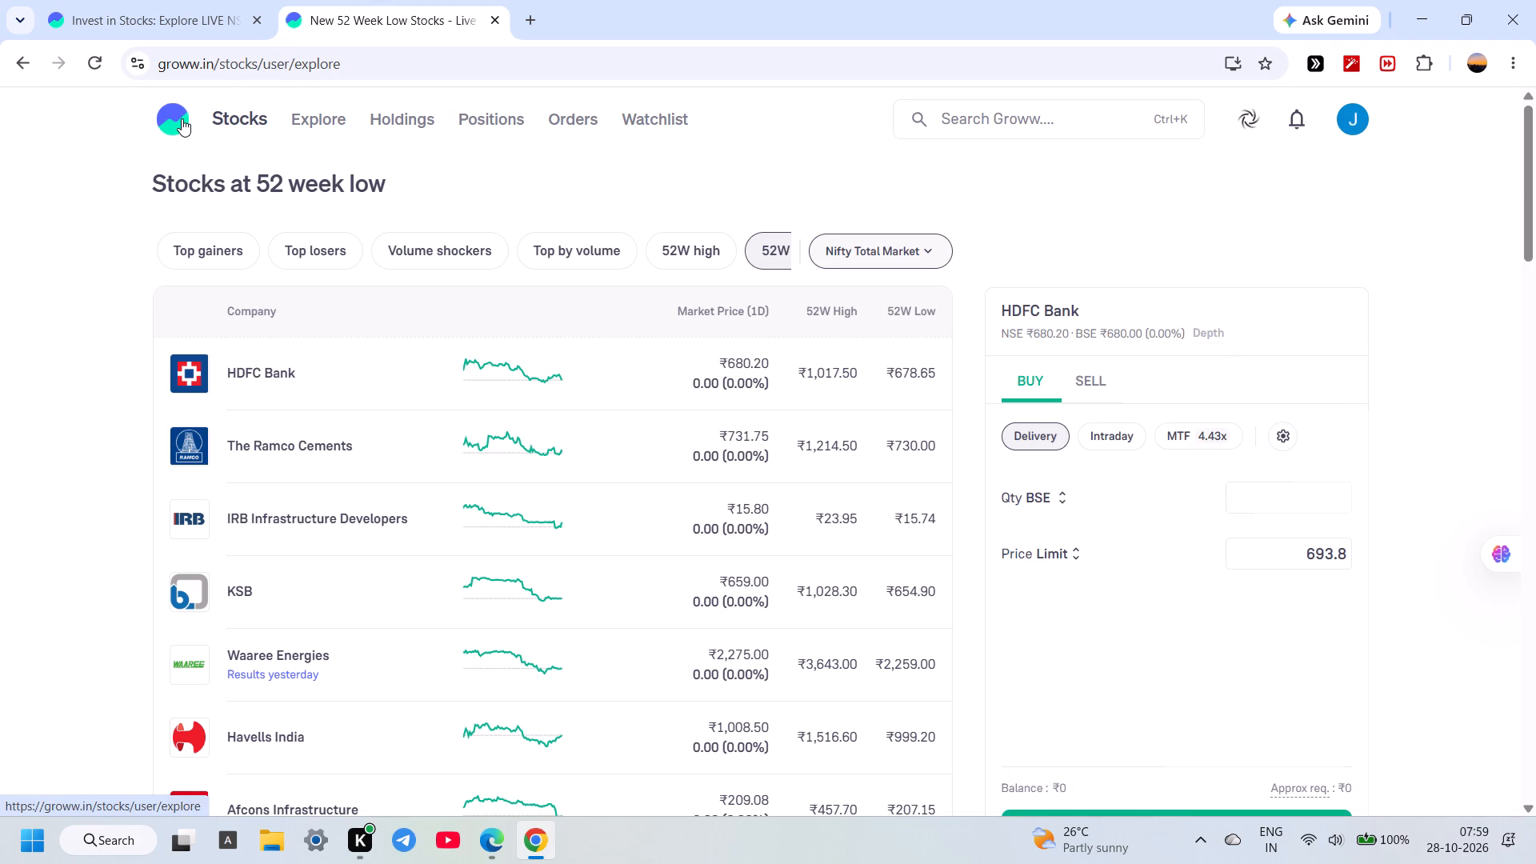
scroll(292, 241, down, 1)
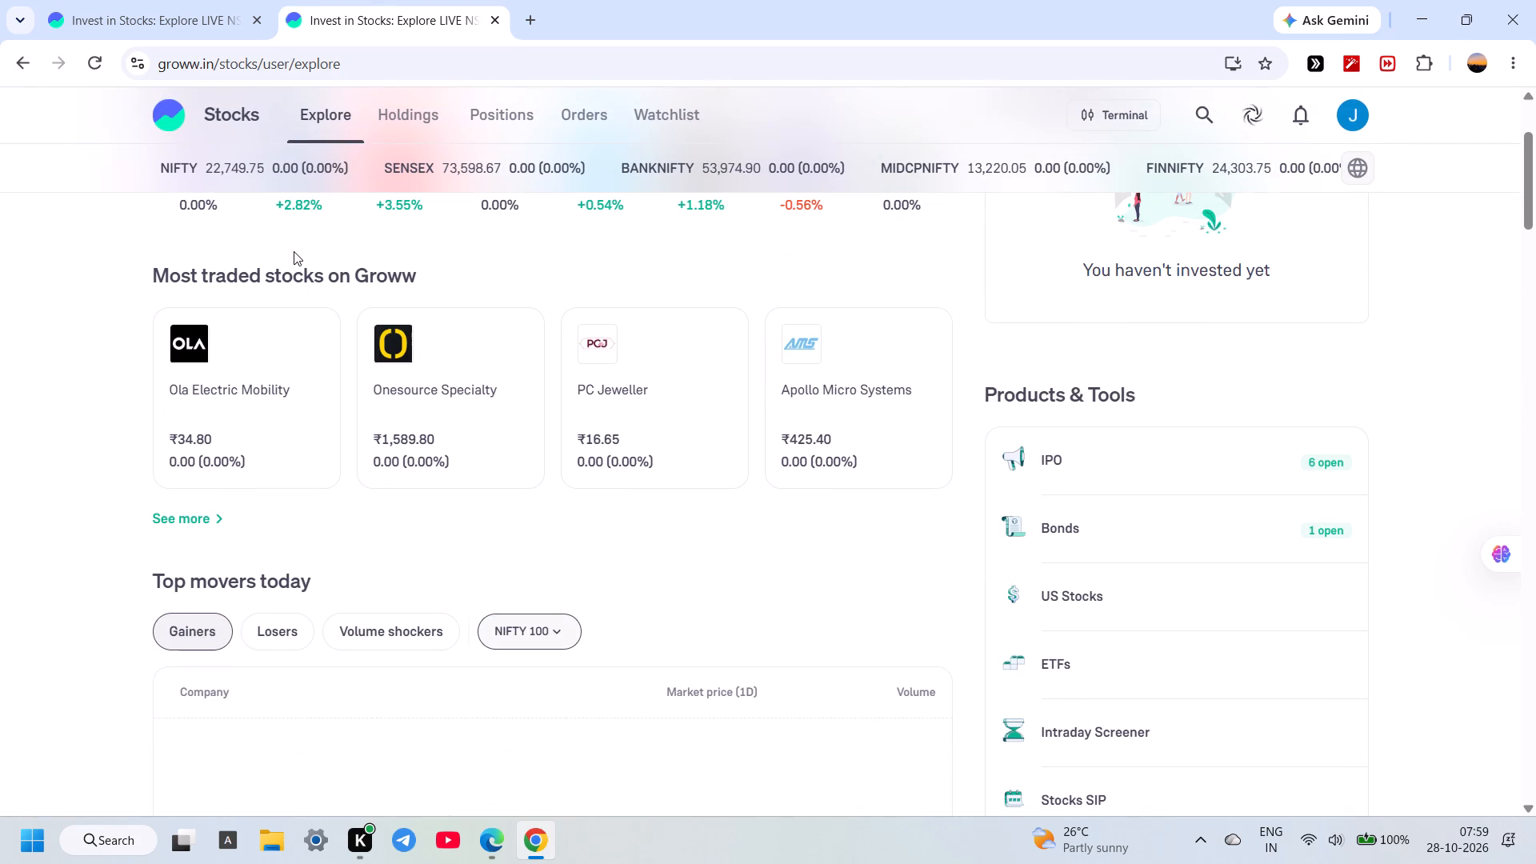
scroll(294, 251, down, 4)
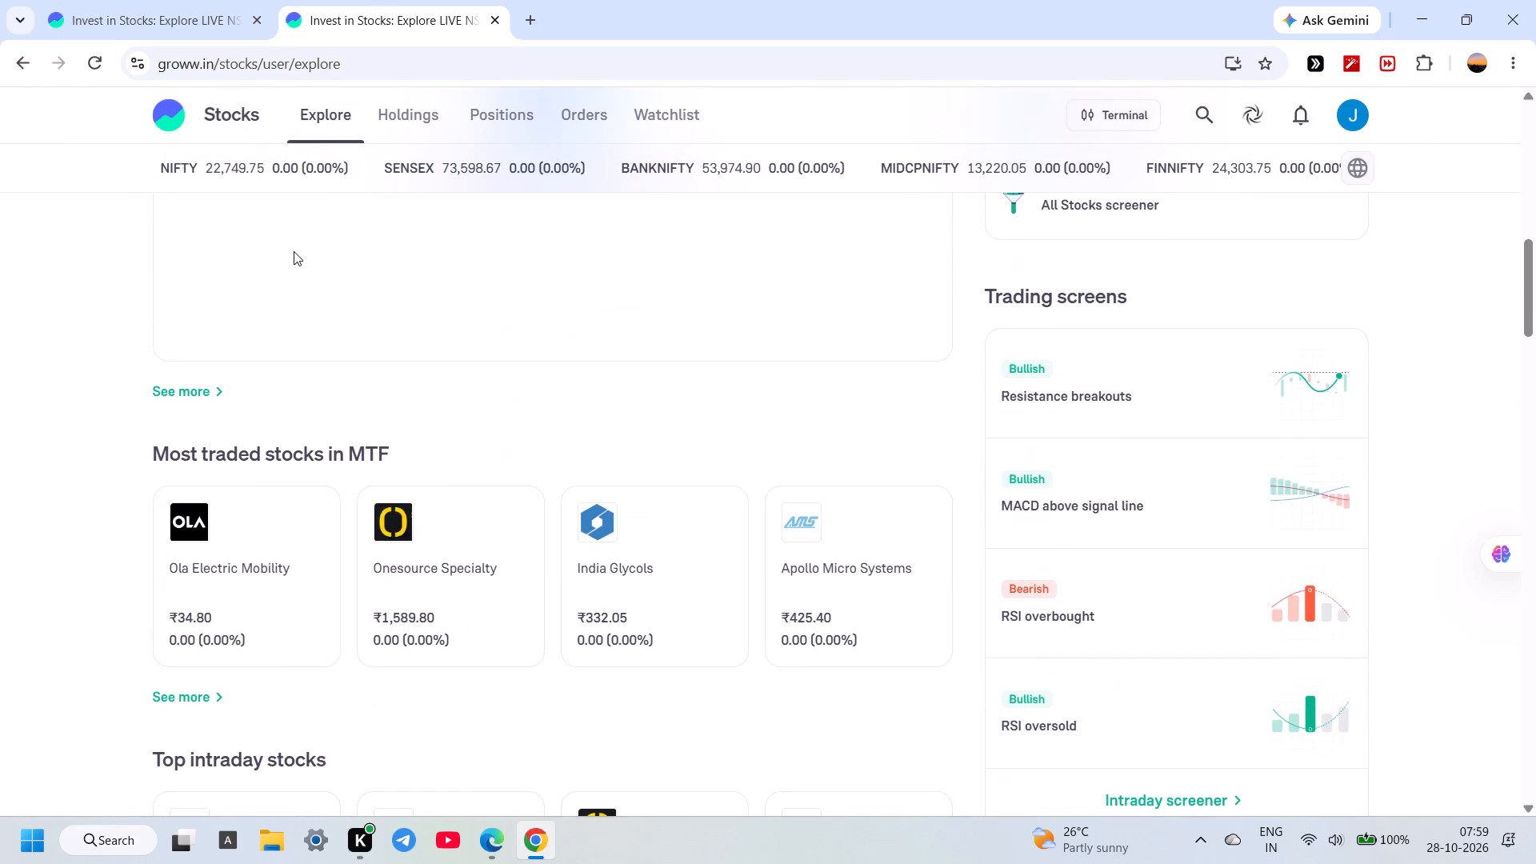
scroll(294, 251, down, 1)
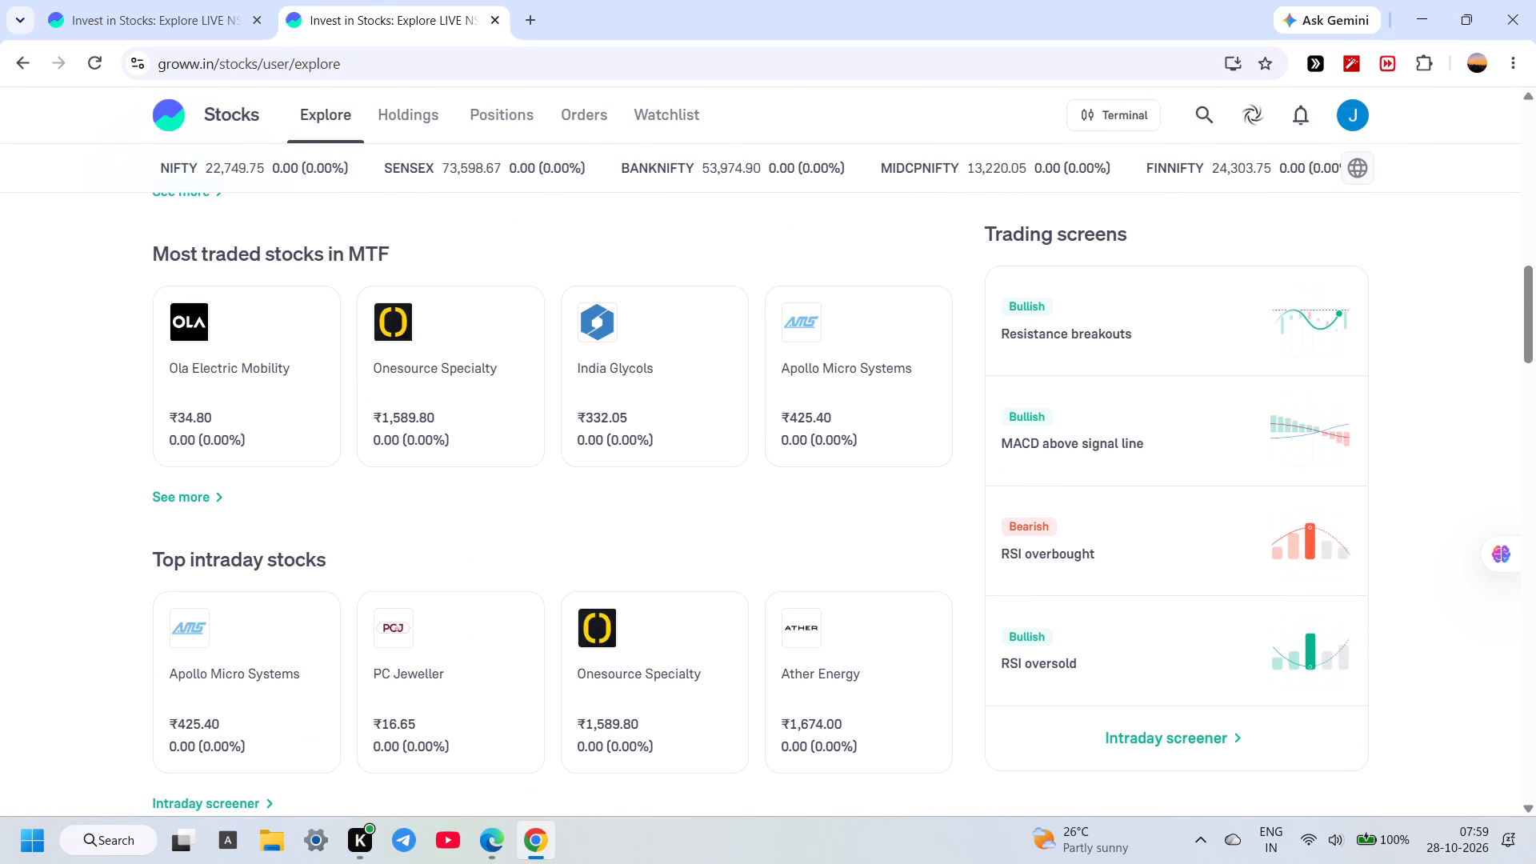
Open India Glycols from the most traded MTF stocks, leave the MTF activation offer and view its 1D price chart.
click(646, 298)
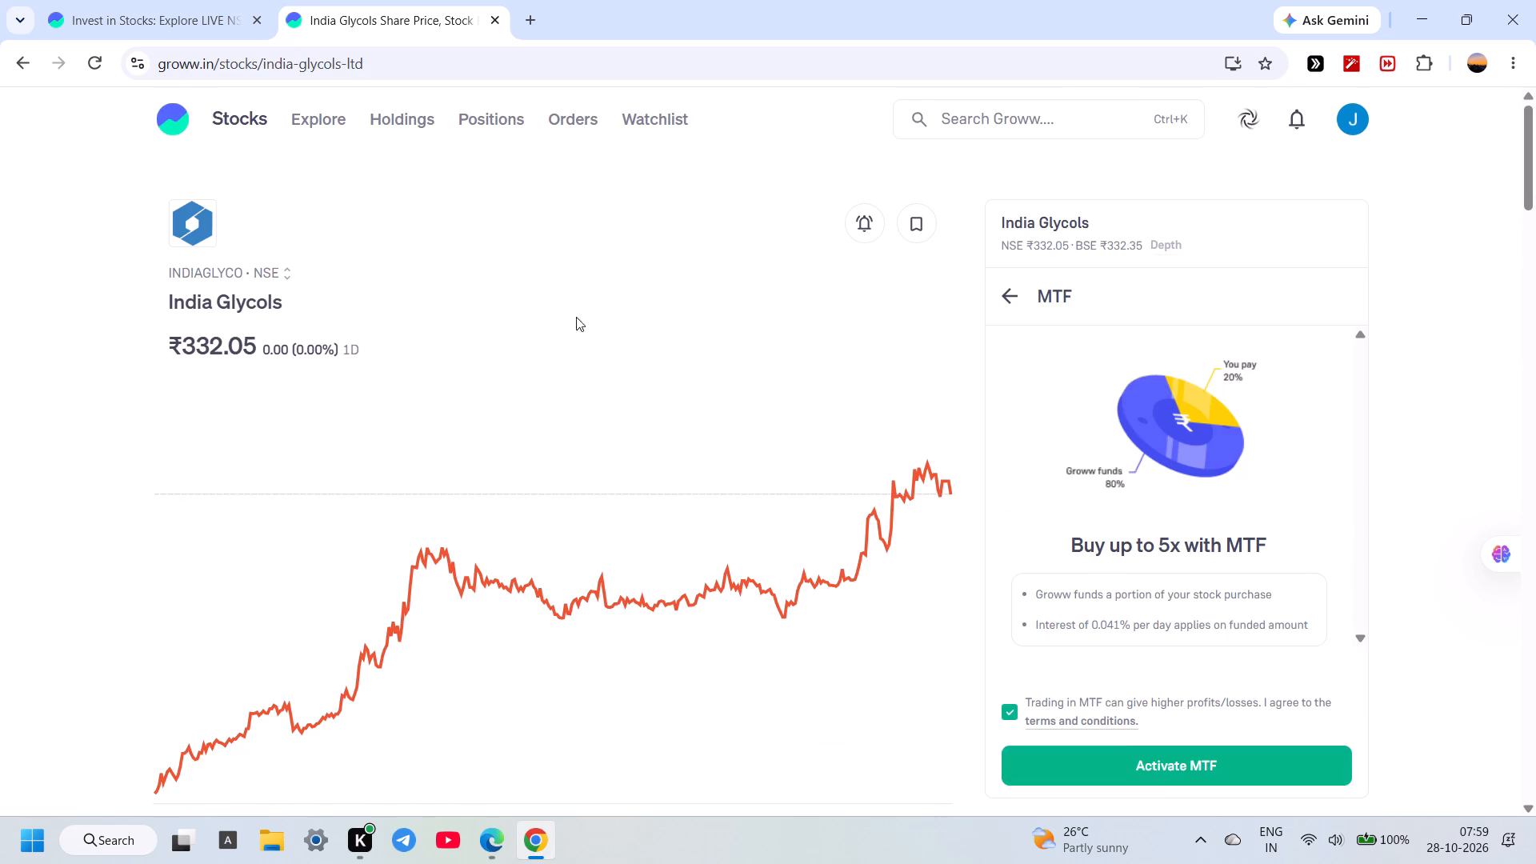
scroll(471, 354, down, 1)
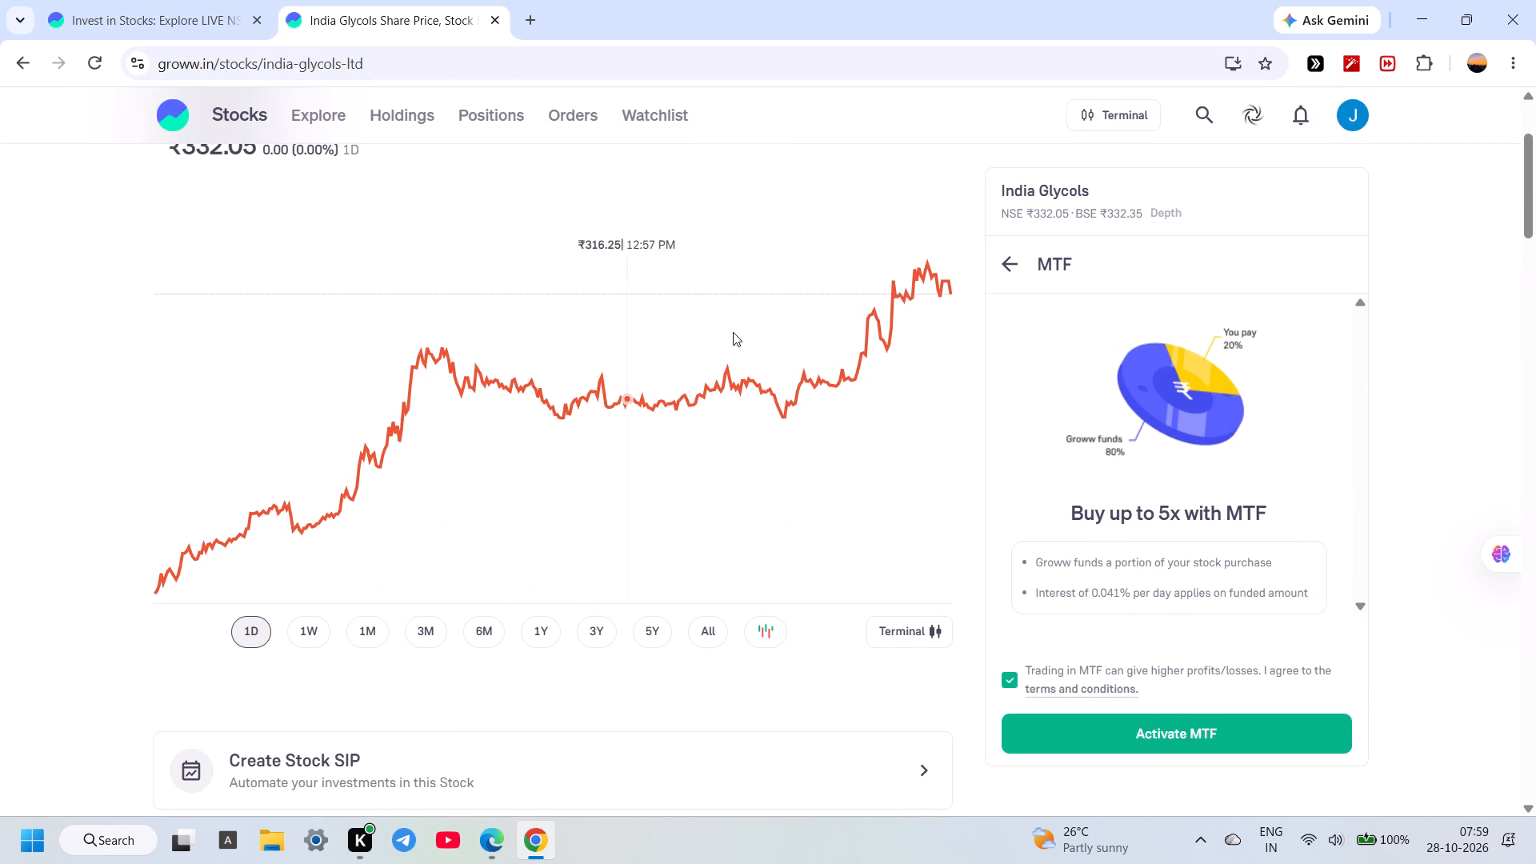
click(998, 255)
scroll(224, 350, down, 1)
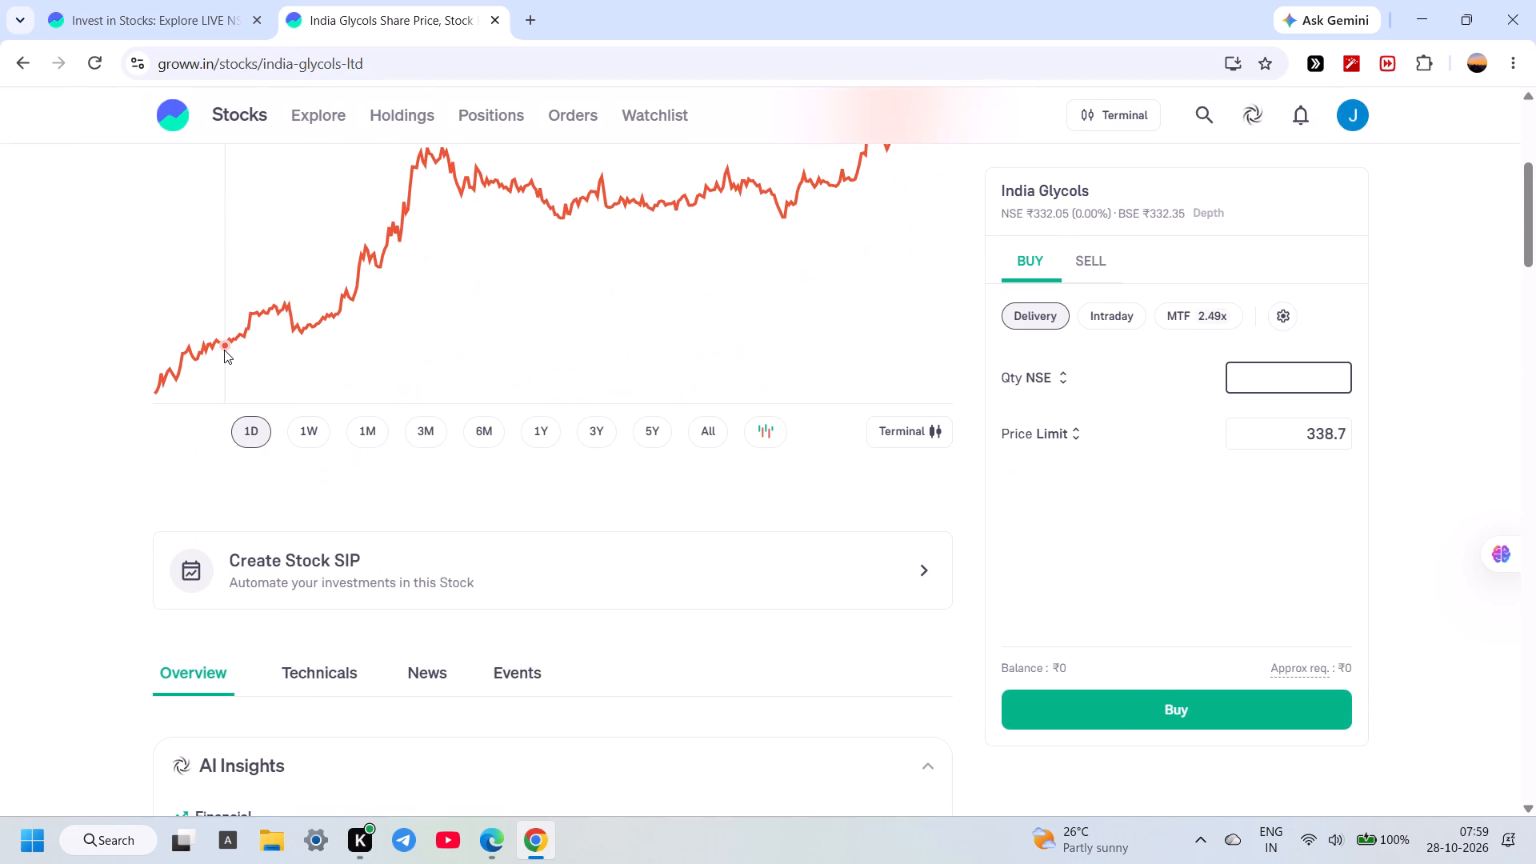
Review India Glycols' technicals, covering the summary, support and resistance, indicators and moving averages.
scroll(172, 477, down, 1)
click(286, 470)
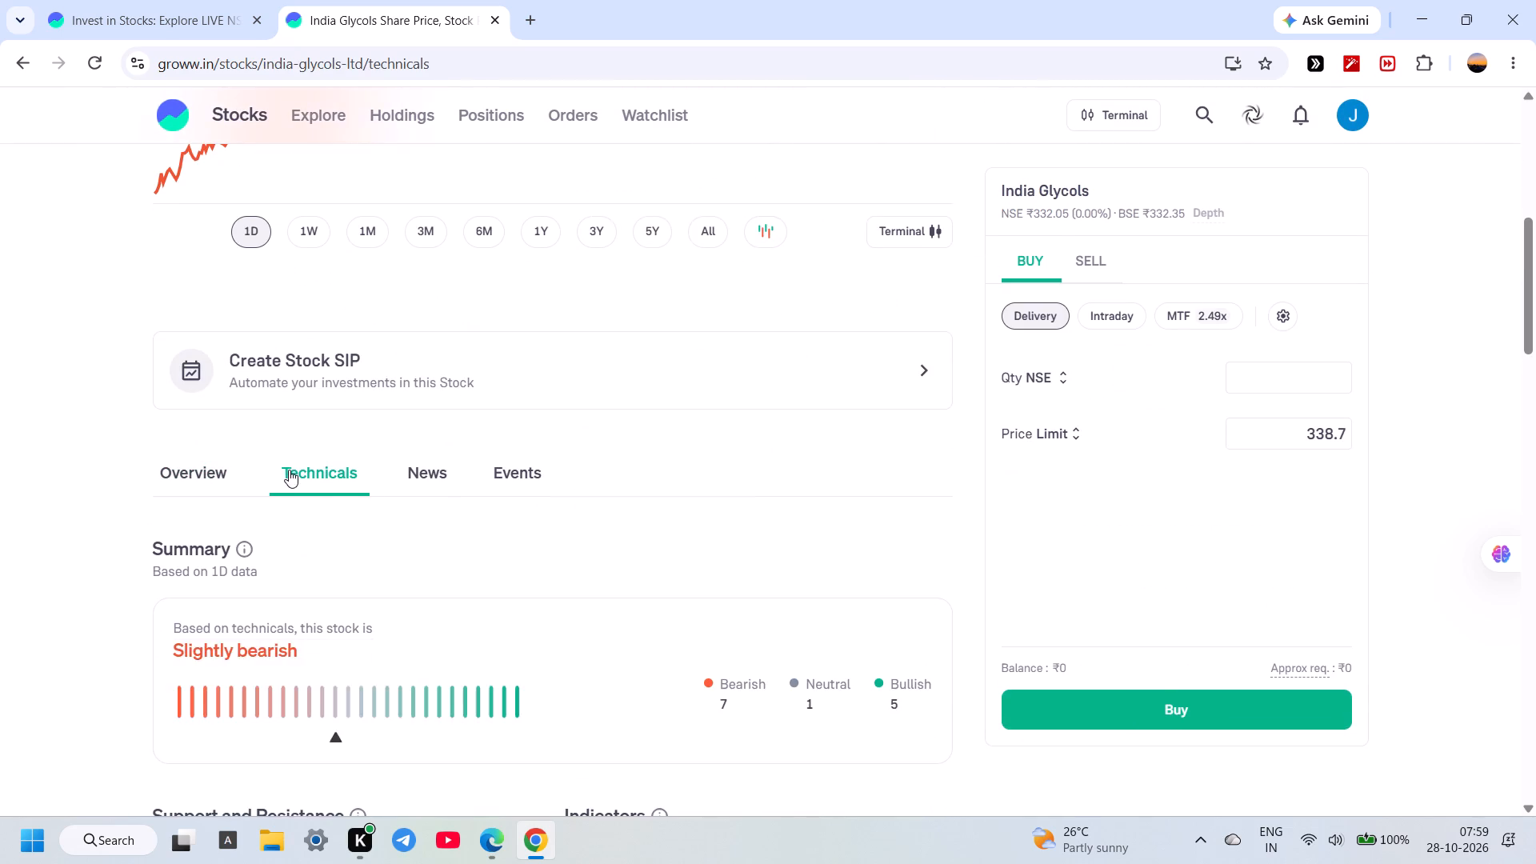
scroll(289, 470, down, 2)
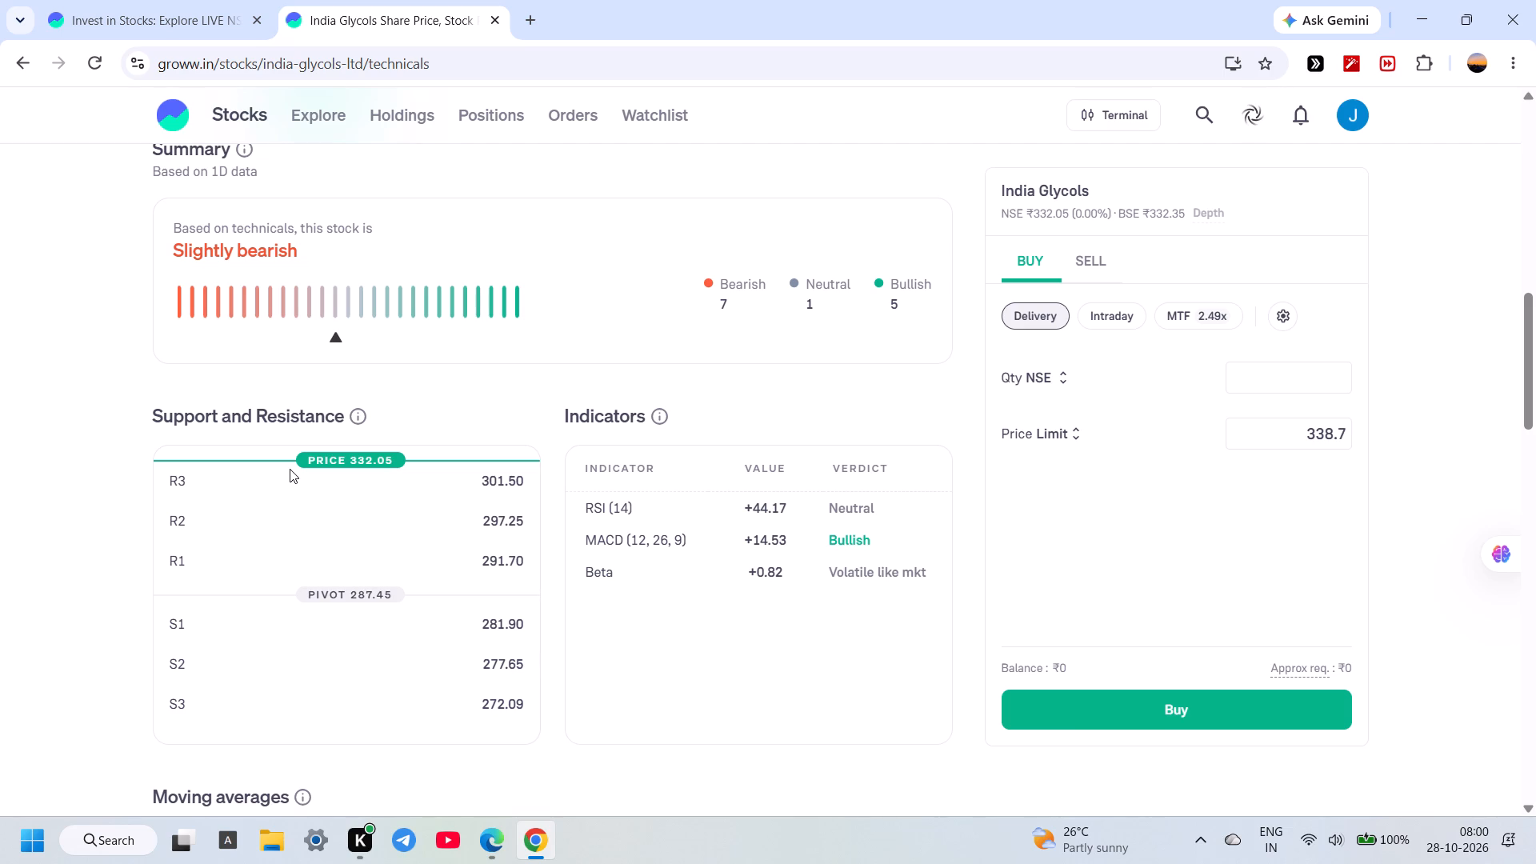
scroll(286, 469, down, 1)
scroll(509, 386, down, 2)
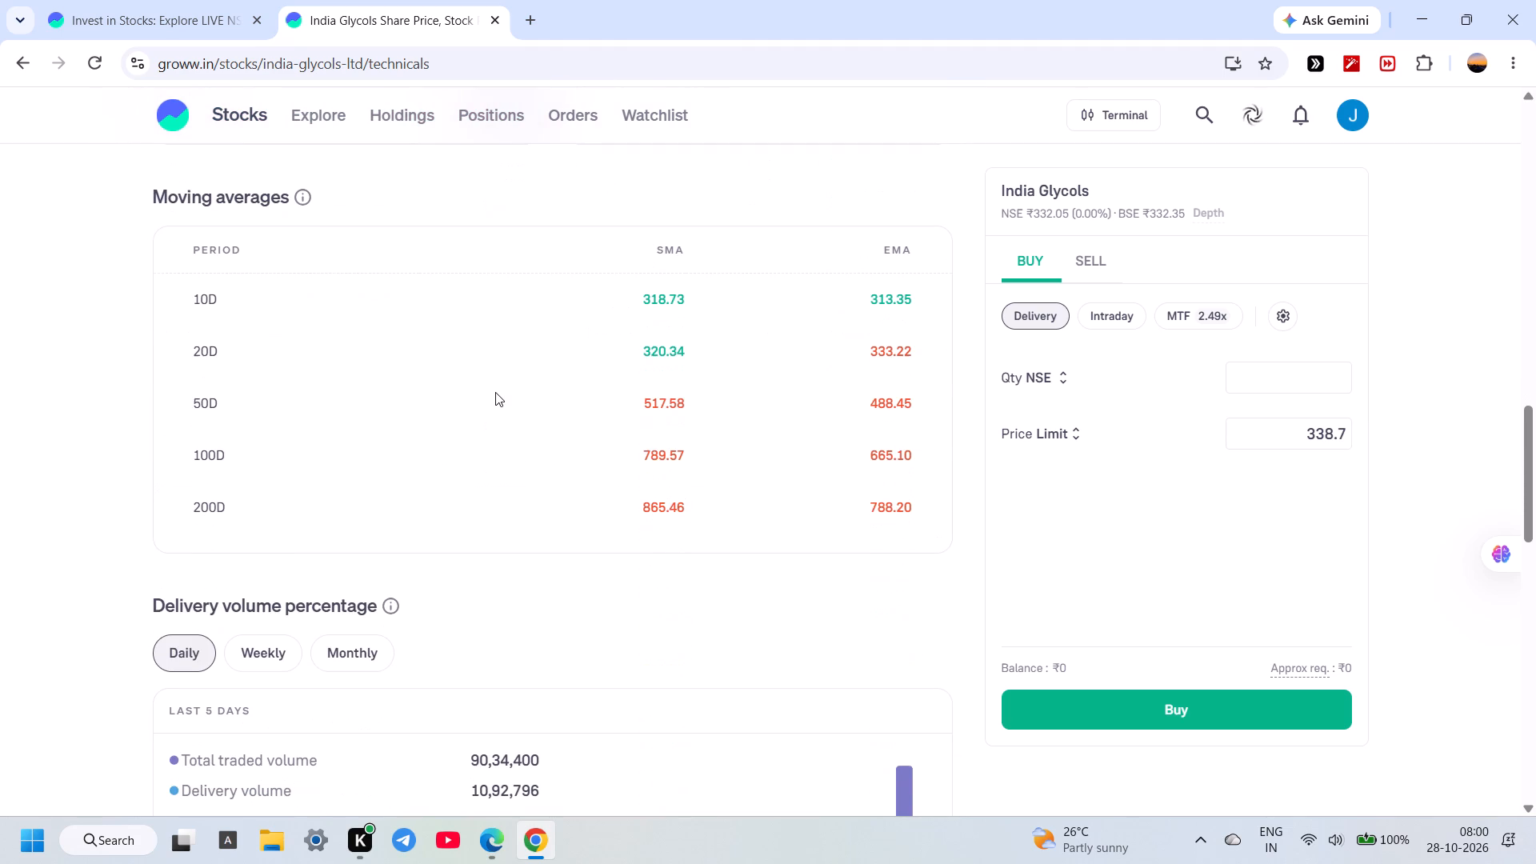
scroll(484, 376, up, 2)
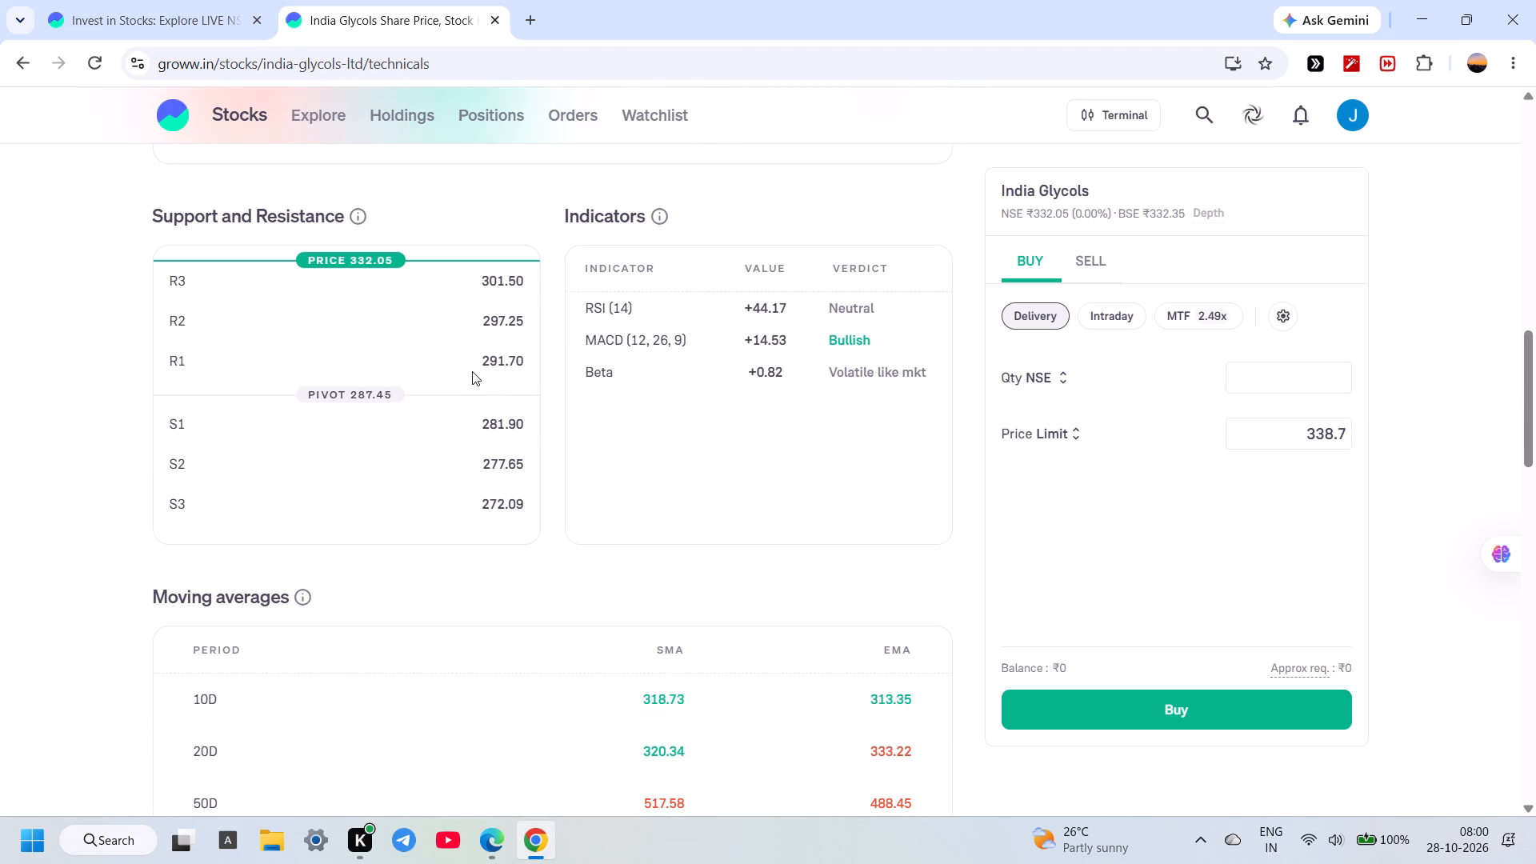
scroll(230, 204, down, 2)
scroll(245, 227, up, 7)
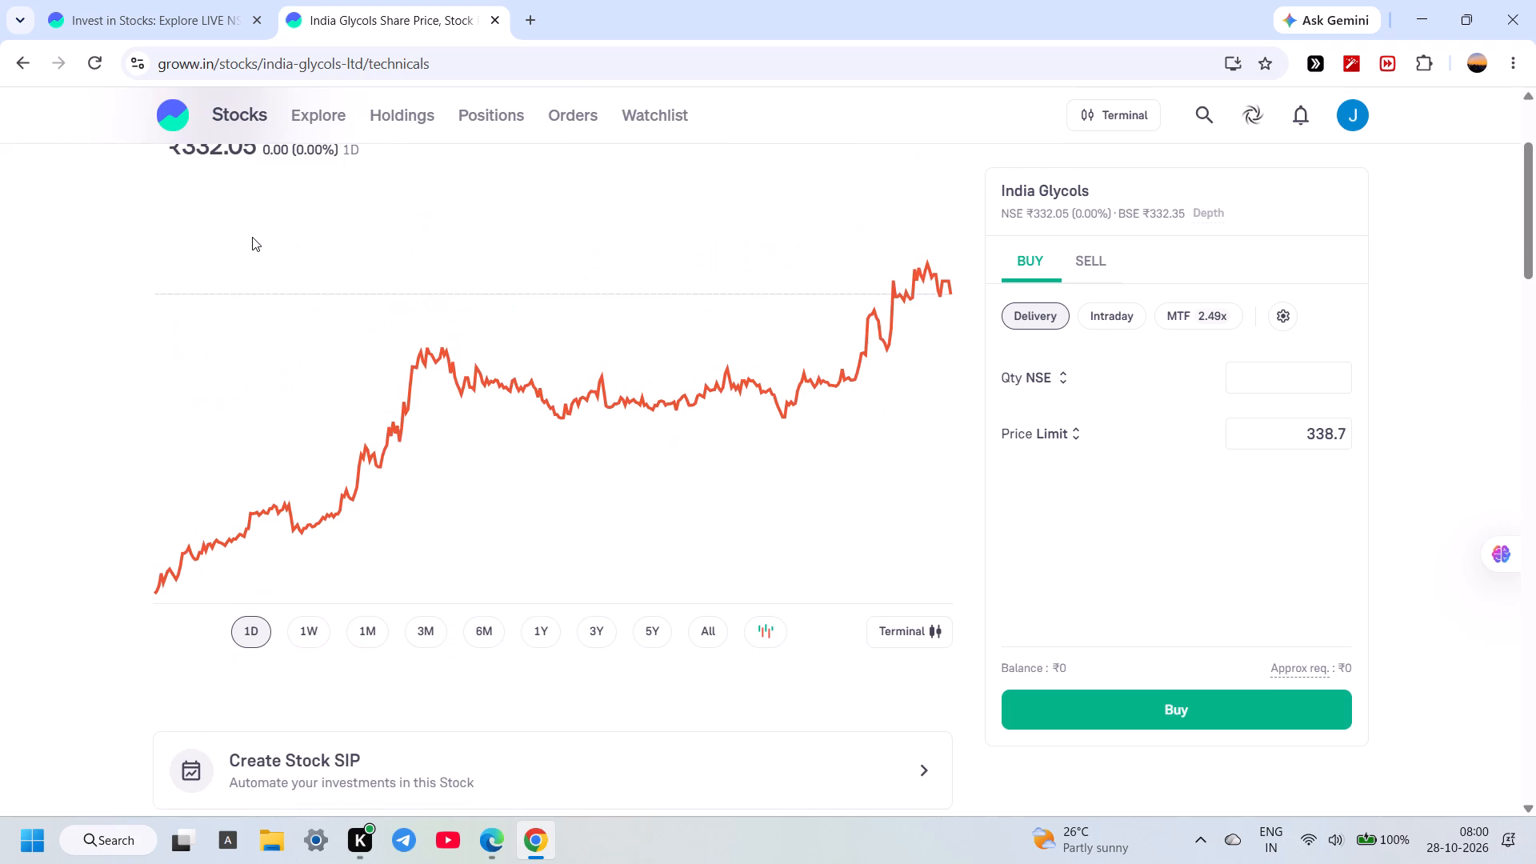
scroll(252, 237, up, 2)
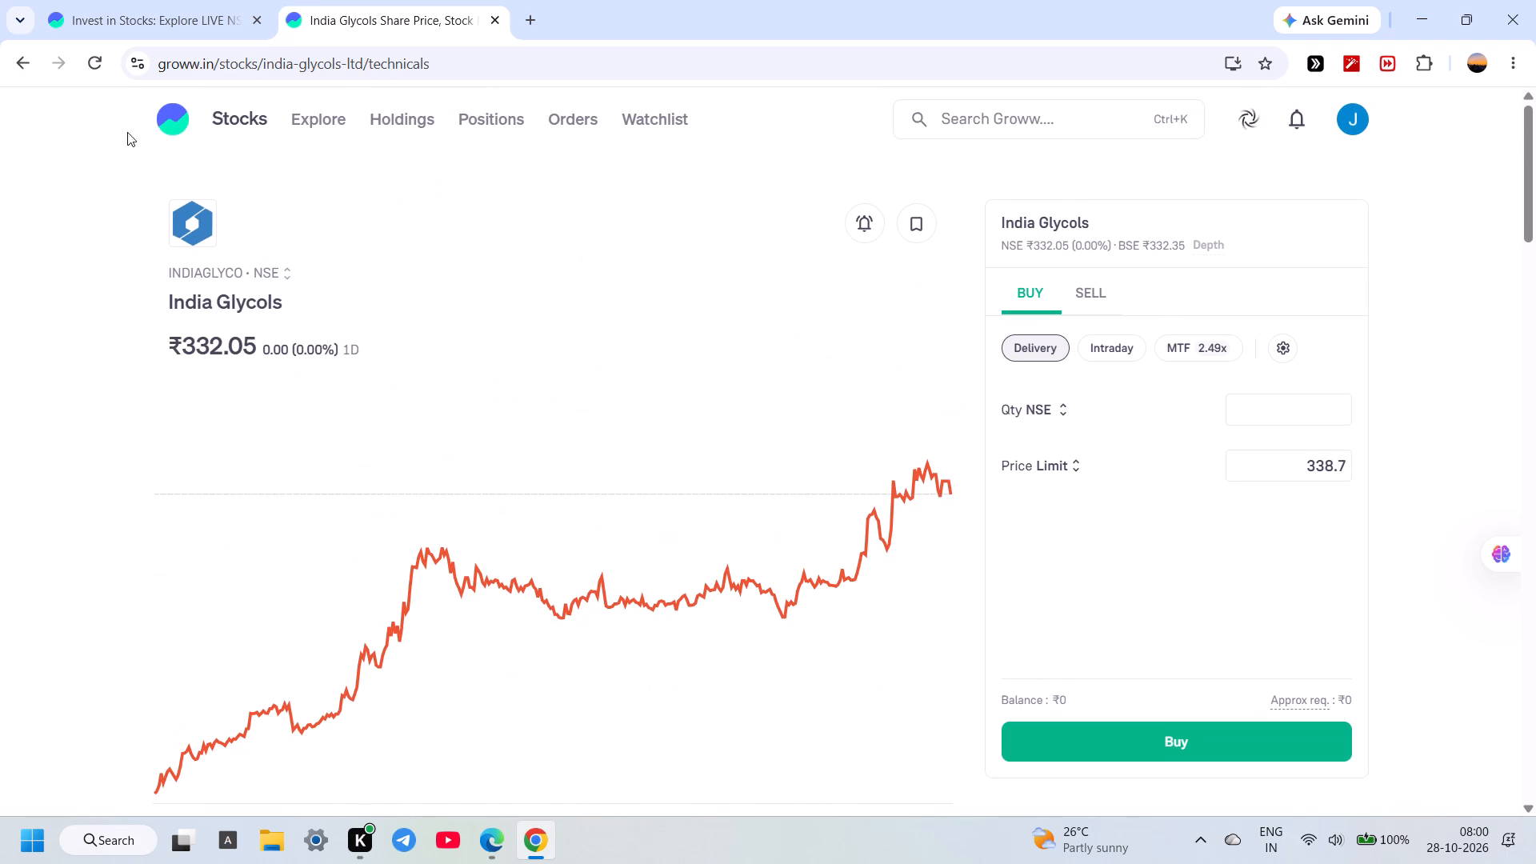
Return to the Stocks Explore page and check the account's Holdings, Positions and Orders pages.
click(171, 117)
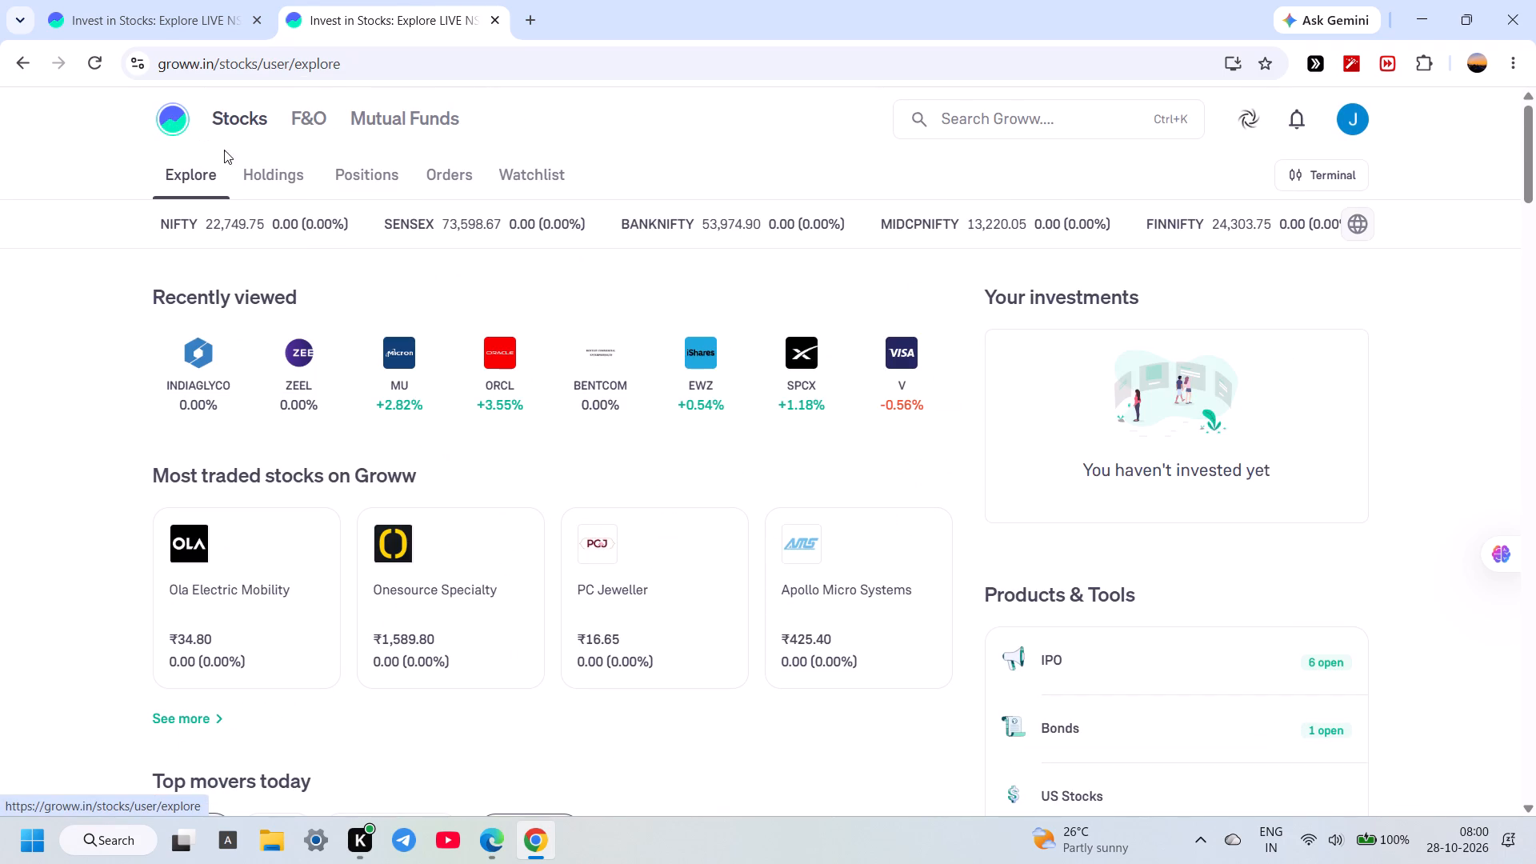
click(266, 186)
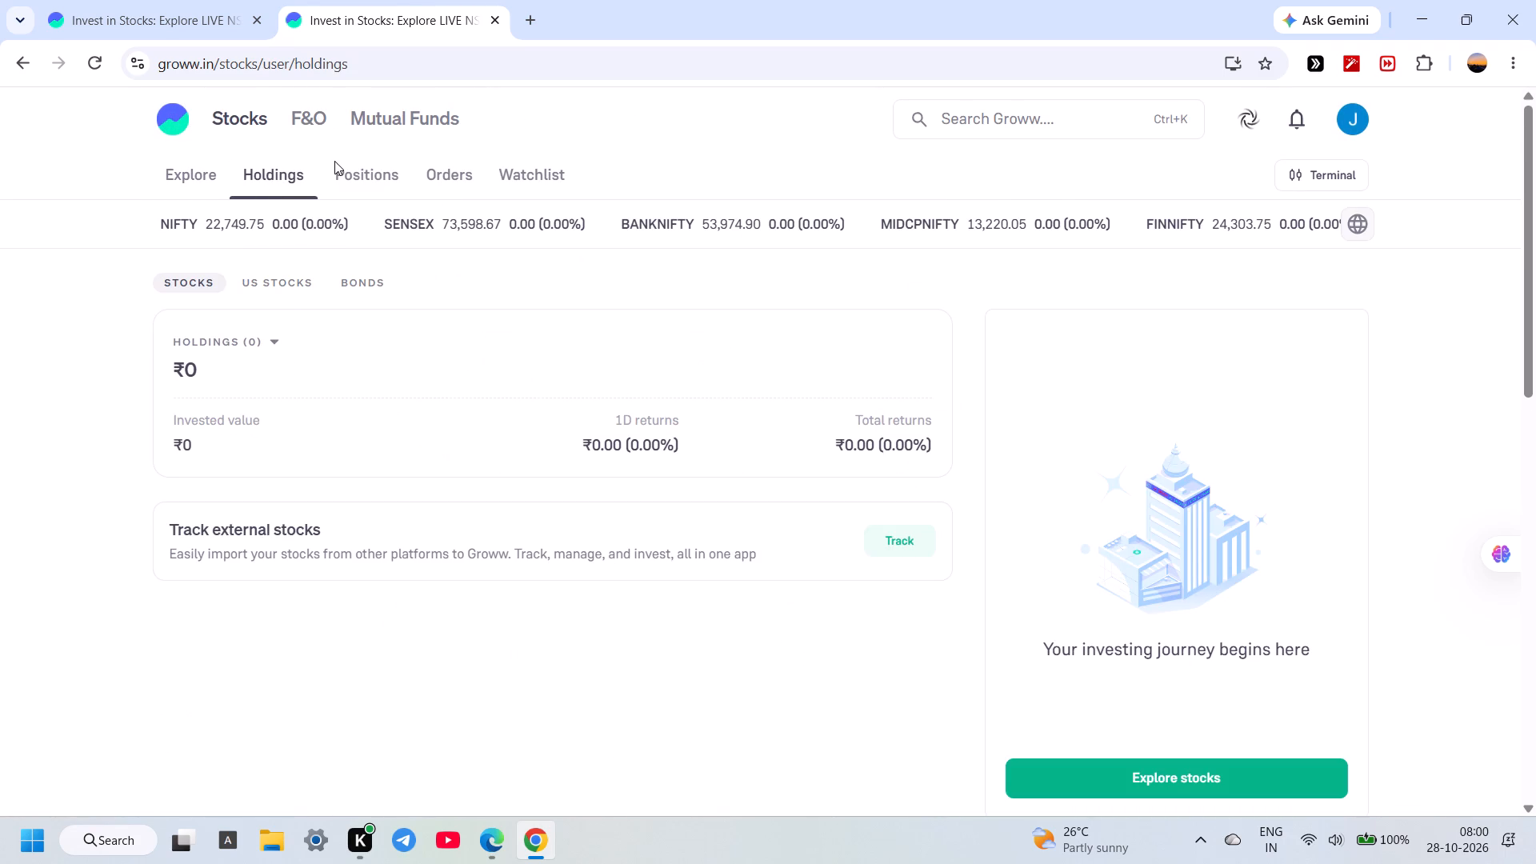
click(354, 167)
click(438, 176)
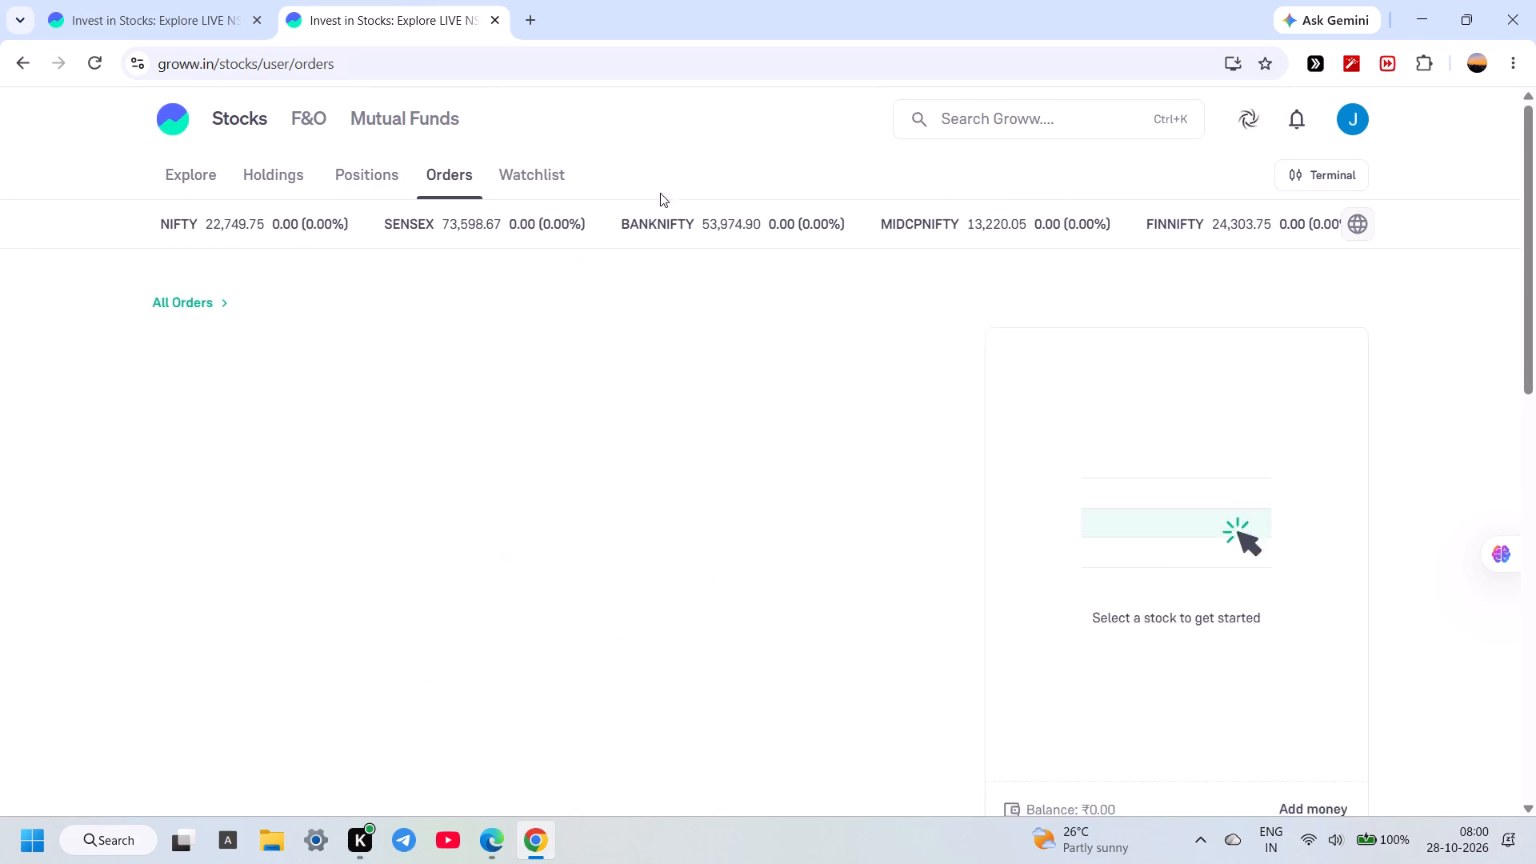
click(152, 117)
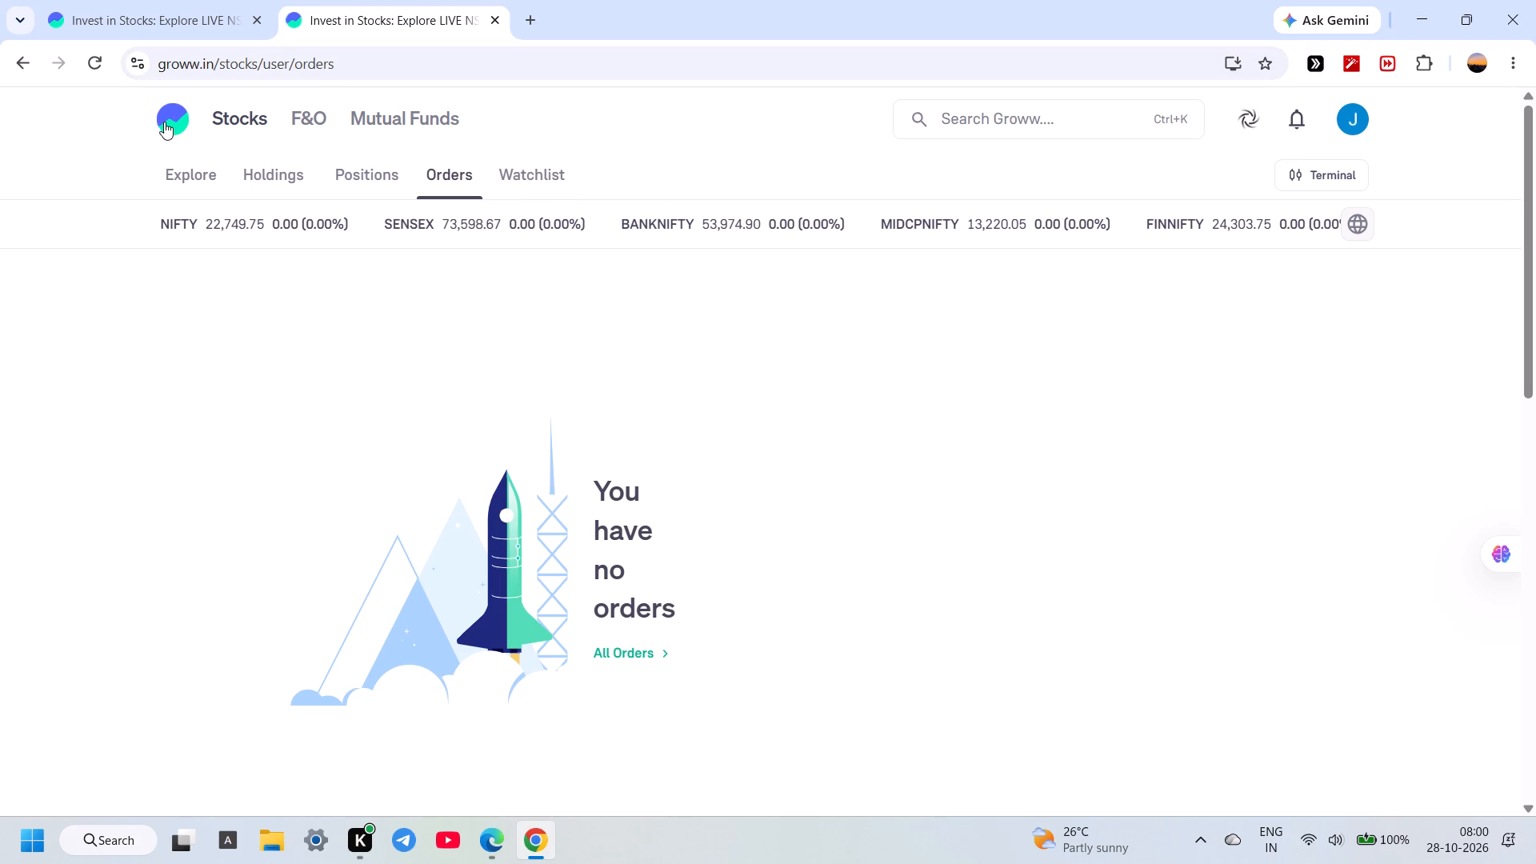
Go back to Explore, open Apollo Micro Systems from the most traded MTF stocks, and return to the Explore page.
click(164, 122)
scroll(289, 257, down, 2)
scroll(125, 266, down, 3)
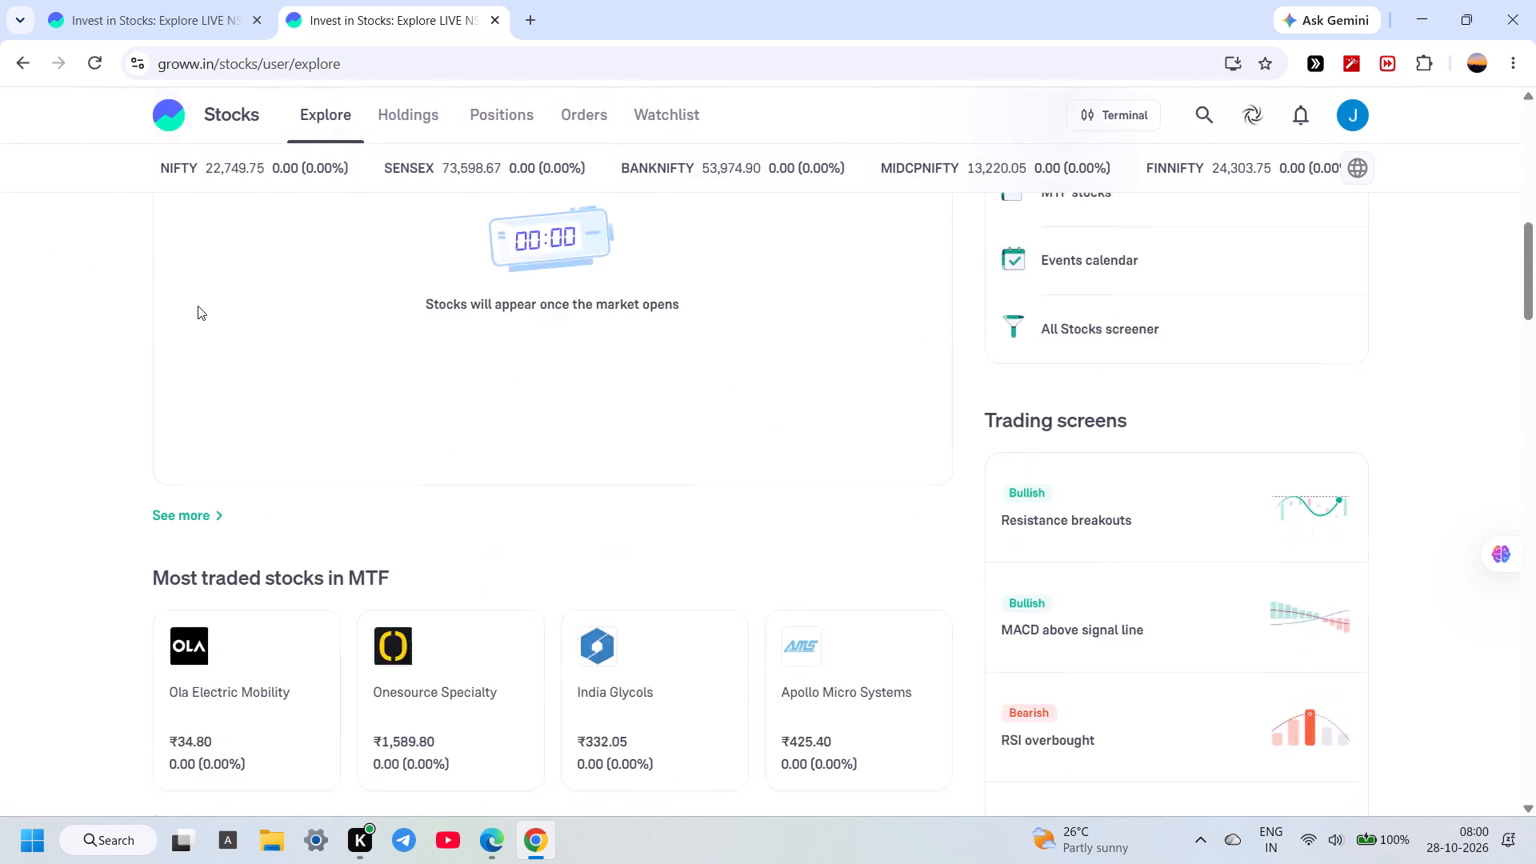
scroll(210, 306, up, 2)
scroll(249, 326, down, 6)
scroll(350, 320, up, 4)
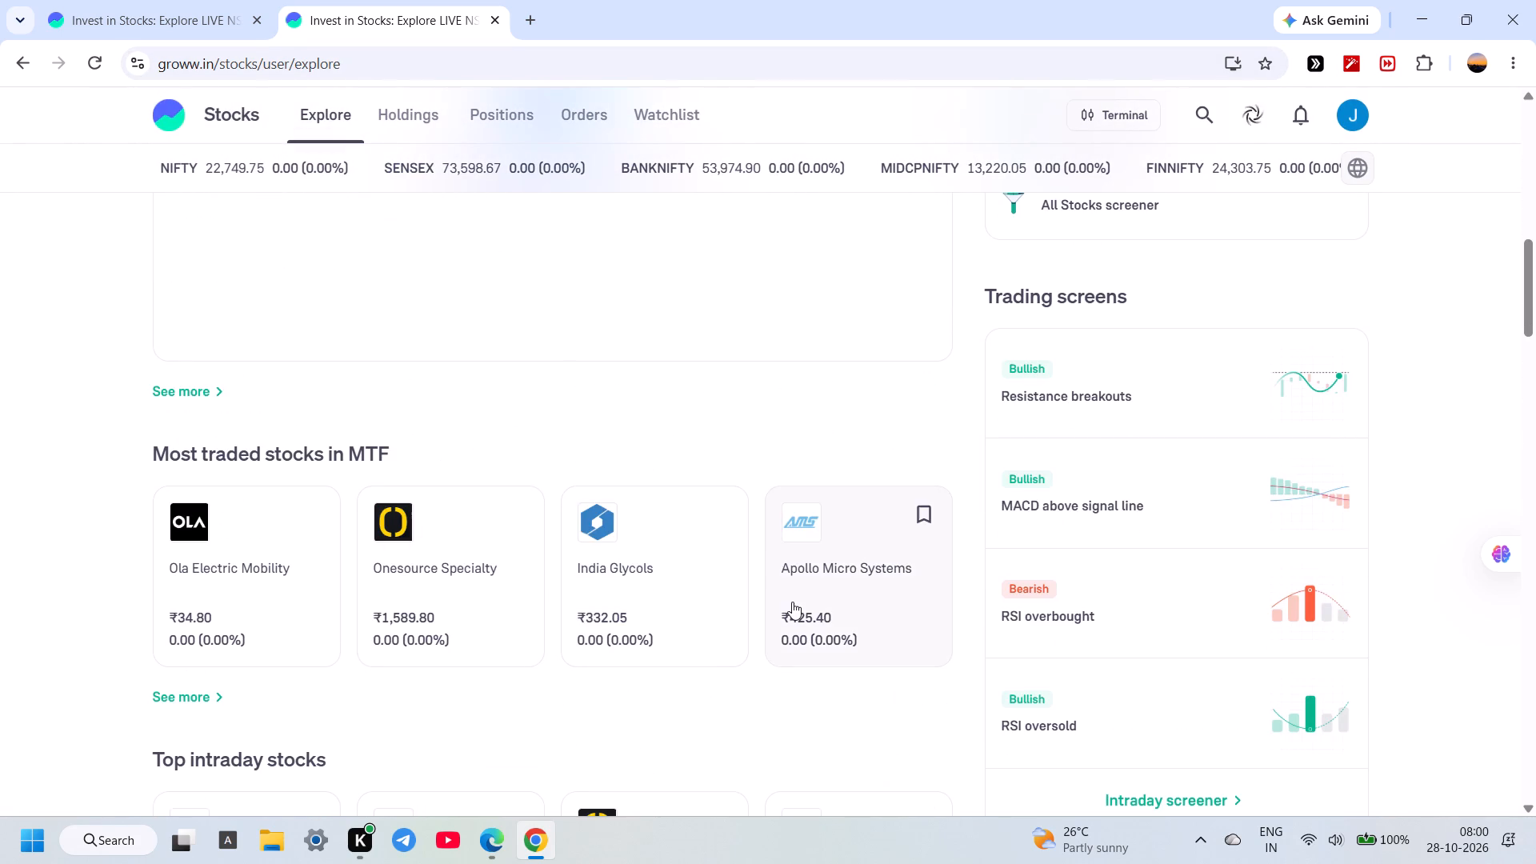
click(792, 602)
click(2, 60)
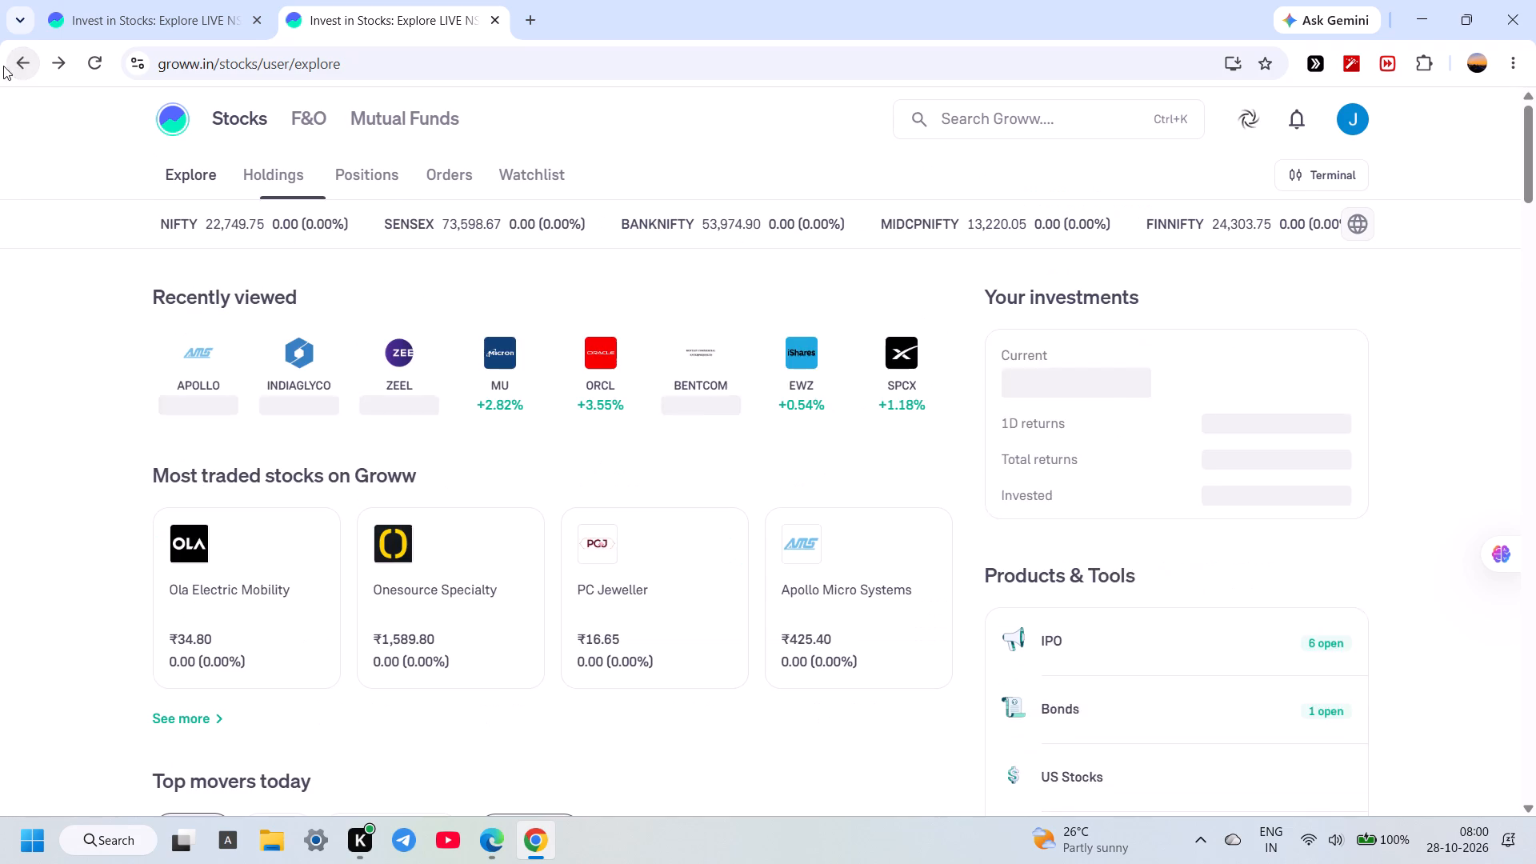
Browse the Explore page down to the sector performance section and open the full list of trending sectors.
scroll(290, 192, down, 3)
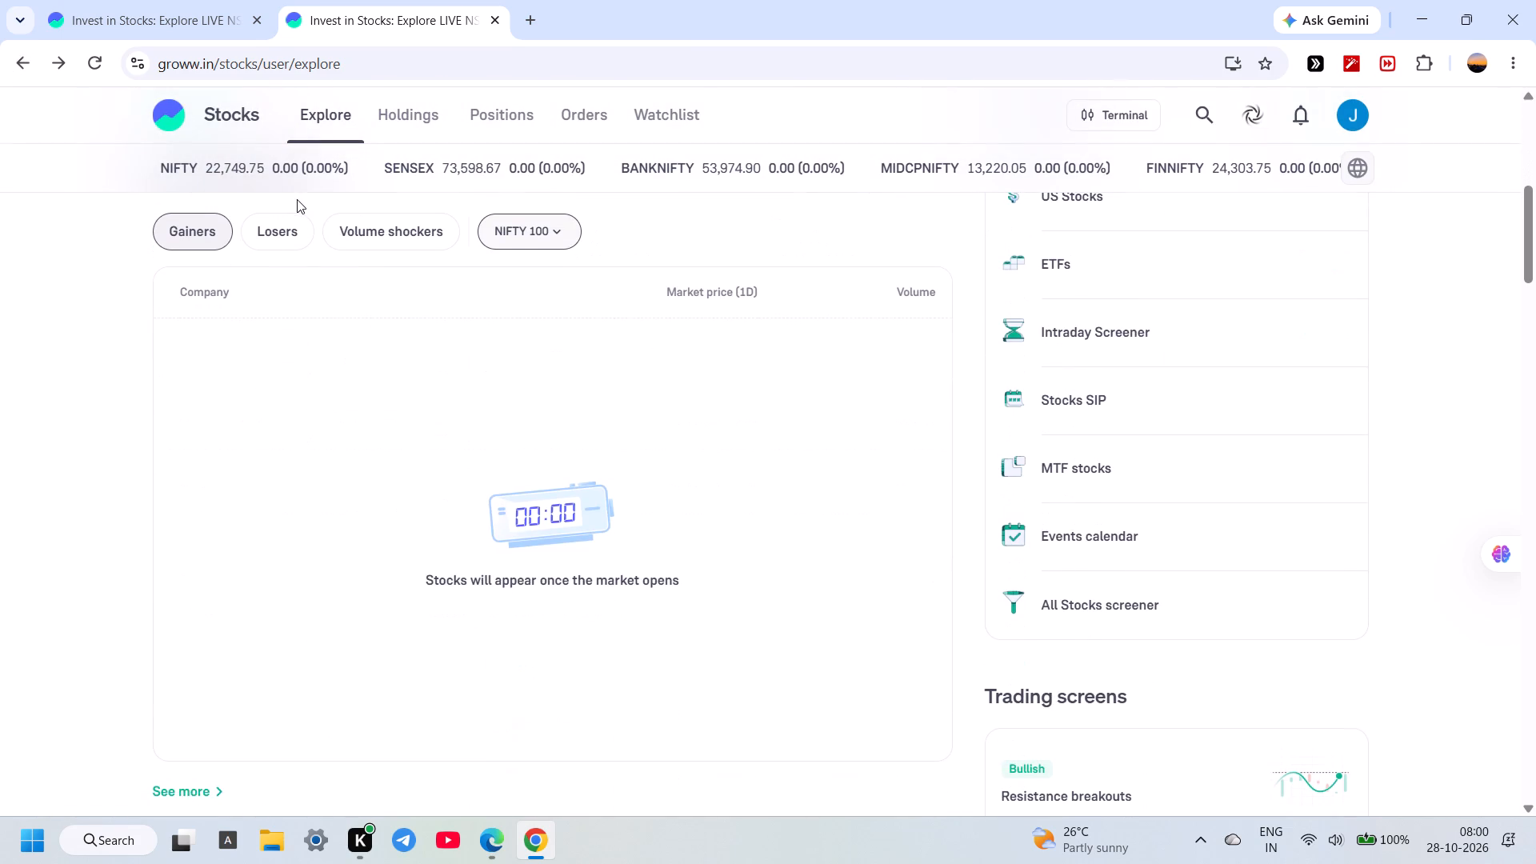
scroll(301, 215, down, 1)
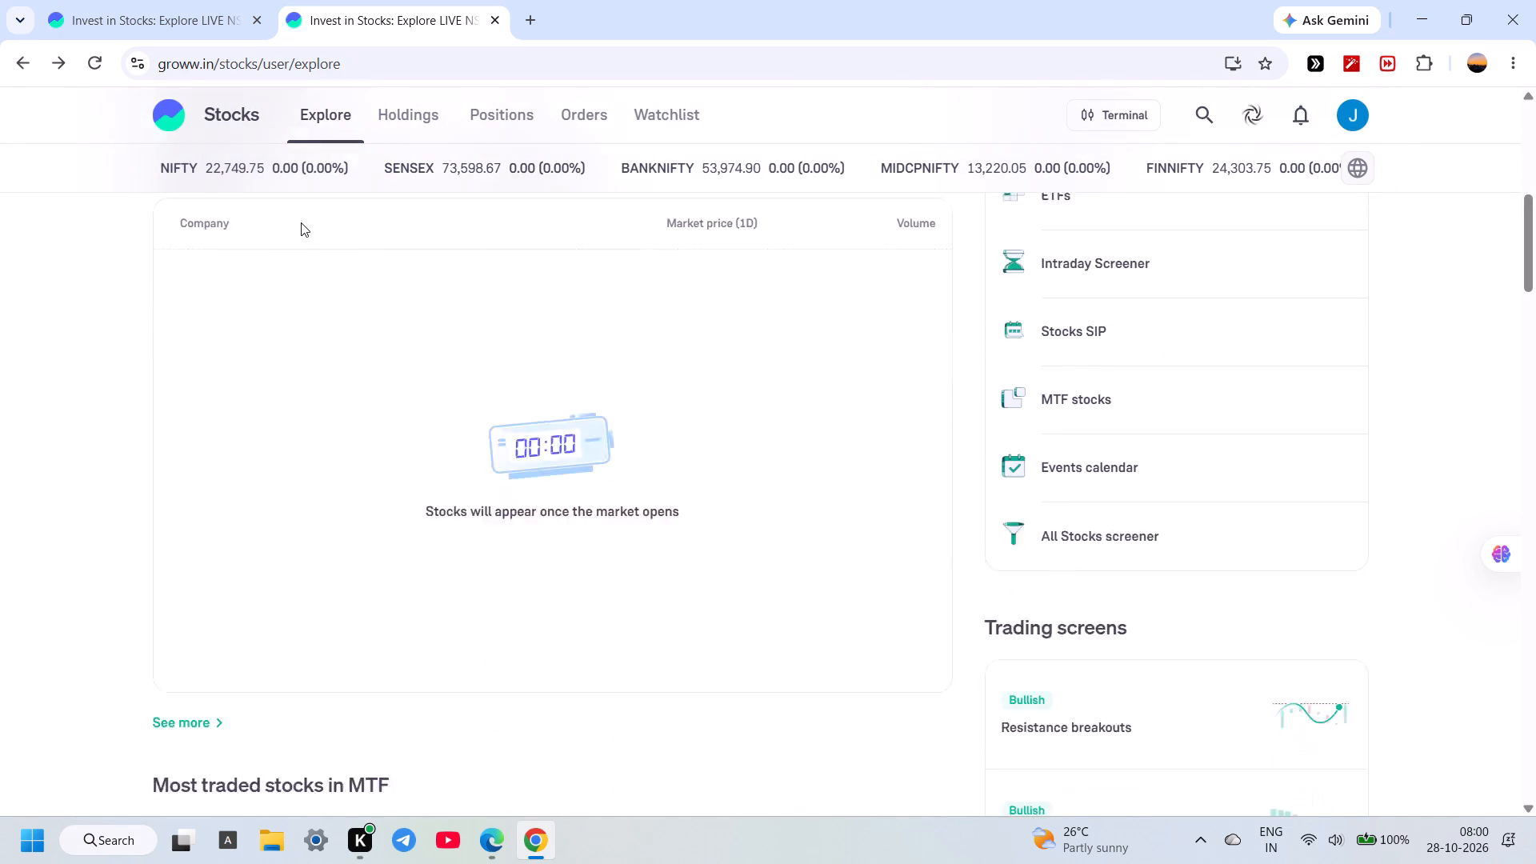
scroll(301, 223, down, 1)
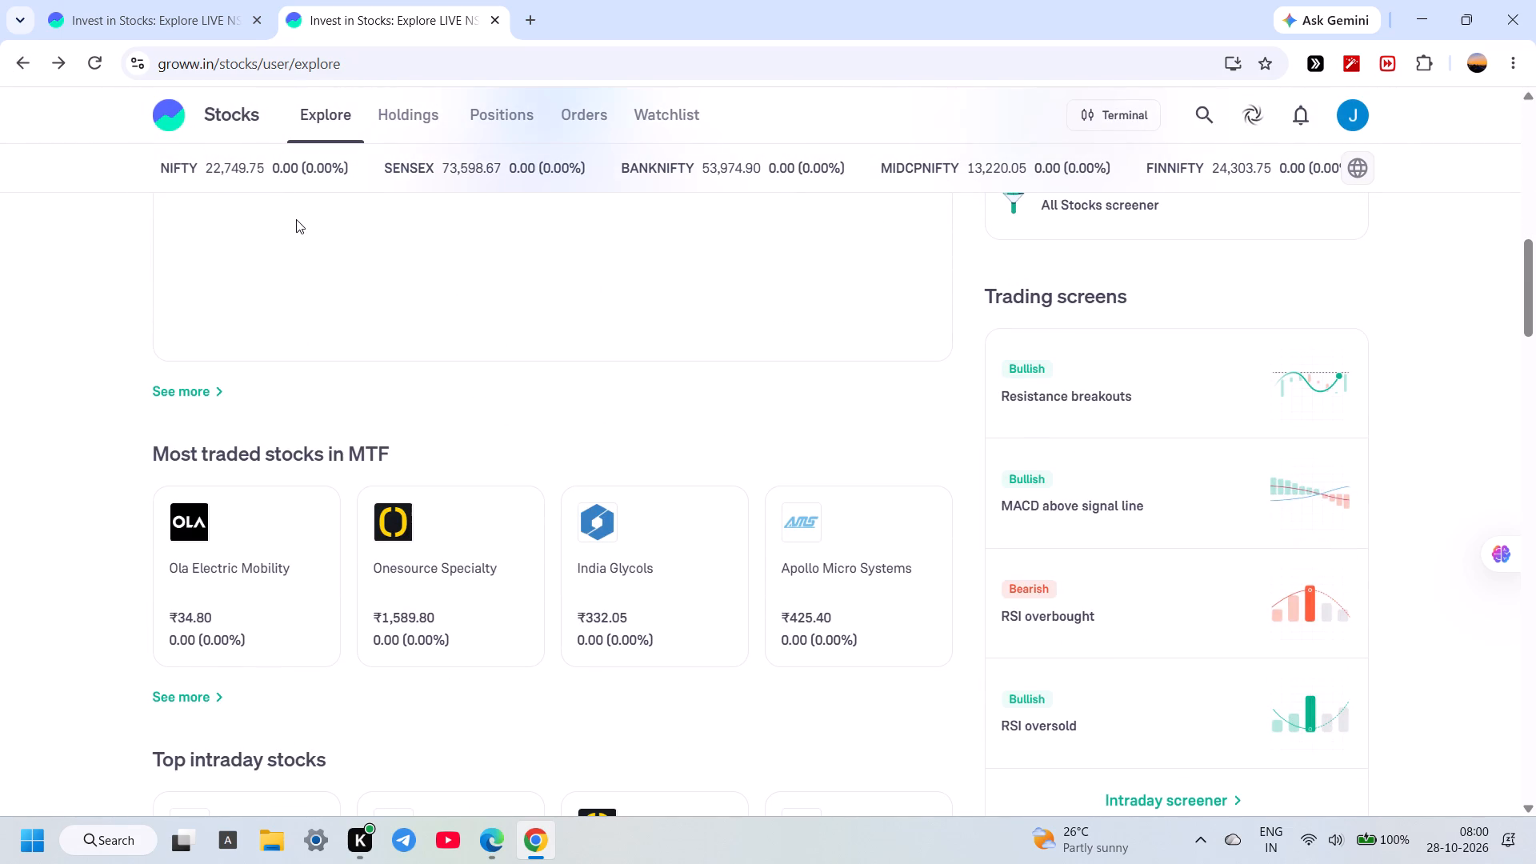
scroll(296, 219, down, 6)
scroll(250, 208, up, 1)
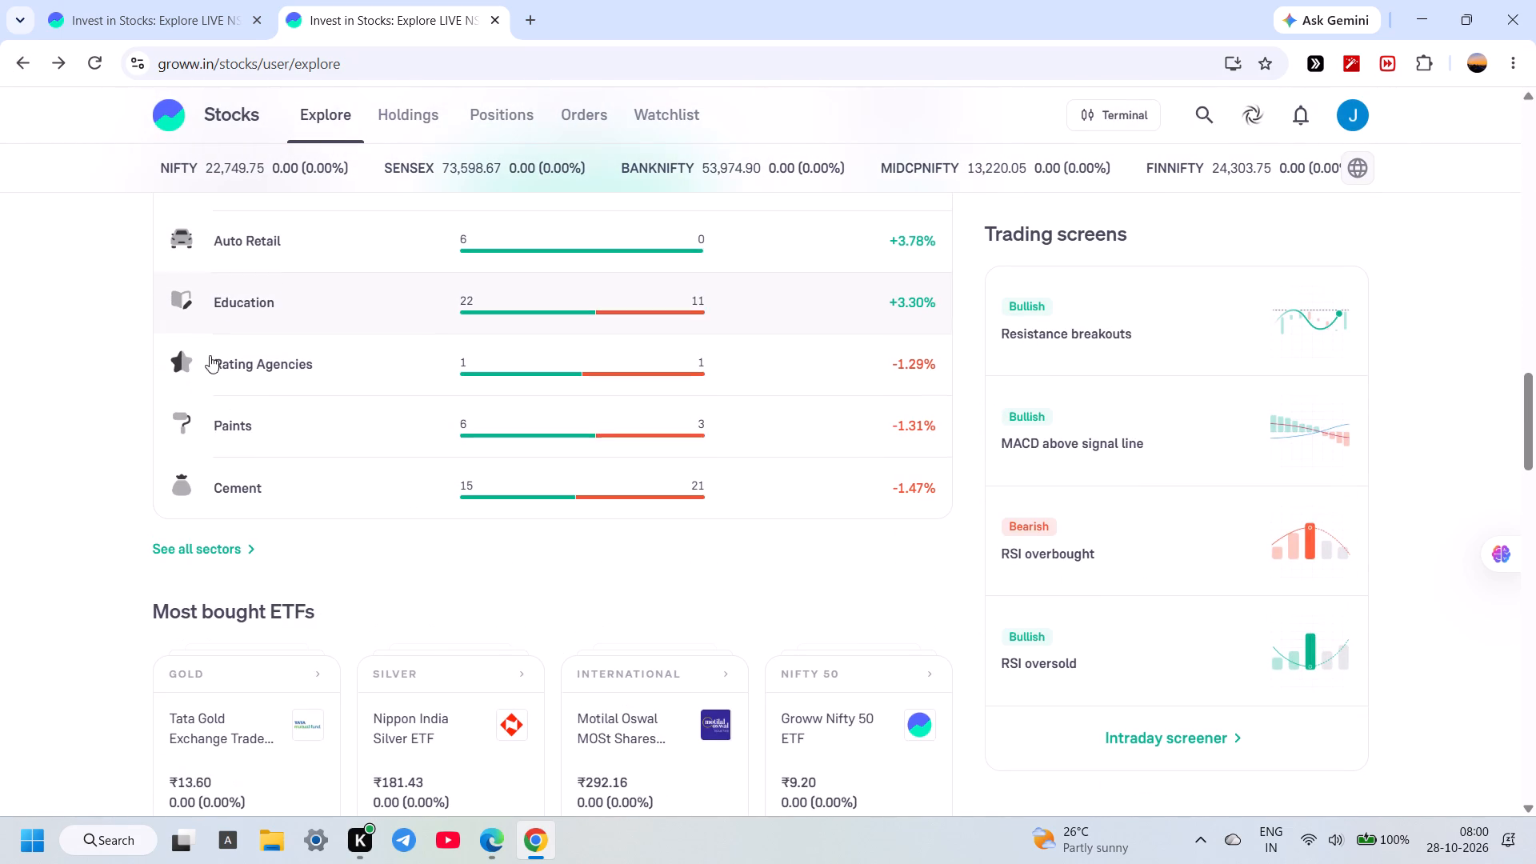
click(198, 540)
Open the E-Commerce/App based Aggregator sector from the trending sectors and open Eternal from its company list.
scroll(330, 378, down, 2)
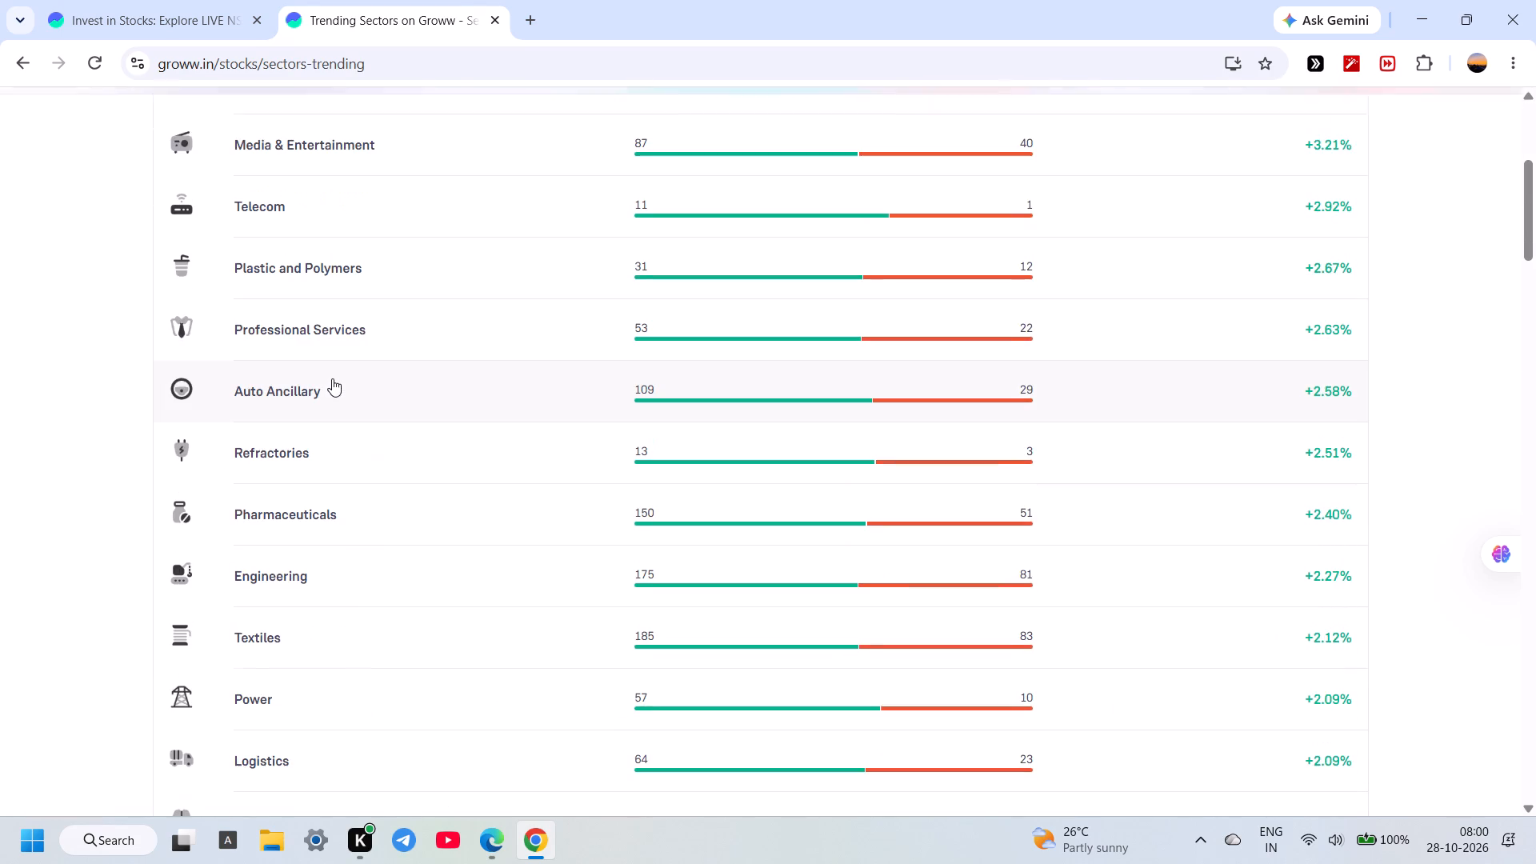
scroll(332, 378, down, 3)
click(248, 333)
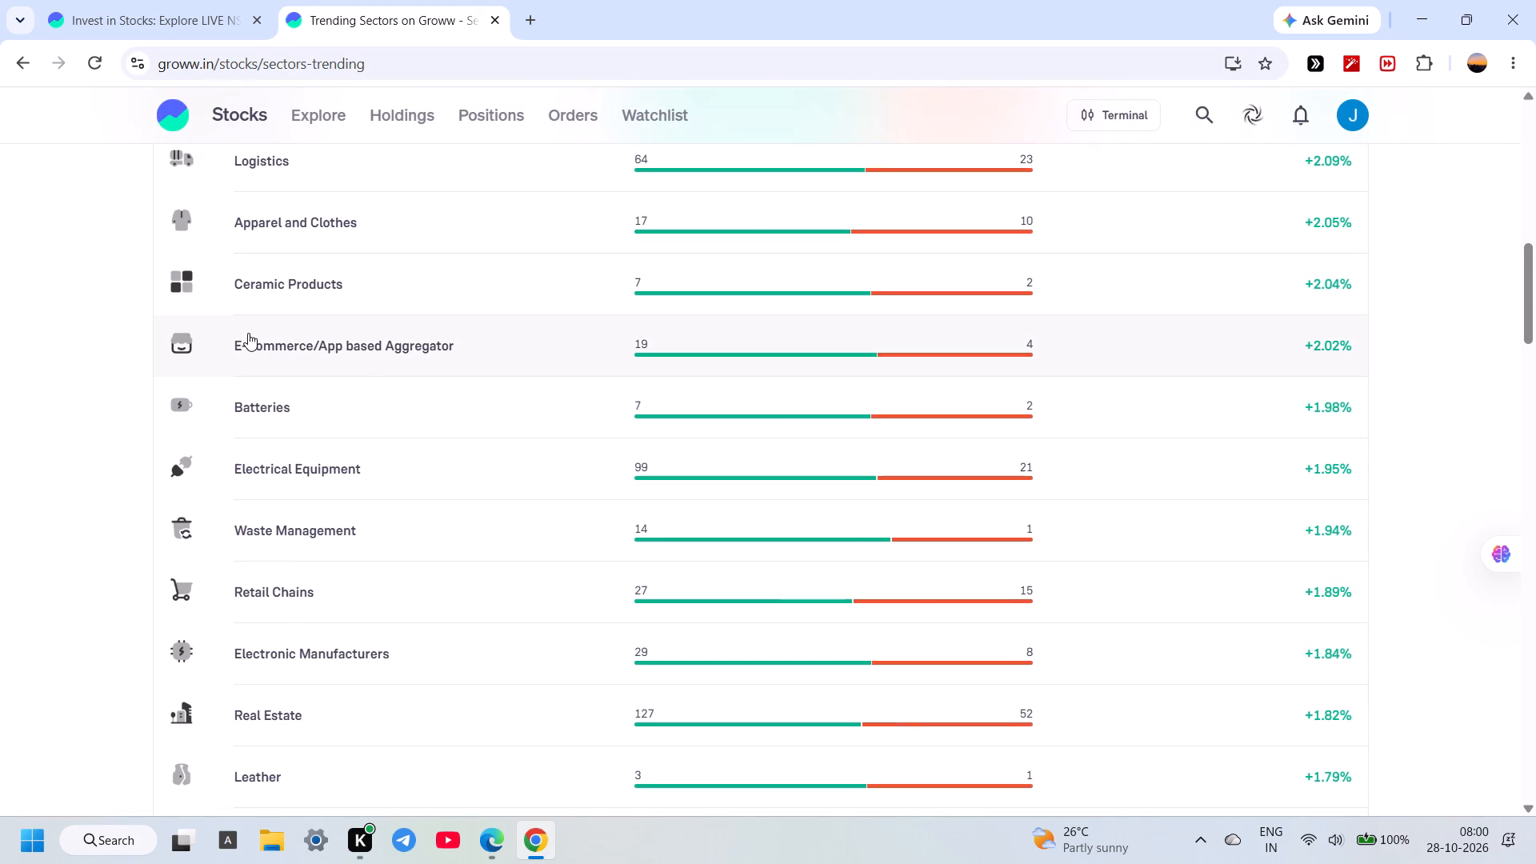
click(362, 364)
click(34, 66)
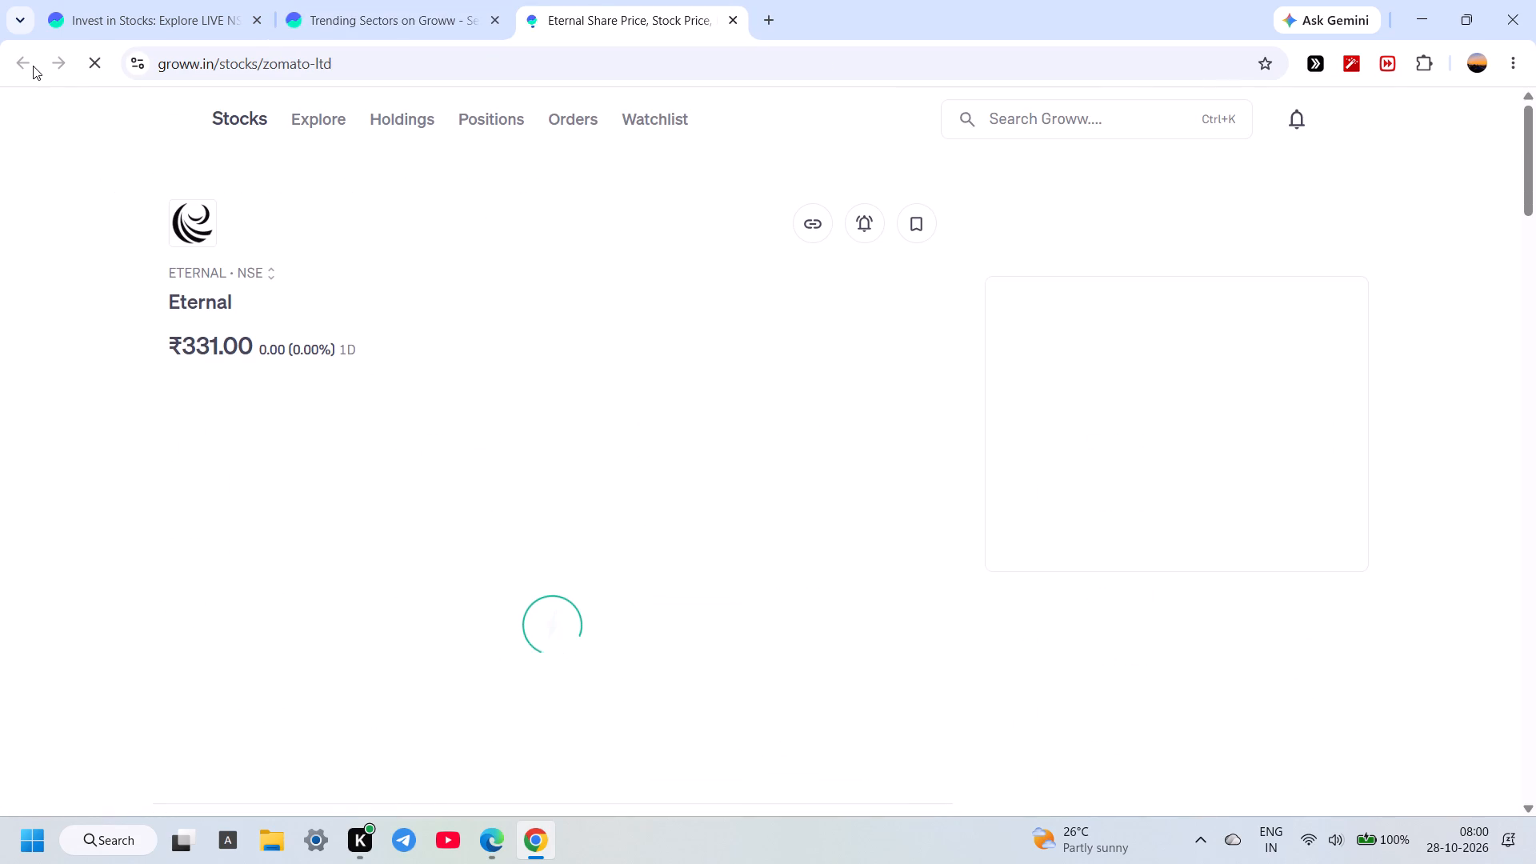
Switch back to the E-Commerce/App based Aggregator list, browse its companies, open Shiprocket, and return to the list.
click(277, 26)
scroll(305, 218, down, 2)
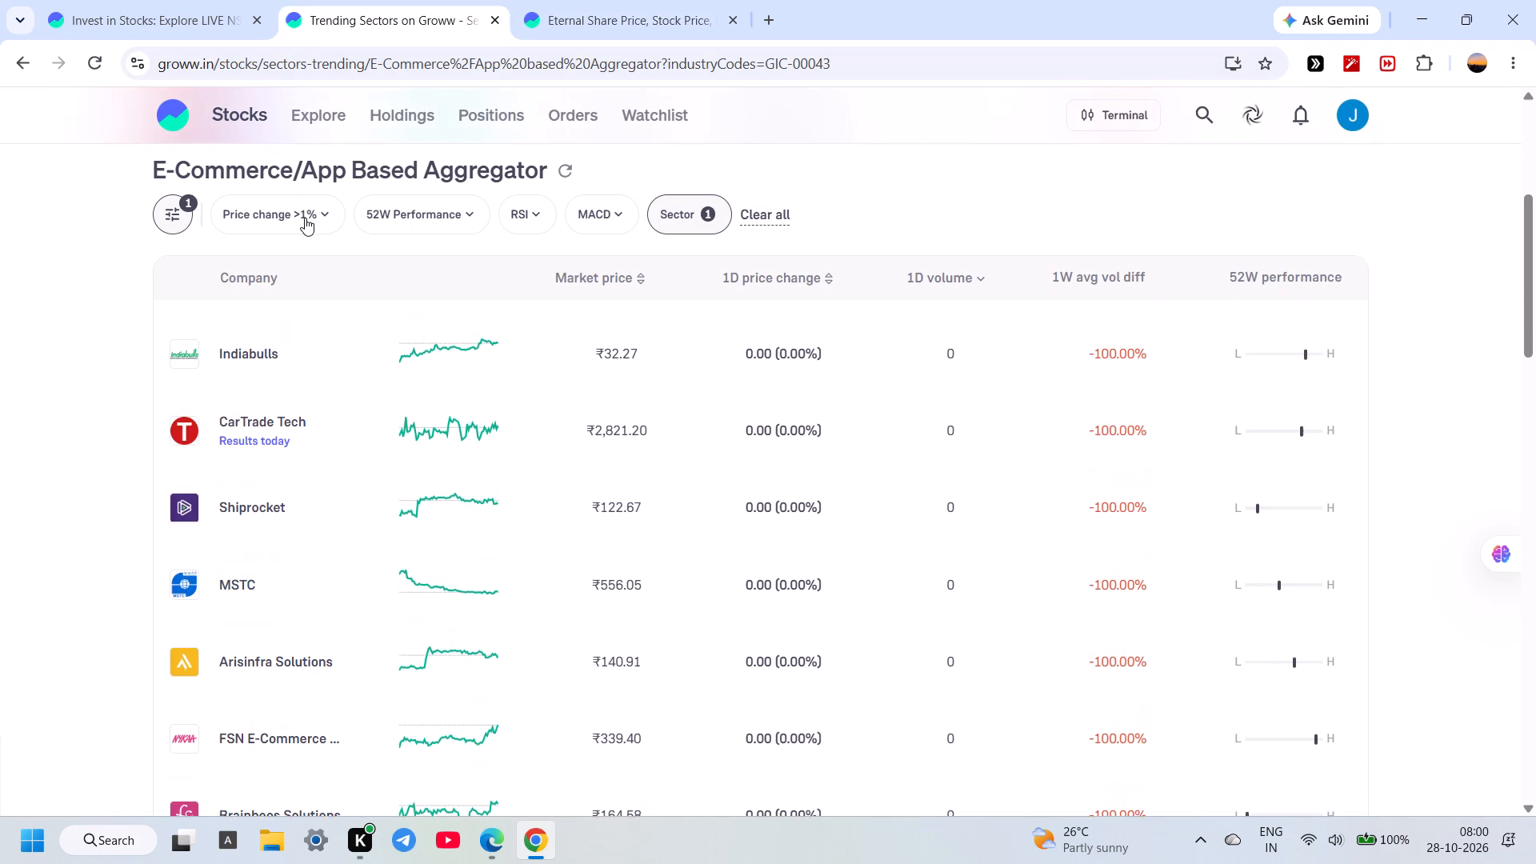
scroll(254, 309, up, 3)
scroll(254, 310, down, 1)
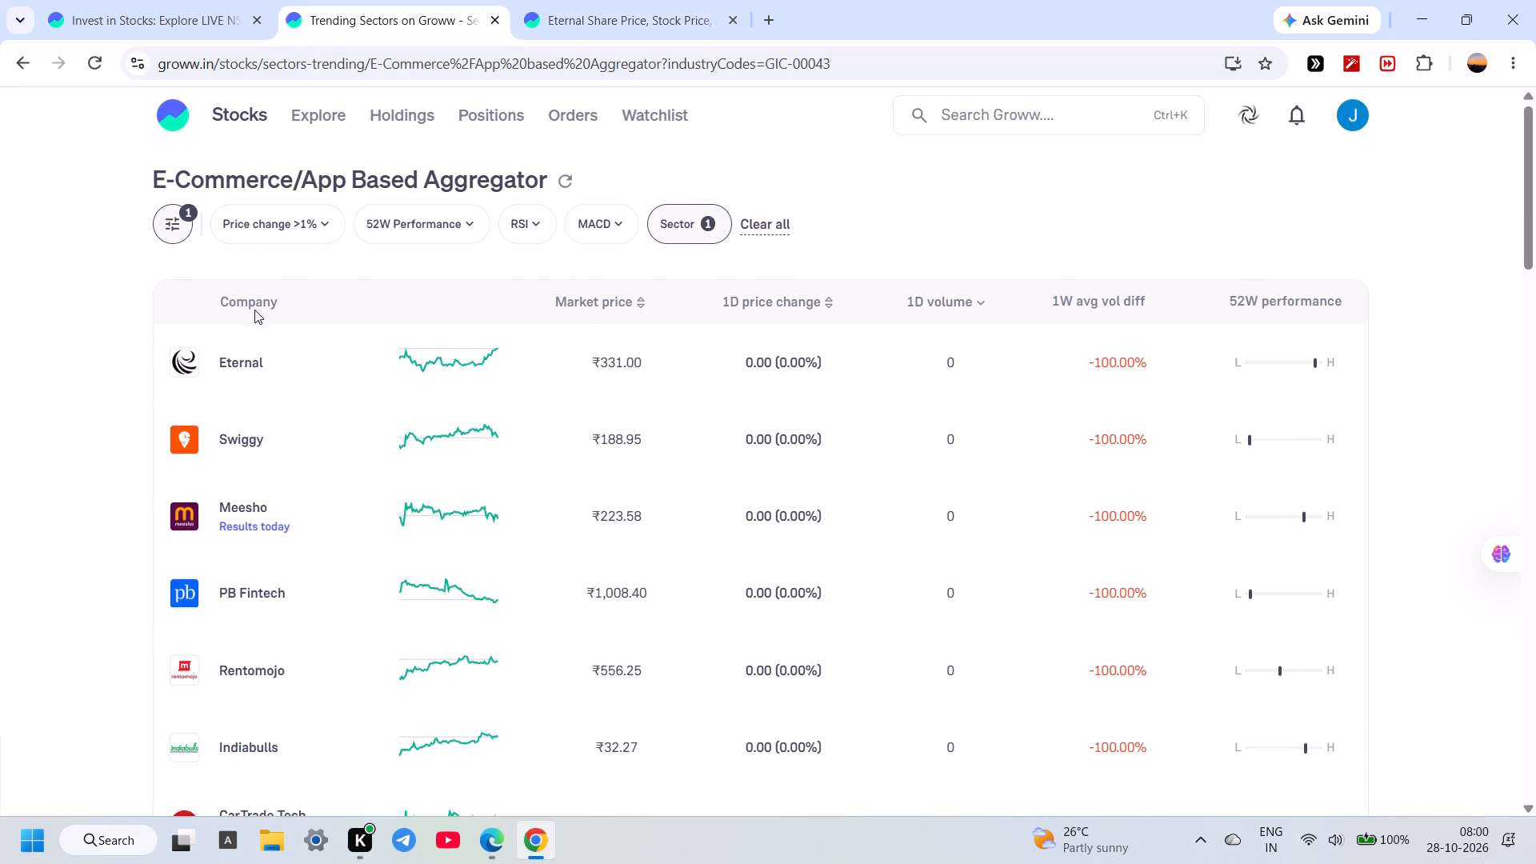
scroll(254, 313, down, 1)
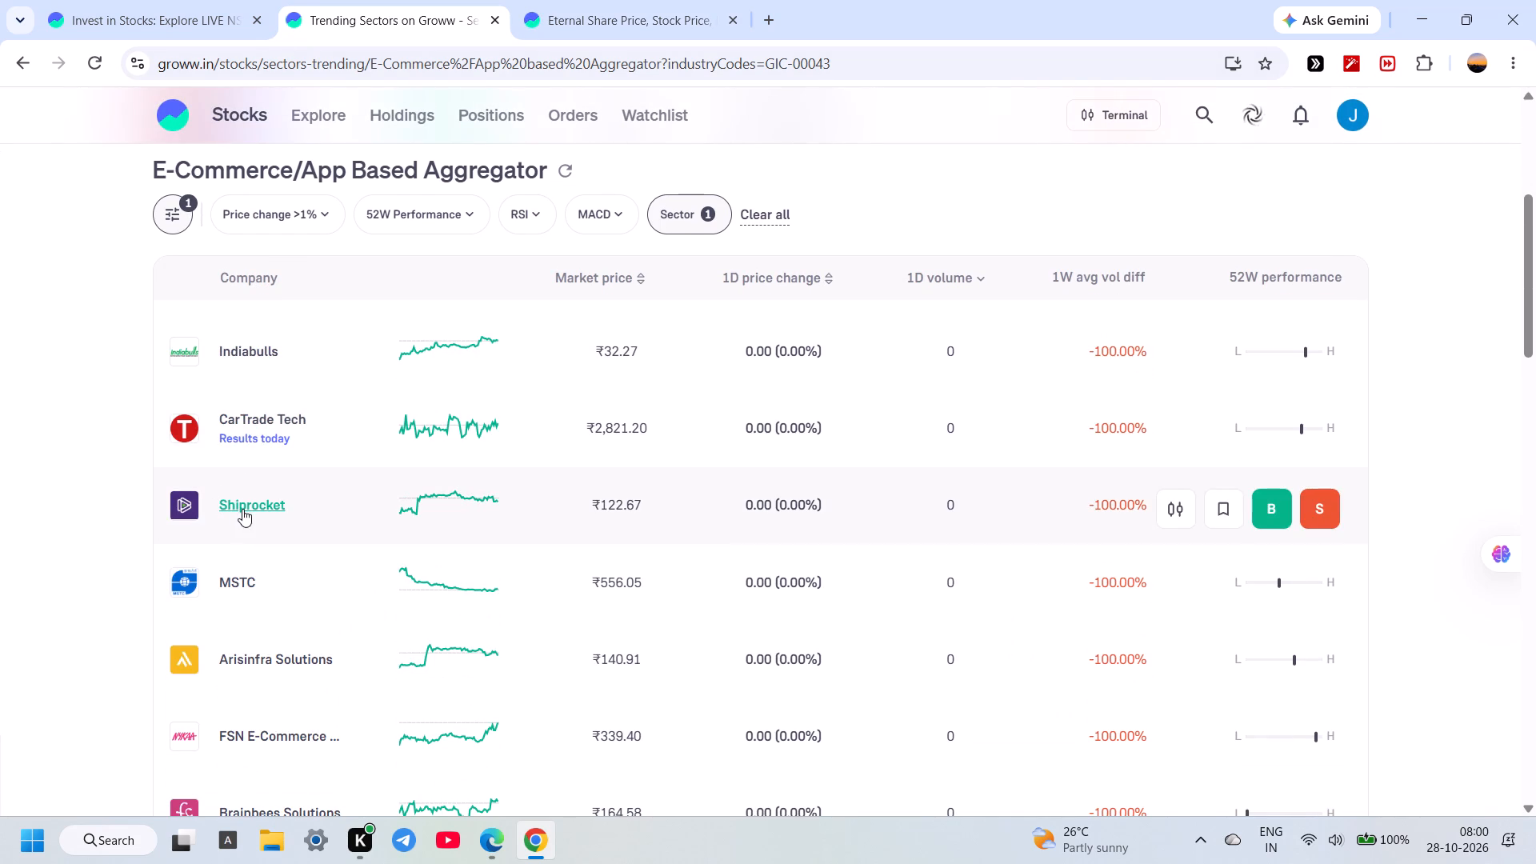
click(242, 509)
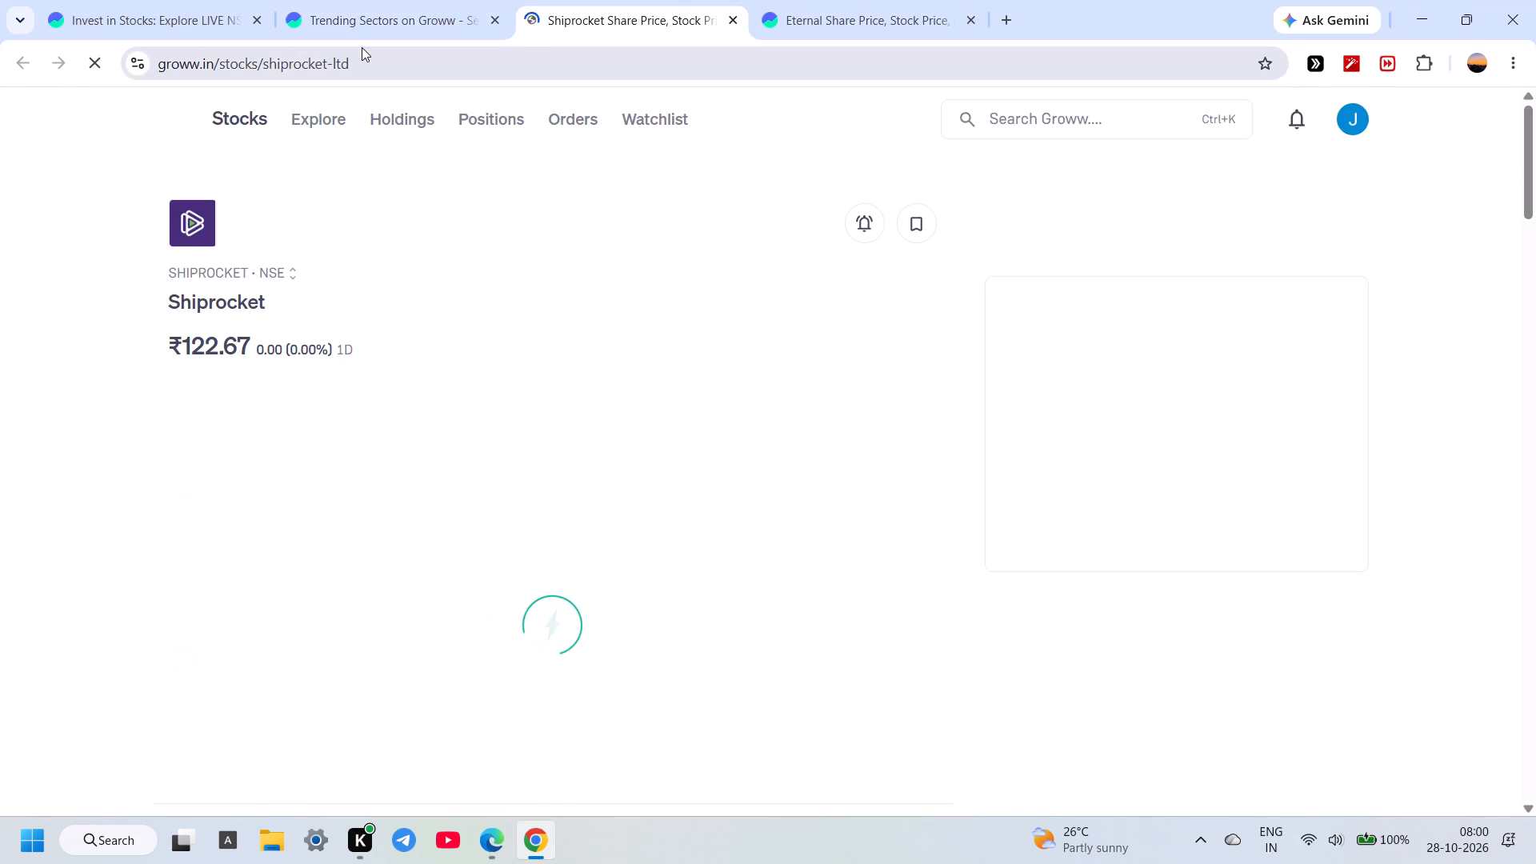
click(362, 47)
click(387, 0)
Browse the rest of the E-Commerce/App based Aggregator page down to the Share Market links in the footer.
scroll(367, 540, down, 2)
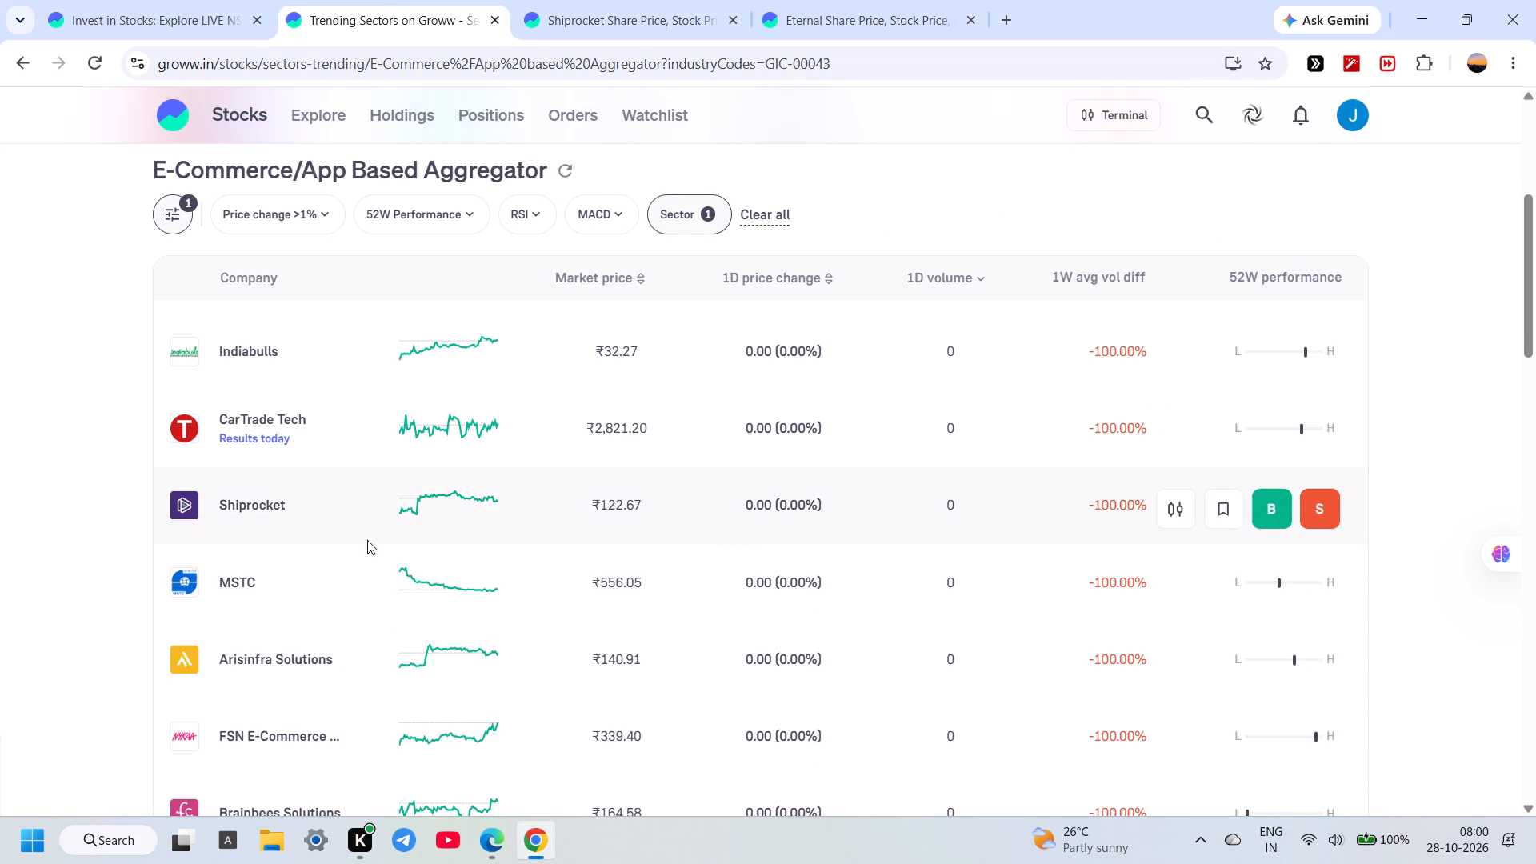
scroll(367, 540, down, 6)
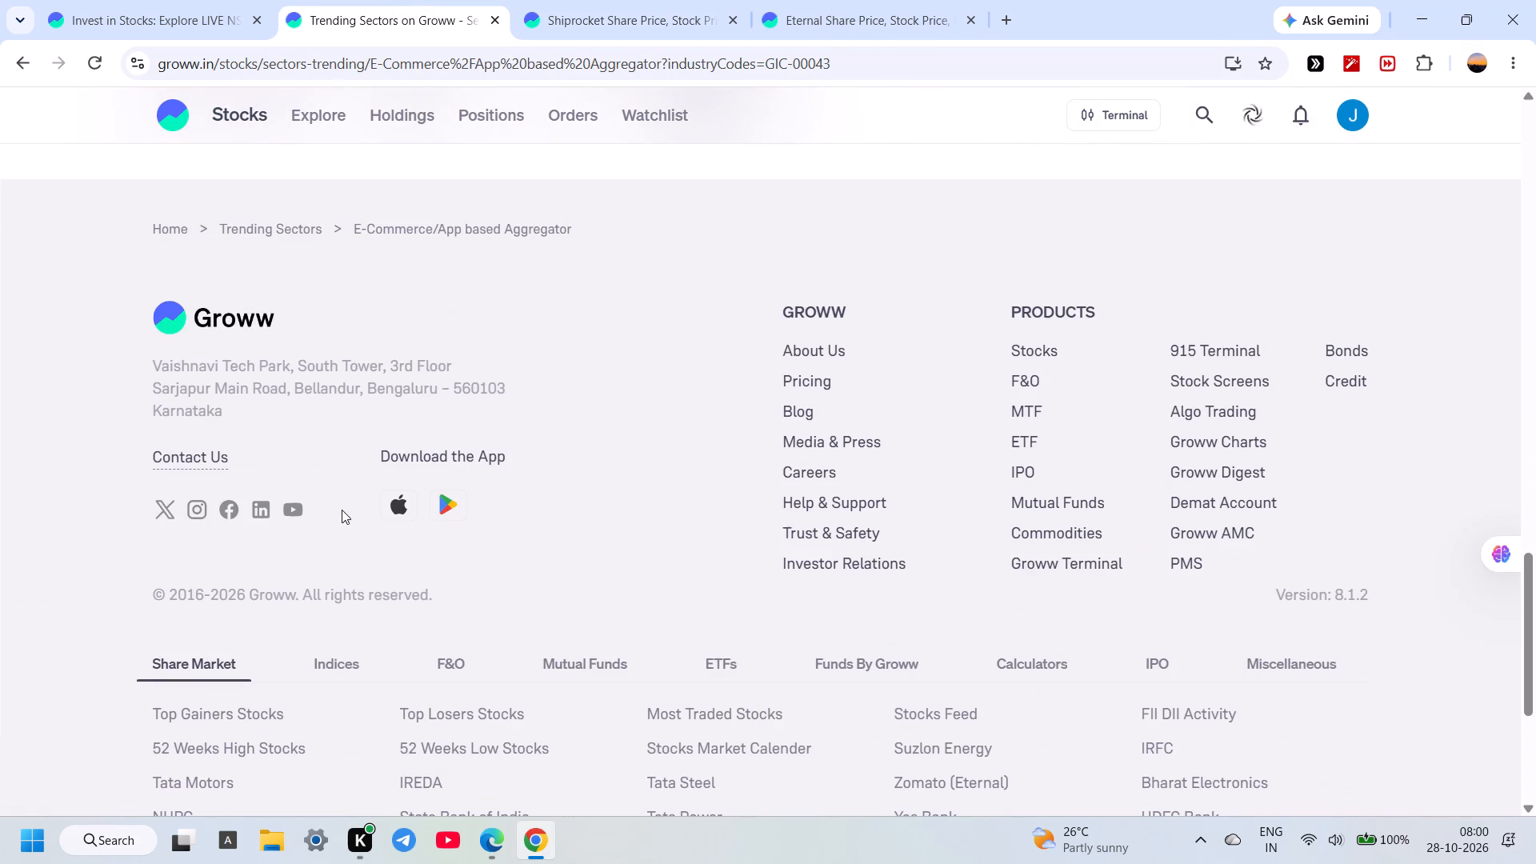
scroll(686, 586, down, 4)
scroll(770, 330, down, 5)
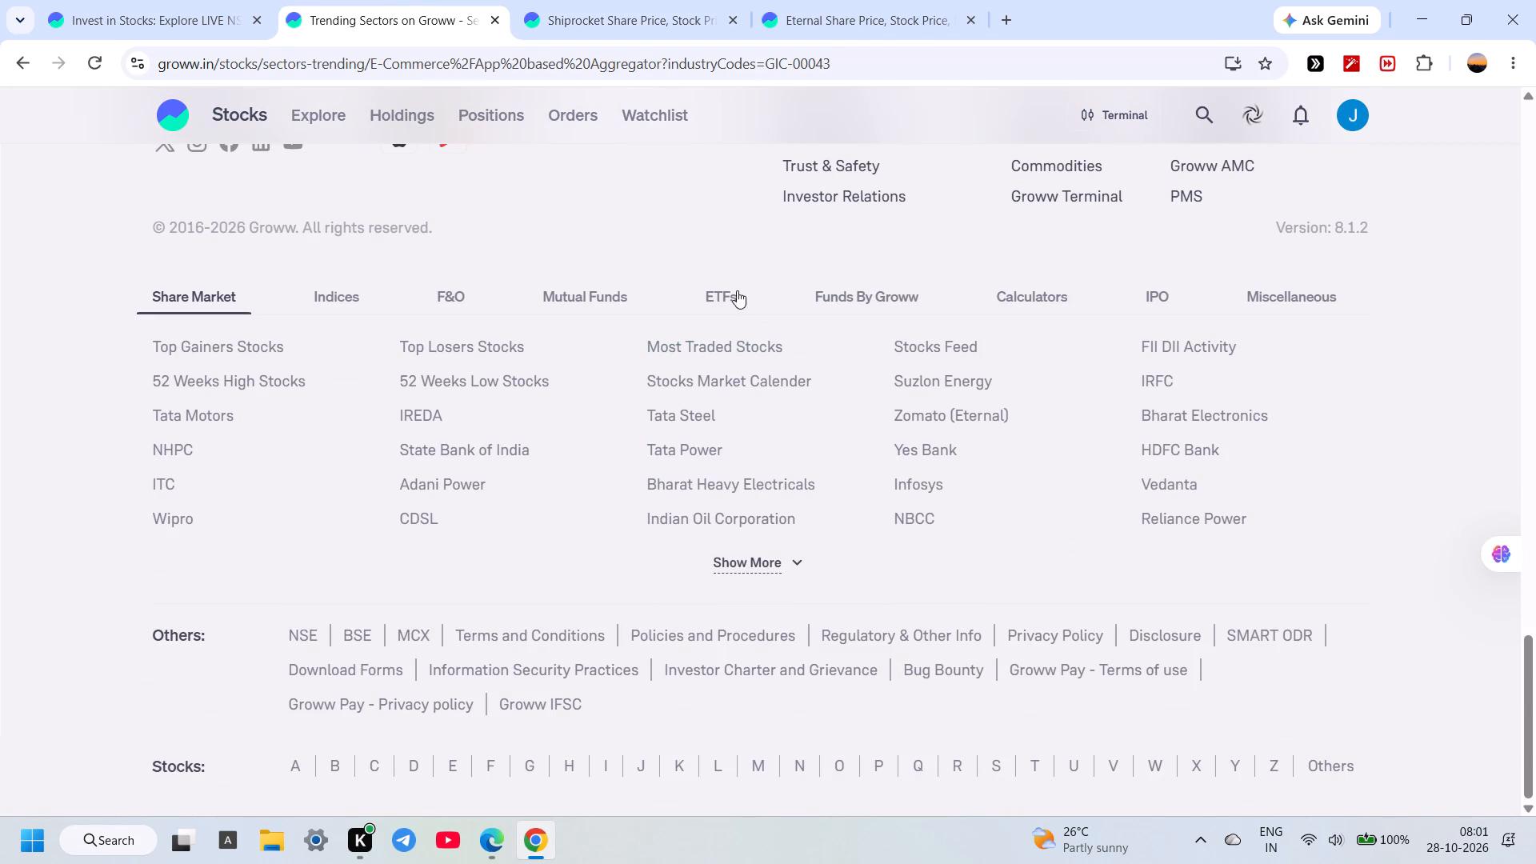